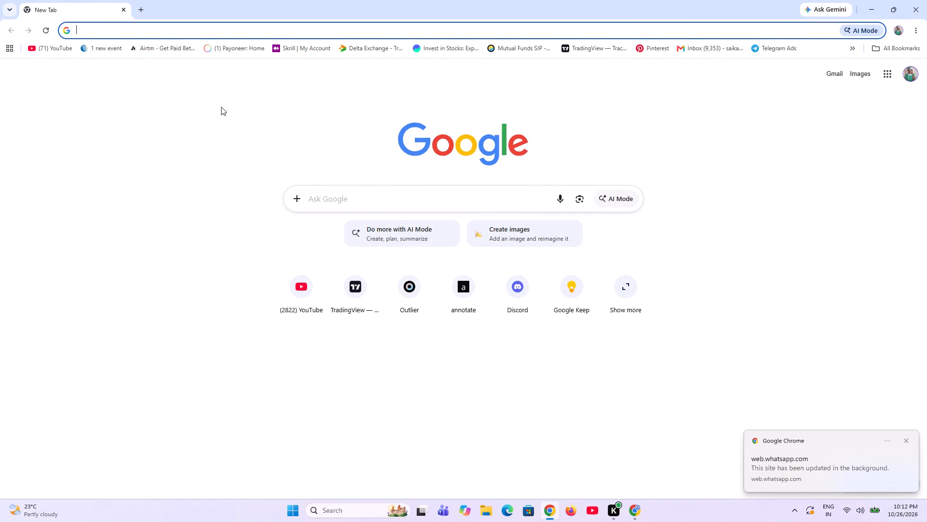
# Open TradingView and bring up the full chart for Gold Spot / U.S. Dollar (XAUUSD) from the watchlist.
pyautogui.click(119, 35)
pyautogui.click(205, 364)
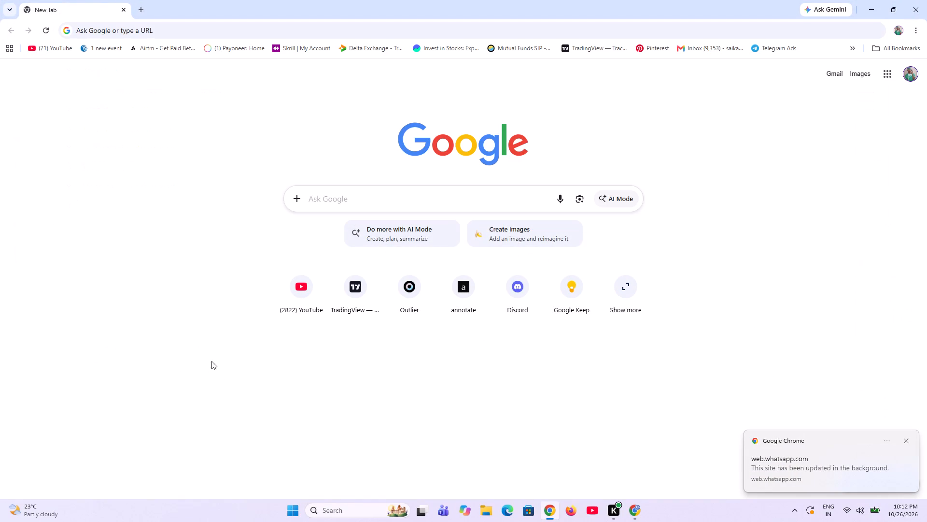
pyautogui.click(359, 308)
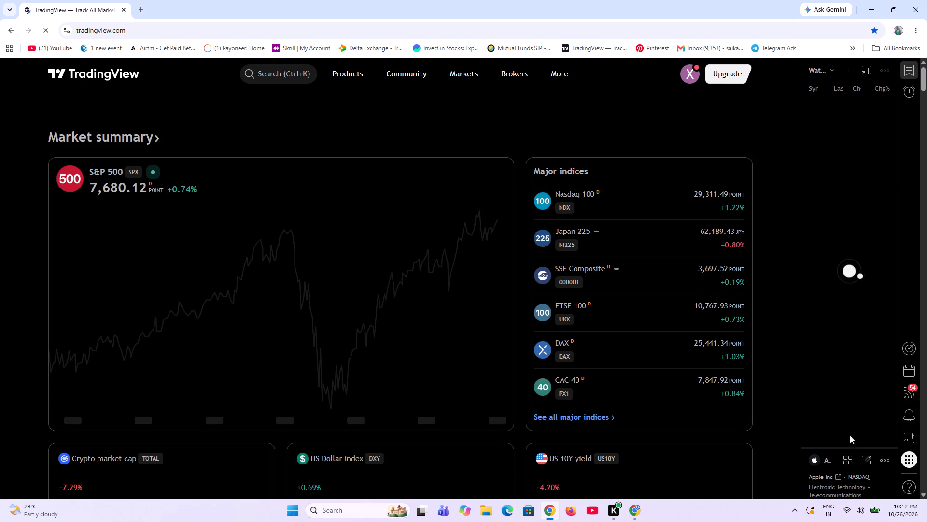
pyautogui.click(831, 397)
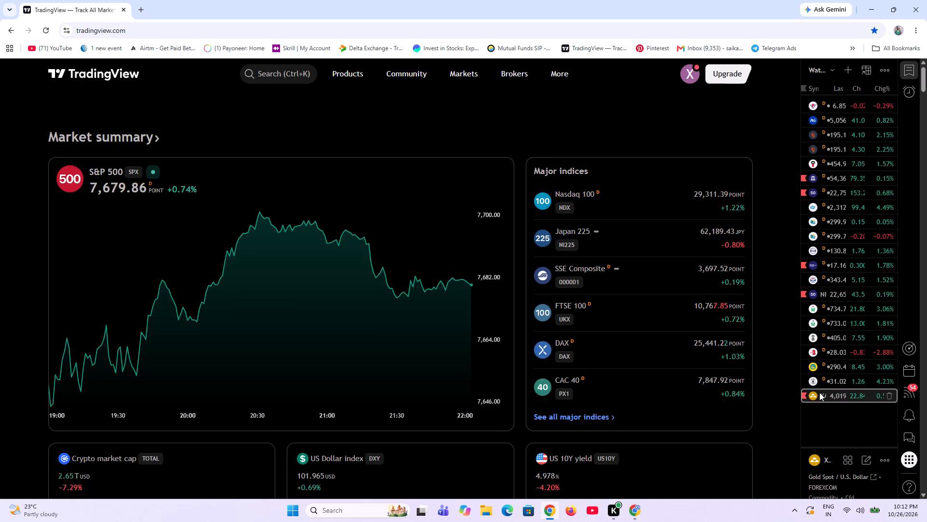
pyautogui.click(715, 297)
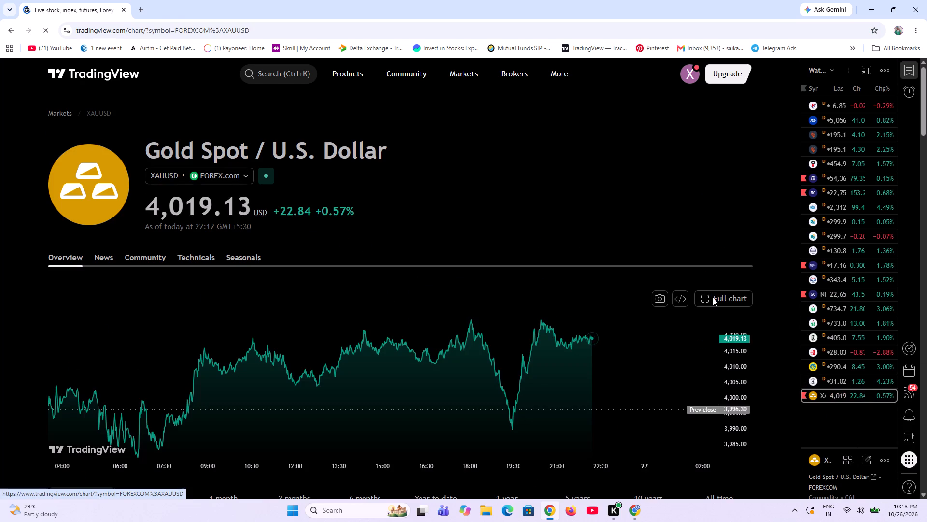
# Examine the recent XAUUSD candles around the horizontal line on the 15-minute chart.
pyautogui.scroll(-3, 588, 379)
pyautogui.scroll(4, 587, 382)
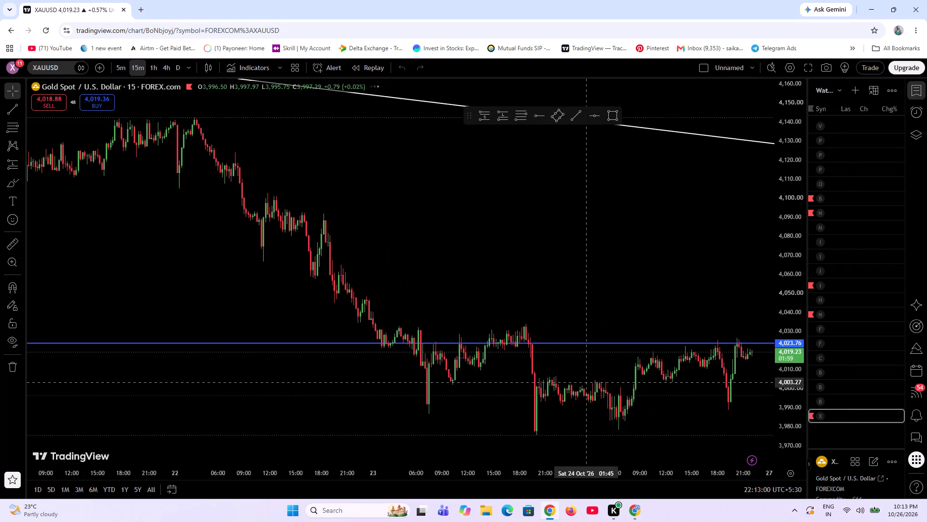
pyautogui.scroll(5, 582, 380)
pyautogui.scroll(5, 648, 406)
pyautogui.scroll(2, 777, 420)
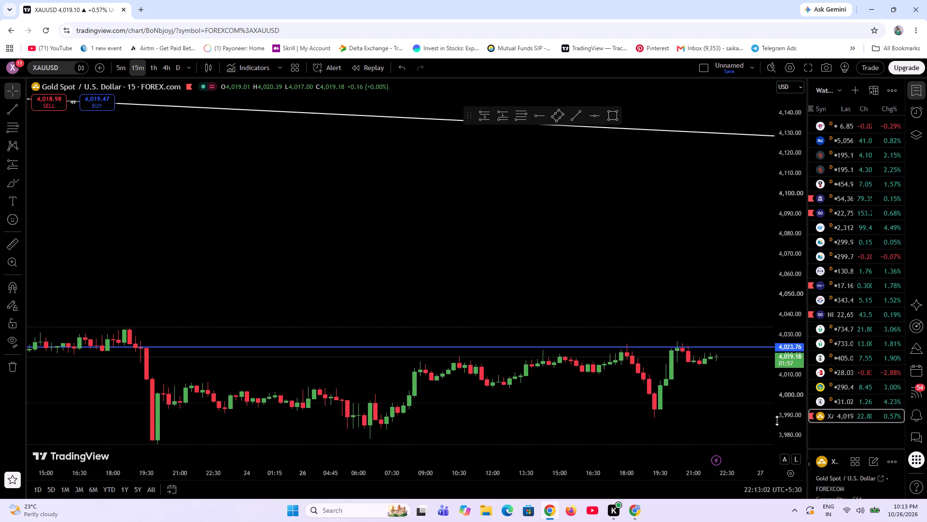
pyautogui.scroll(6, 777, 420)
pyautogui.moveTo(533, 275); pyautogui.dragTo(467, 106)
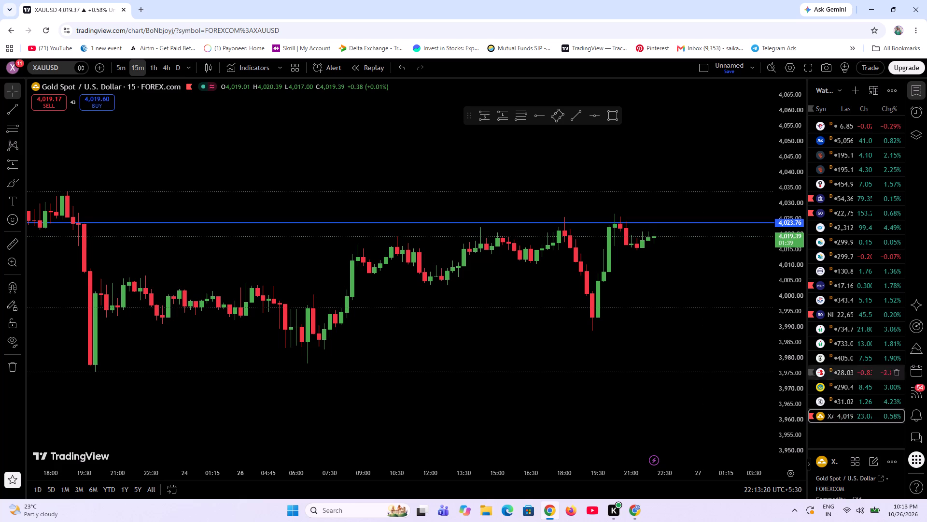
pyautogui.scroll(3, 480, 336)
pyautogui.scroll(2, 555, 355)
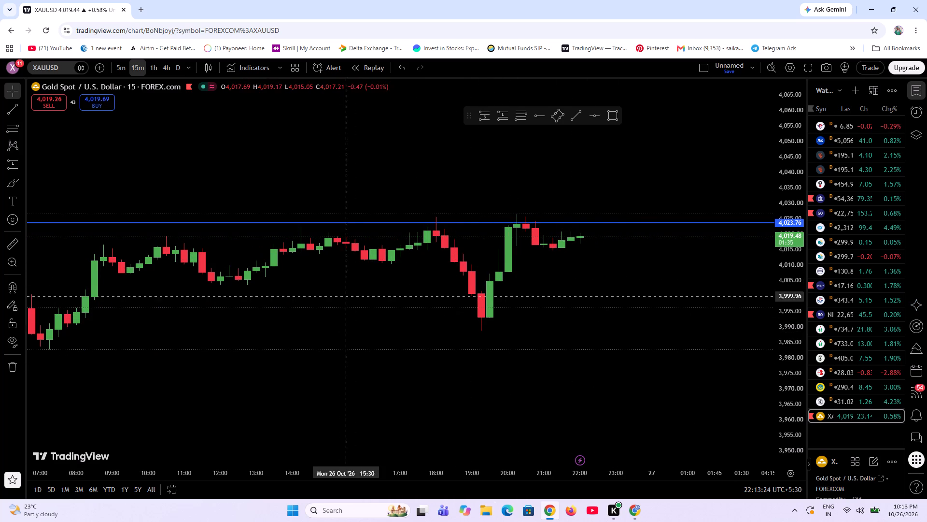
pyautogui.scroll(-4, 342, 296)
pyautogui.scroll(5, 498, 341)
pyautogui.scroll(6, 771, 347)
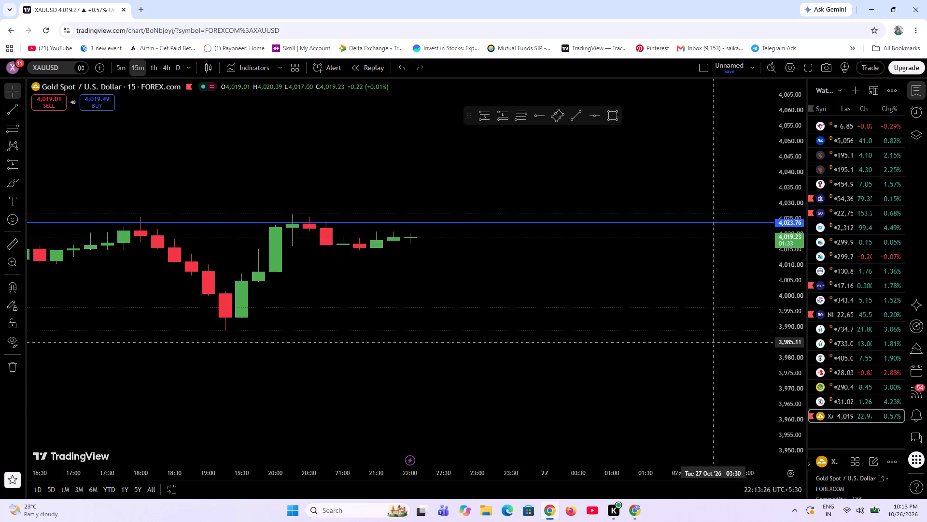
pyautogui.scroll(-4, 497, 321)
# Switch the XAUUSD chart to the 1-hour timeframe.
pyautogui.click(152, 68)
# Examine the 1-hour XAUUSD candles, both the latest swings around the horizontal line and the preceding decline.
pyautogui.scroll(-5, 467, 350)
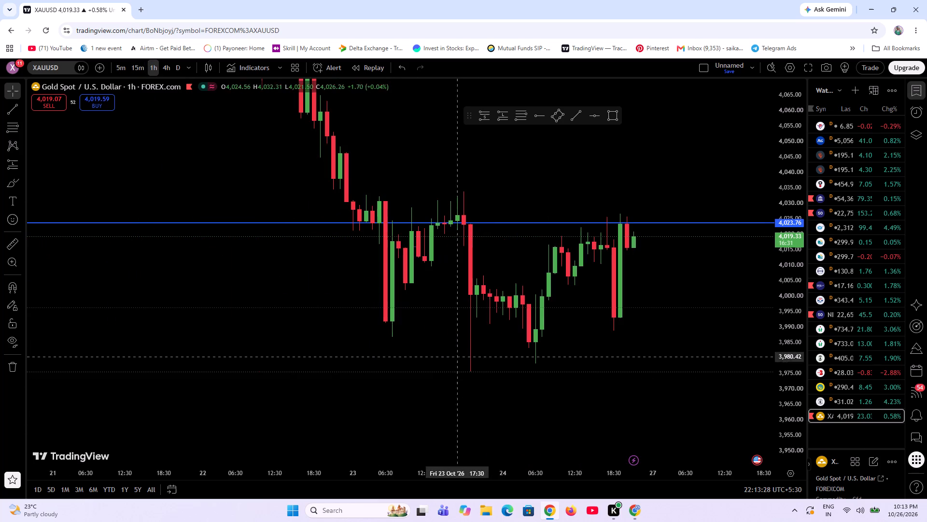
pyautogui.scroll(2, 334, 394)
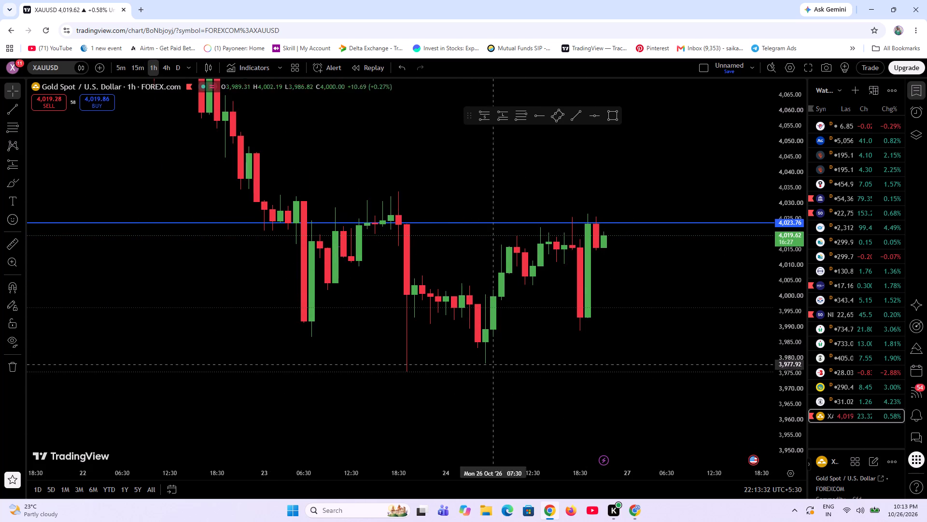
pyautogui.scroll(-5, 402, 363)
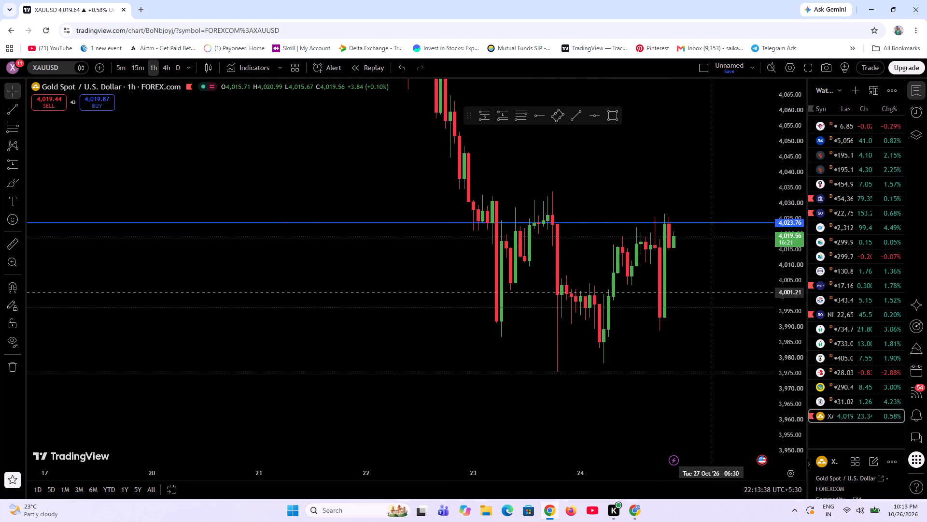
pyautogui.scroll(11, 478, 329)
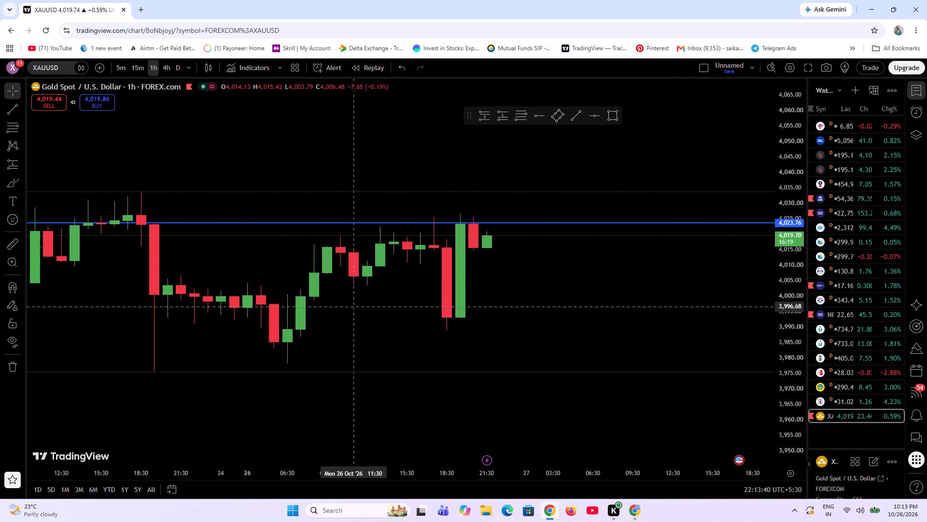
pyautogui.scroll(3, 362, 322)
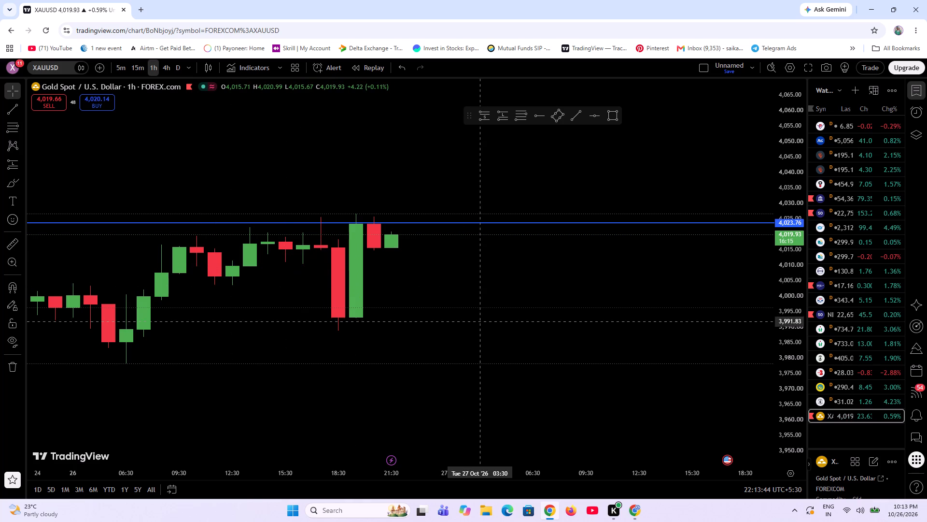
pyautogui.scroll(19, 802, 354)
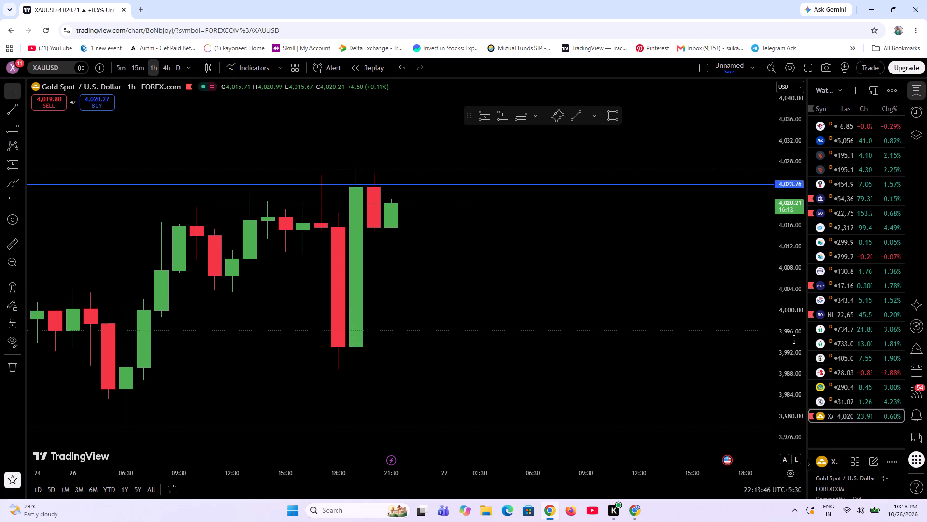
pyautogui.scroll(4, 794, 339)
pyautogui.moveTo(524, 316); pyautogui.dragTo(649, 309)
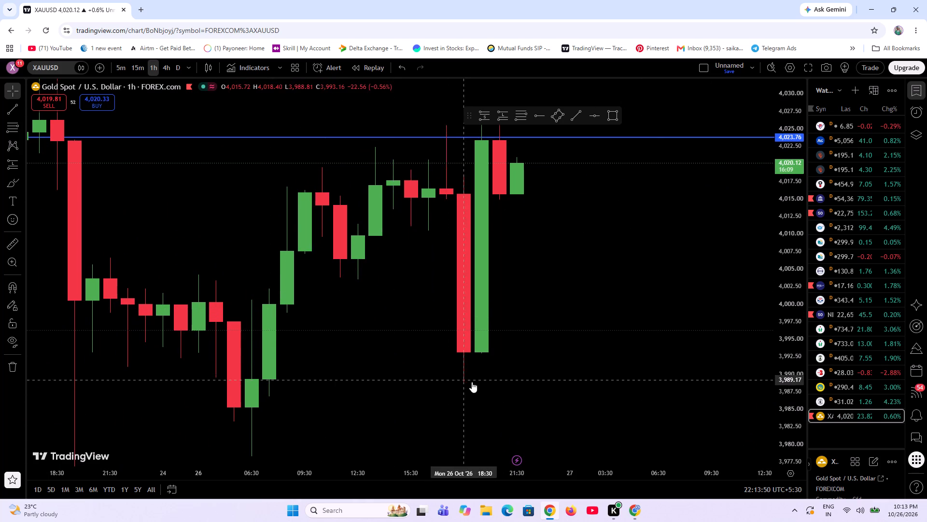
pyautogui.scroll(-8, 472, 382)
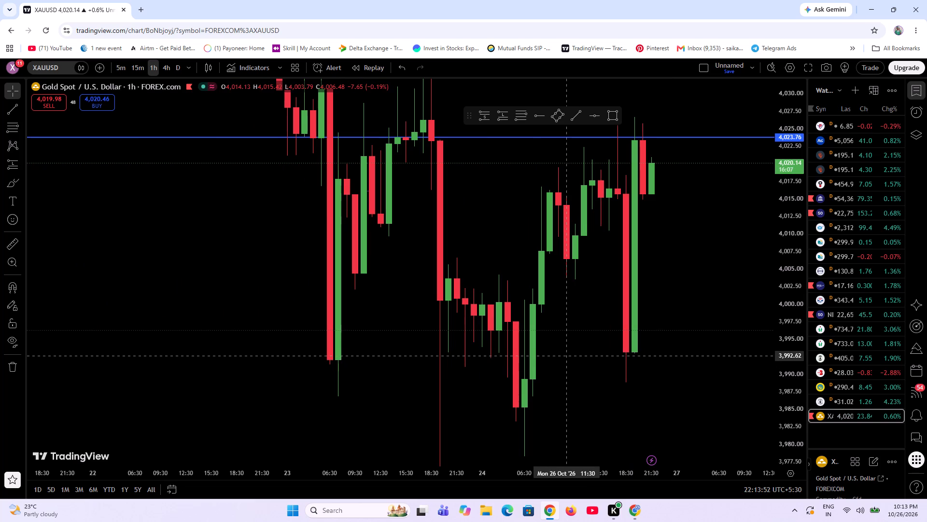
pyautogui.scroll(-4, 618, 482)
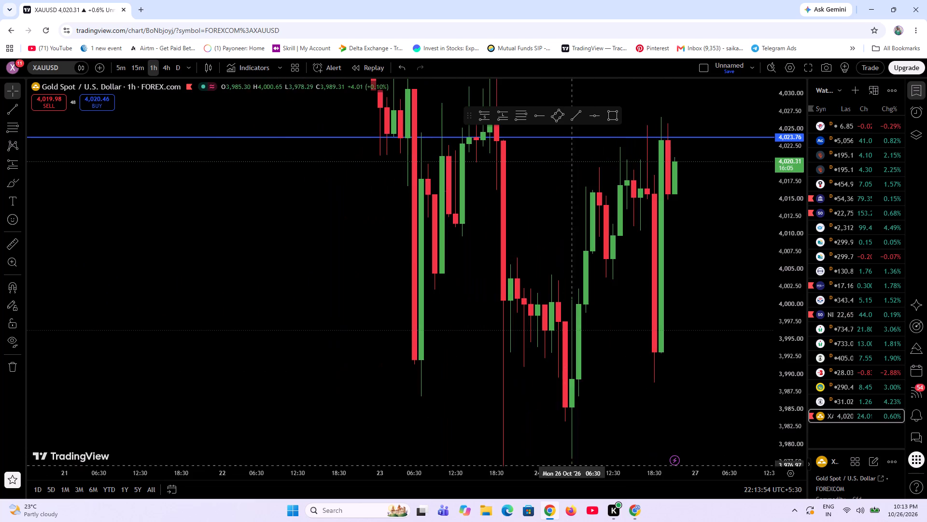
pyautogui.scroll(-17, 790, 350)
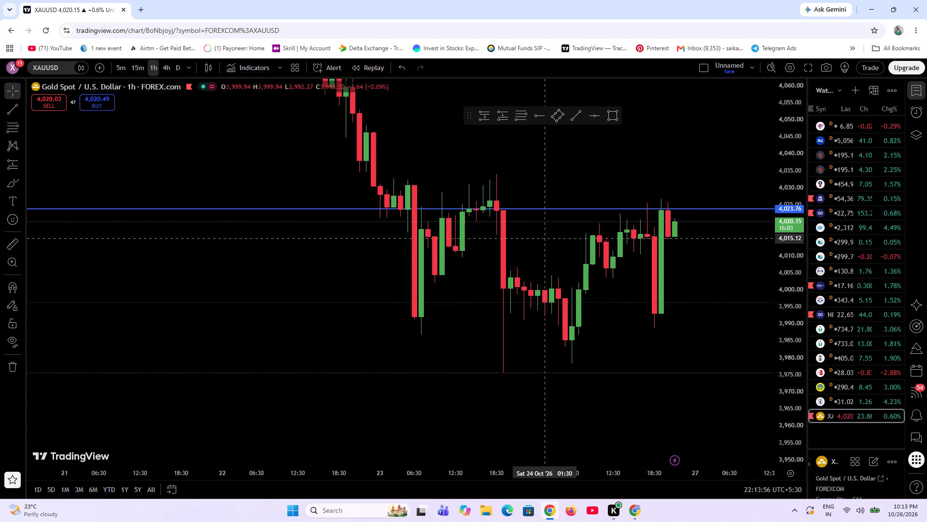
pyautogui.scroll(-5, 522, 329)
pyautogui.scroll(-20, 789, 330)
pyautogui.scroll(-1, 789, 330)
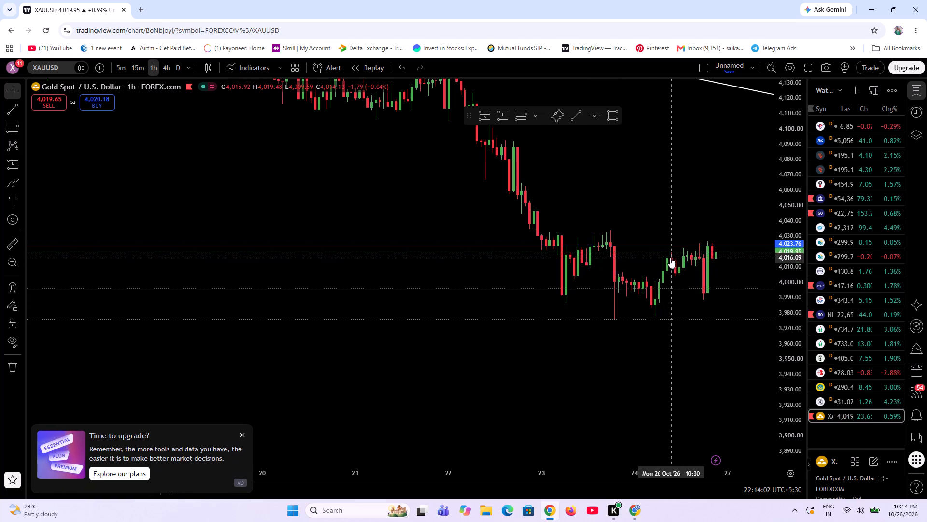
# Delete the blue horizontal line at 4,023.76 from the chart.
pyautogui.click(695, 246)
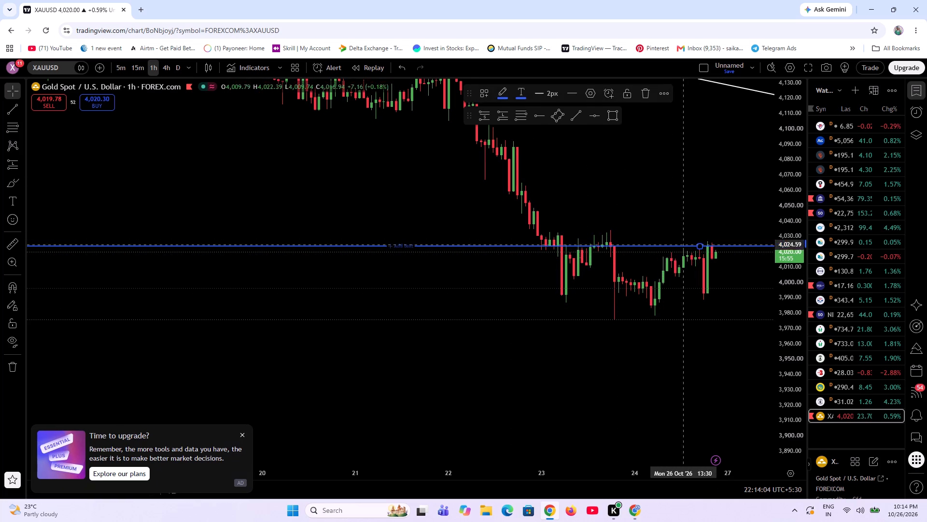
pyautogui.click(644, 92)
# Examine the 1-hour gold decline and recent consolidation in relation to the white descending trend line.
pyautogui.scroll(-14, 518, 307)
pyautogui.moveTo(556, 356); pyautogui.dragTo(220, 355)
pyautogui.scroll(-11, 789, 315)
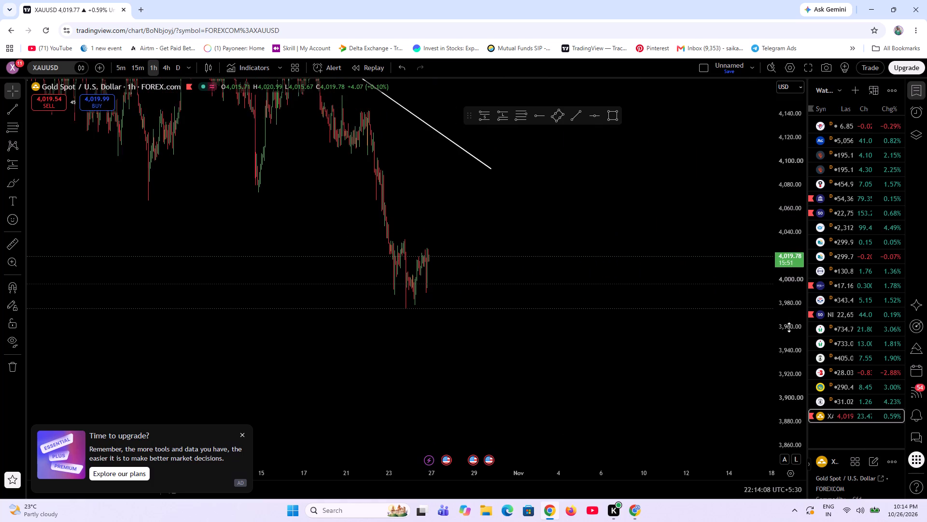
pyautogui.scroll(-14, 789, 327)
pyautogui.scroll(3, 455, 386)
pyautogui.scroll(4, 210, 320)
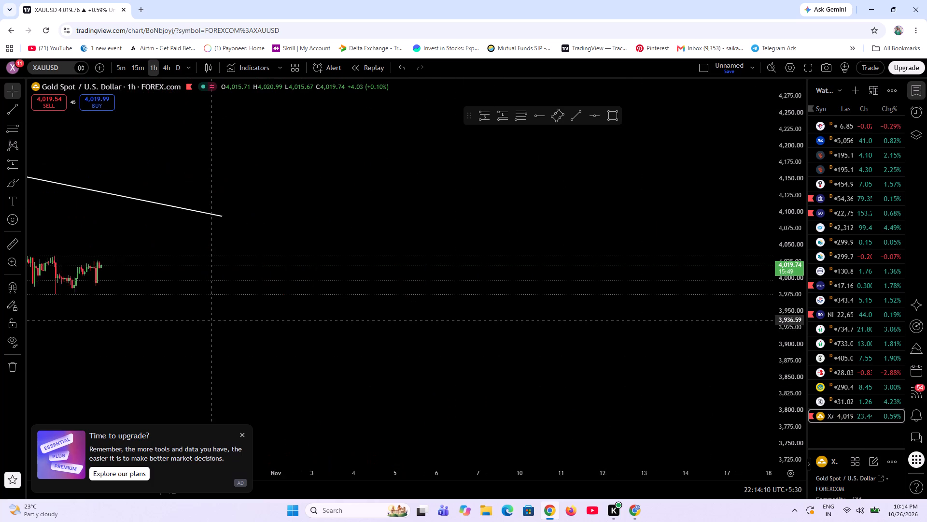
pyautogui.scroll(2, 210, 320)
pyautogui.moveTo(116, 354); pyautogui.dragTo(742, 397)
pyautogui.scroll(7, 420, 413)
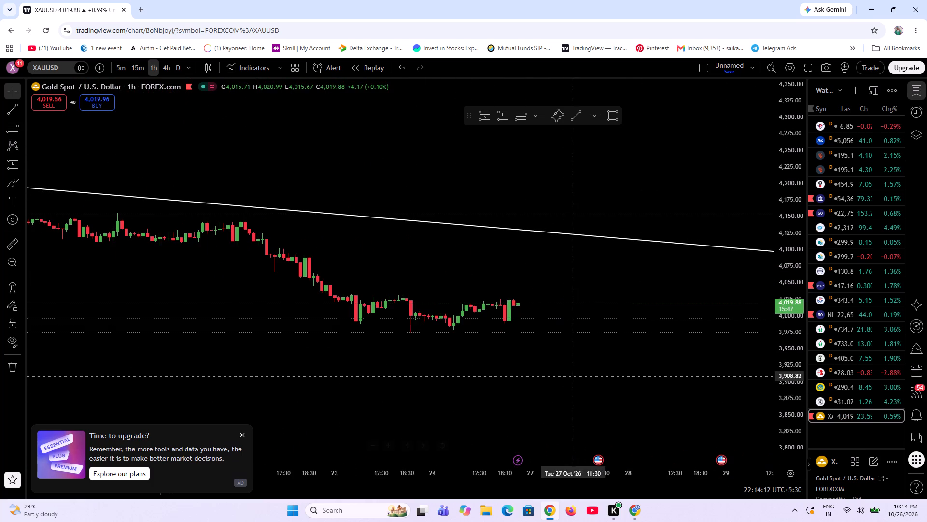
pyautogui.scroll(-7, 324, 396)
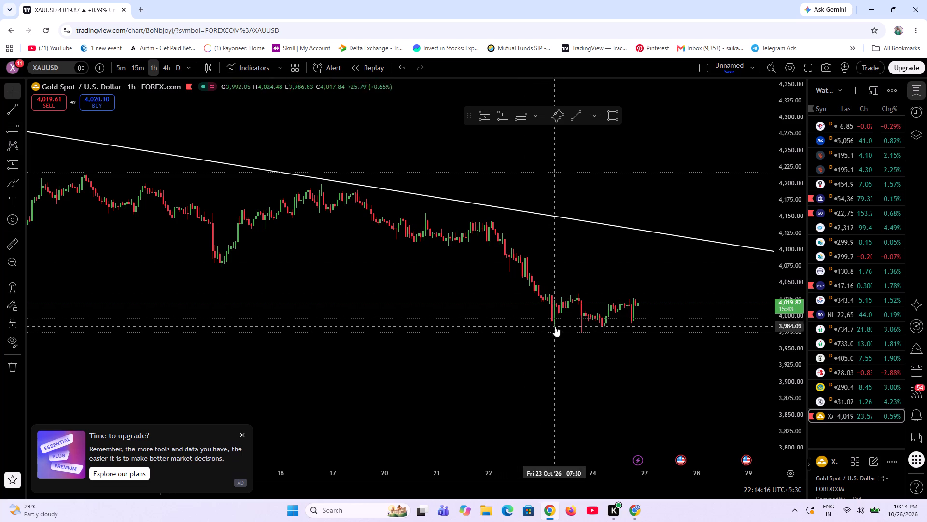
pyautogui.scroll(7, 480, 323)
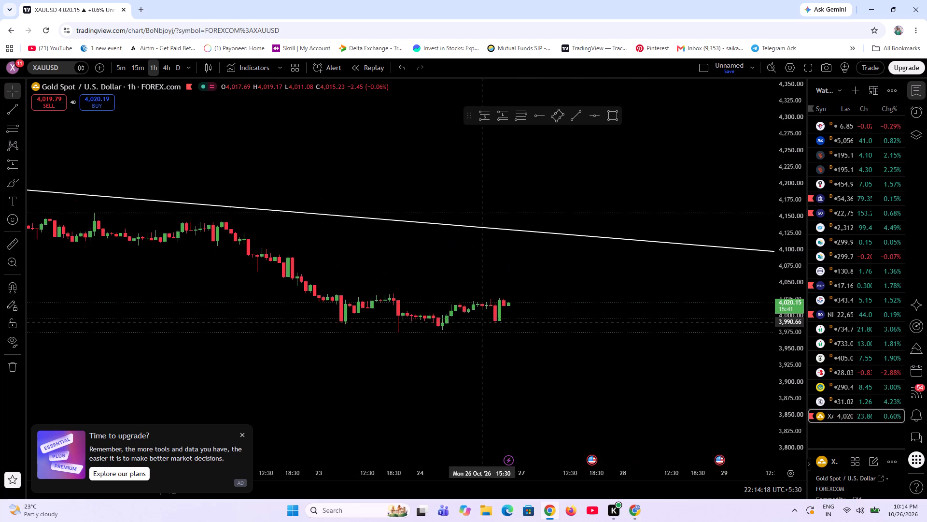
pyautogui.scroll(5, 467, 349)
pyautogui.moveTo(252, 379); pyautogui.dragTo(732, 398)
pyautogui.scroll(13, 780, 405)
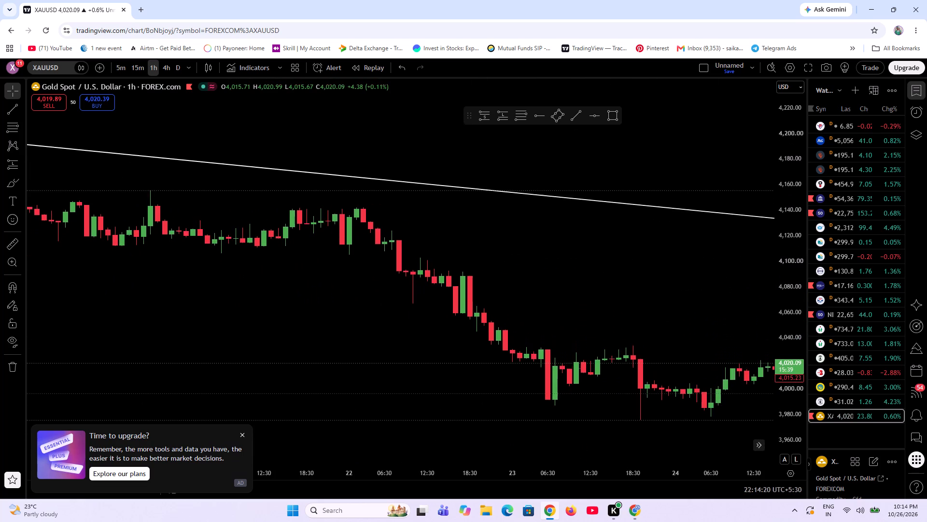
pyautogui.moveTo(661, 436); pyautogui.dragTo(301, 294)
pyautogui.scroll(-4, 389, 331)
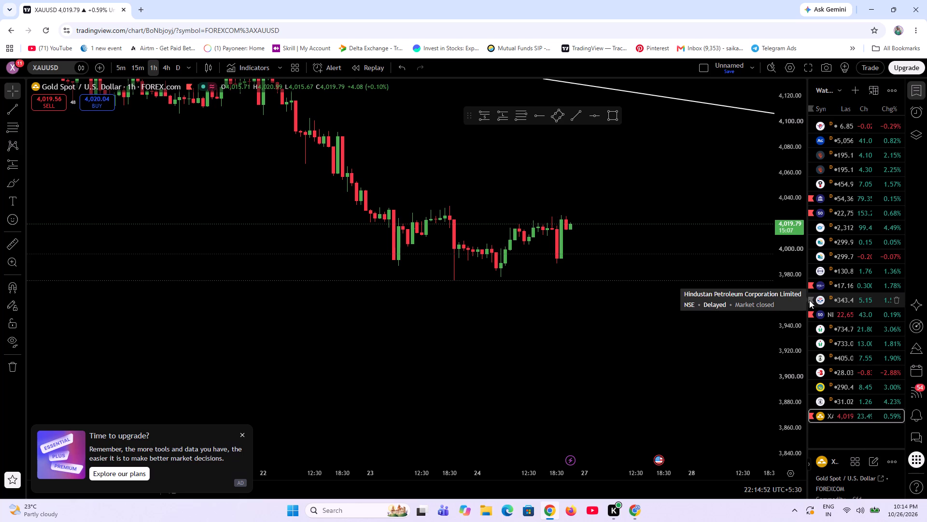
# Delete the white descending trend line above the price from the chart.
pyautogui.scroll(-7, 669, 343)
pyautogui.moveTo(595, 363); pyautogui.dragTo(350, 459)
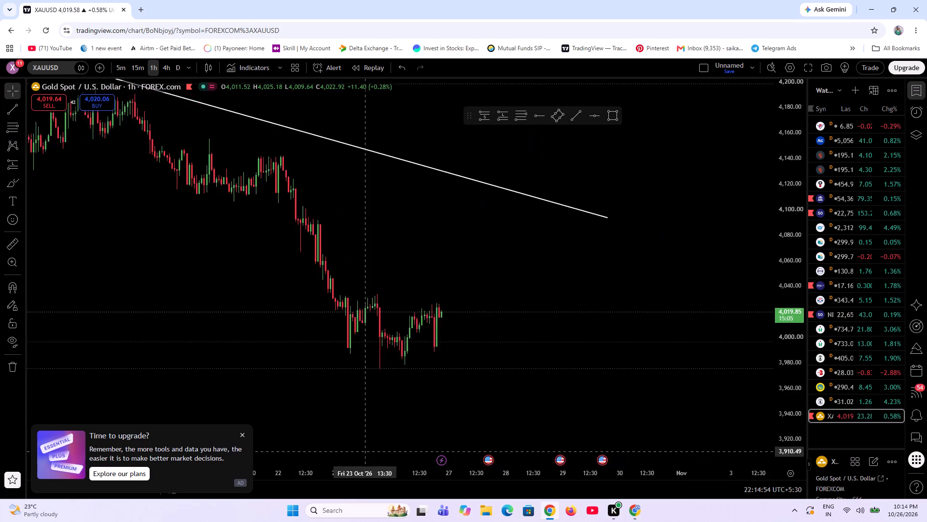
pyautogui.moveTo(350, 459); pyautogui.dragTo(411, 438)
pyautogui.scroll(-20, 778, 281)
pyautogui.scroll(-2, 778, 281)
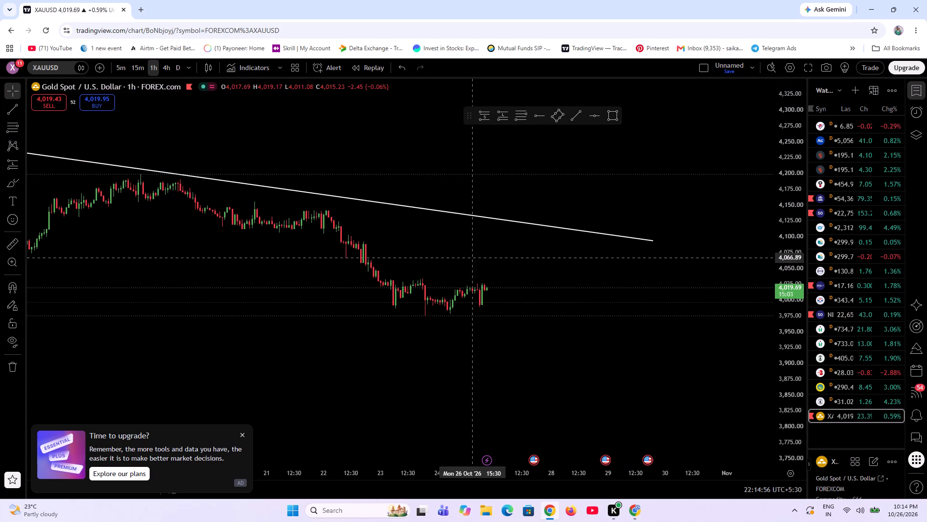
pyautogui.click(494, 220)
pyautogui.click(634, 88)
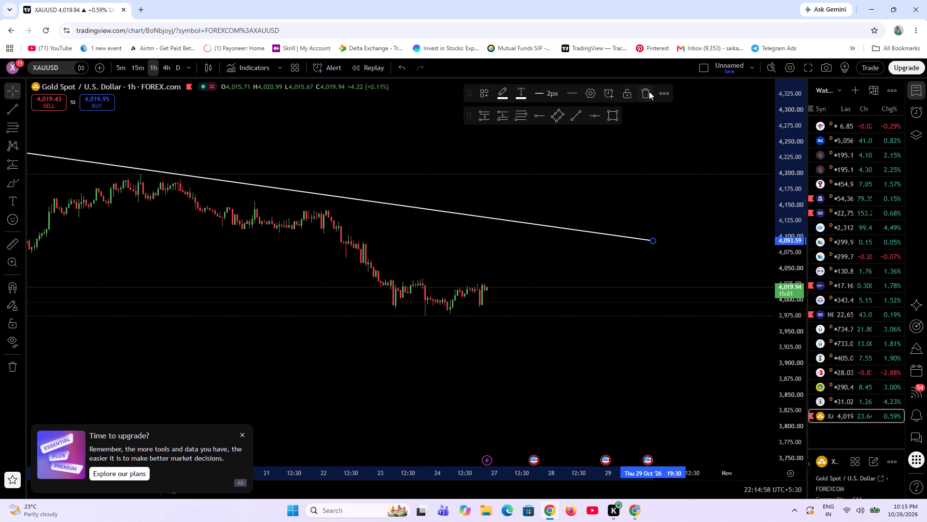
pyautogui.click(649, 91)
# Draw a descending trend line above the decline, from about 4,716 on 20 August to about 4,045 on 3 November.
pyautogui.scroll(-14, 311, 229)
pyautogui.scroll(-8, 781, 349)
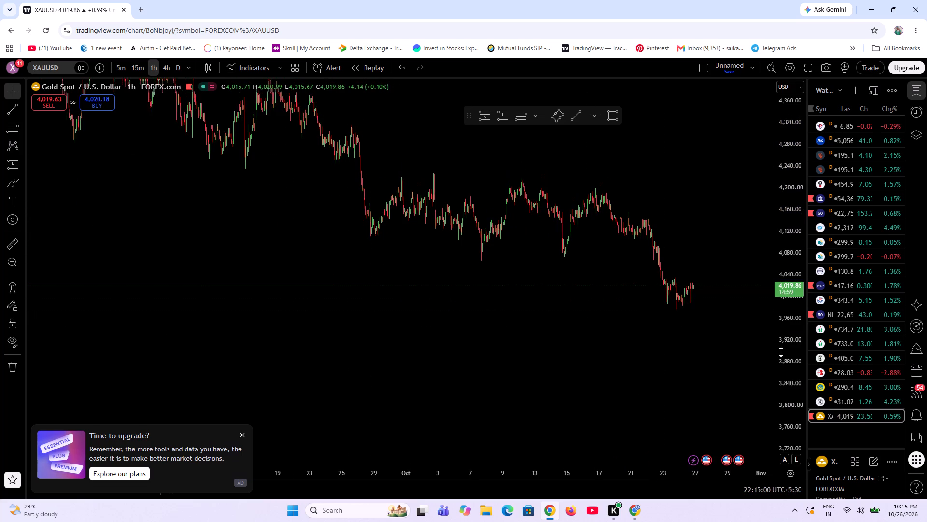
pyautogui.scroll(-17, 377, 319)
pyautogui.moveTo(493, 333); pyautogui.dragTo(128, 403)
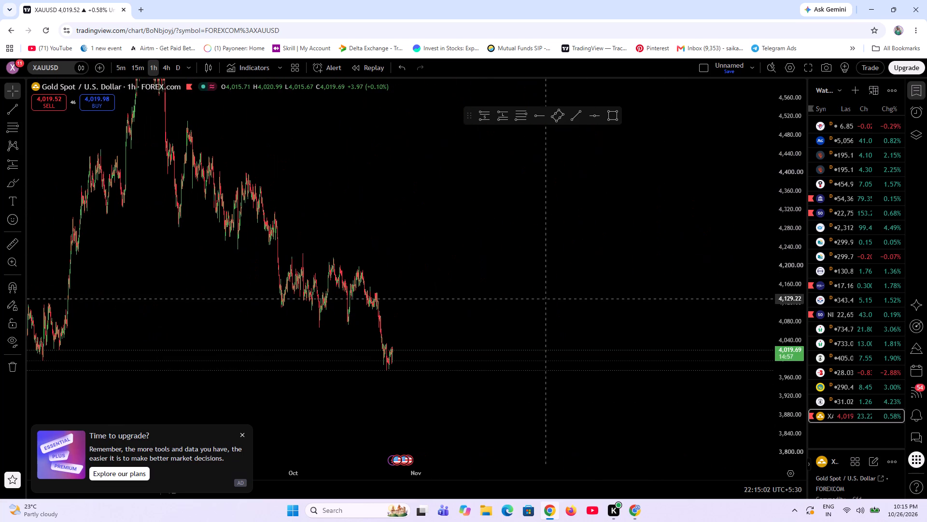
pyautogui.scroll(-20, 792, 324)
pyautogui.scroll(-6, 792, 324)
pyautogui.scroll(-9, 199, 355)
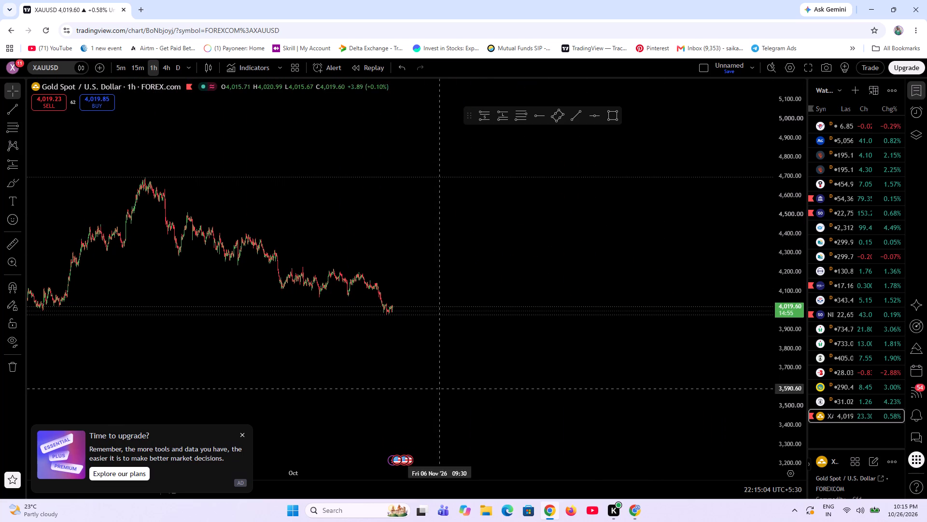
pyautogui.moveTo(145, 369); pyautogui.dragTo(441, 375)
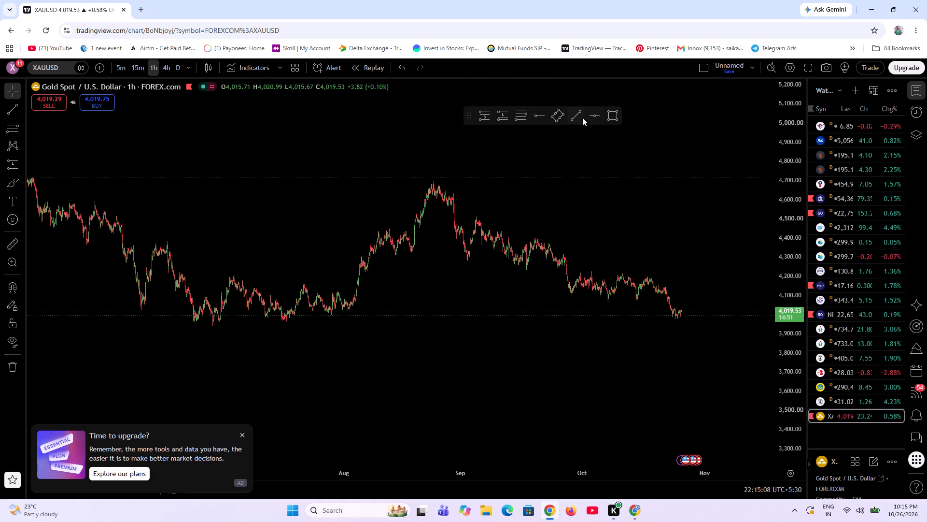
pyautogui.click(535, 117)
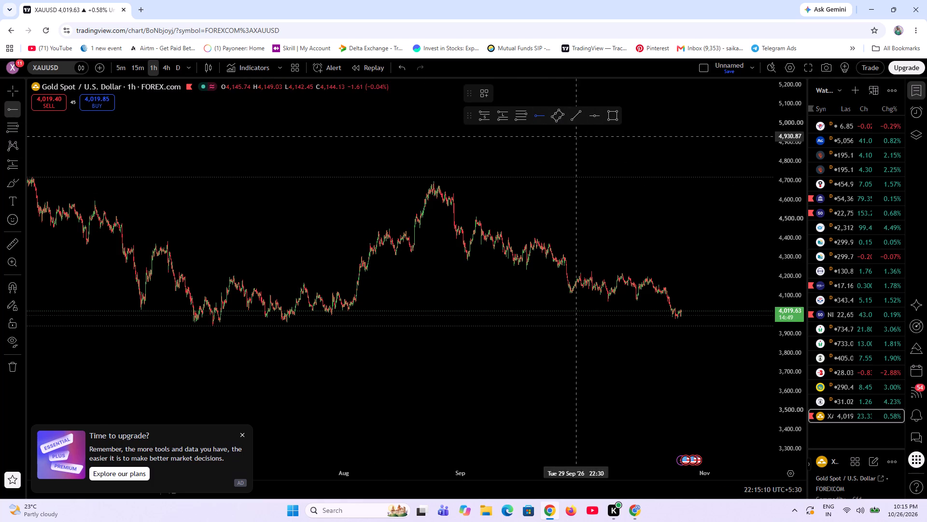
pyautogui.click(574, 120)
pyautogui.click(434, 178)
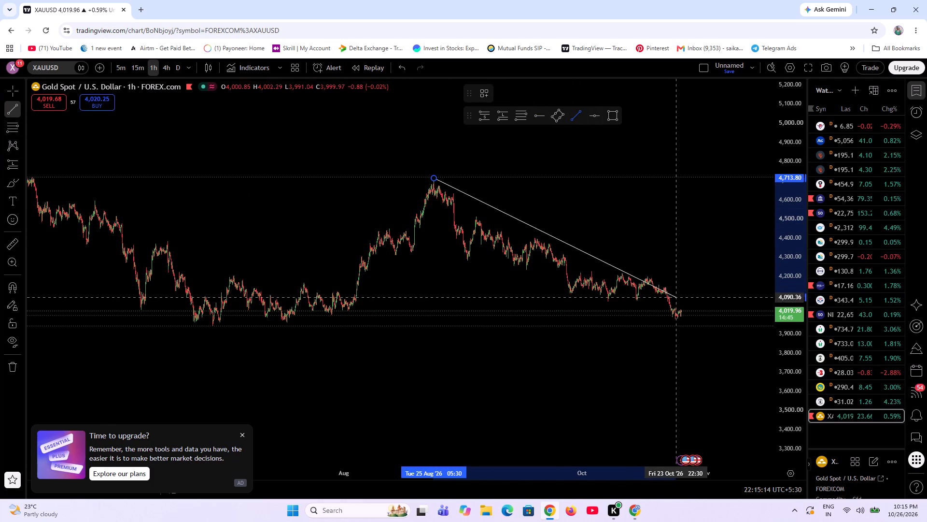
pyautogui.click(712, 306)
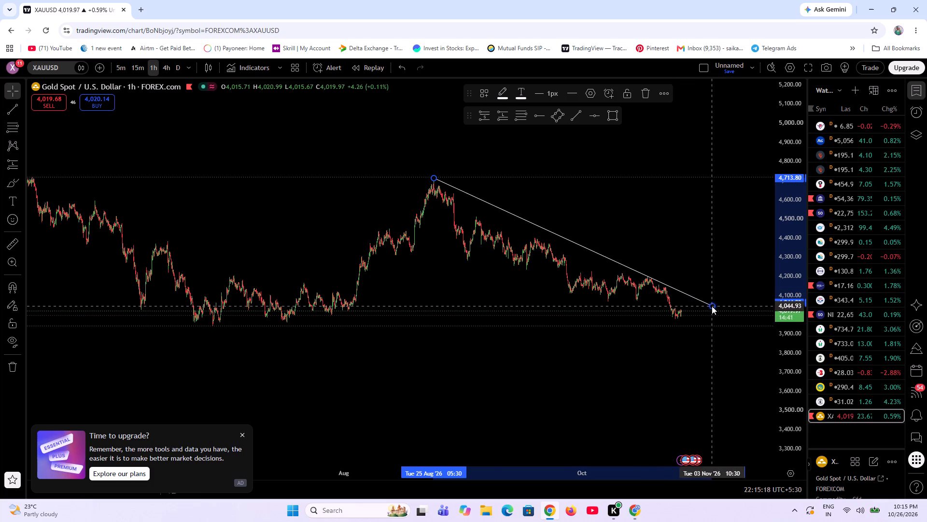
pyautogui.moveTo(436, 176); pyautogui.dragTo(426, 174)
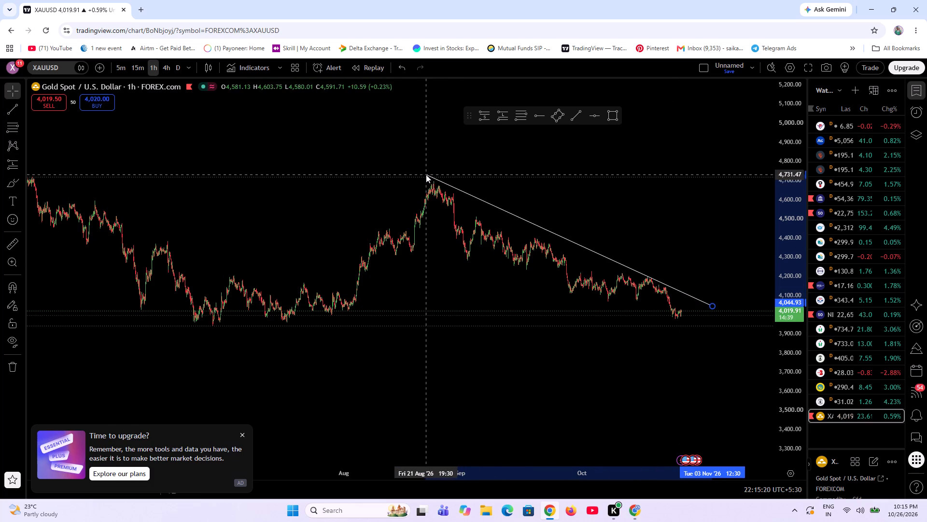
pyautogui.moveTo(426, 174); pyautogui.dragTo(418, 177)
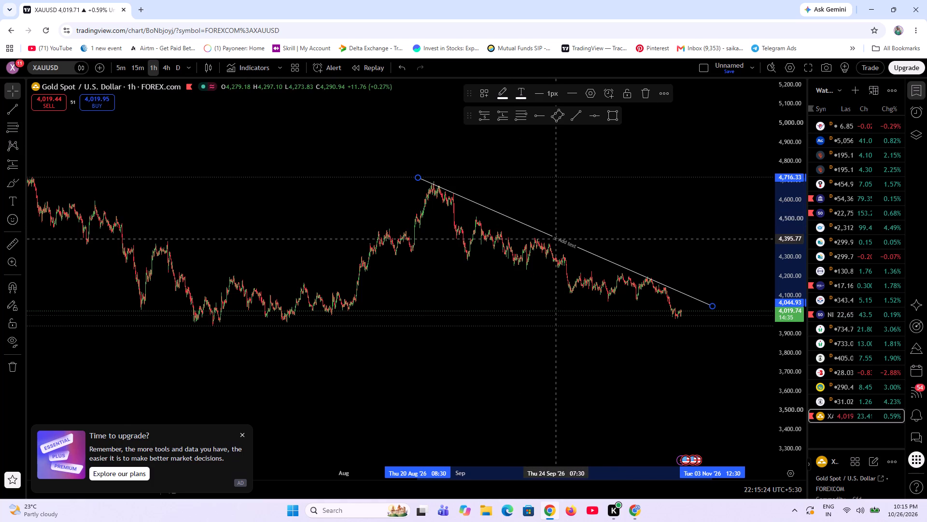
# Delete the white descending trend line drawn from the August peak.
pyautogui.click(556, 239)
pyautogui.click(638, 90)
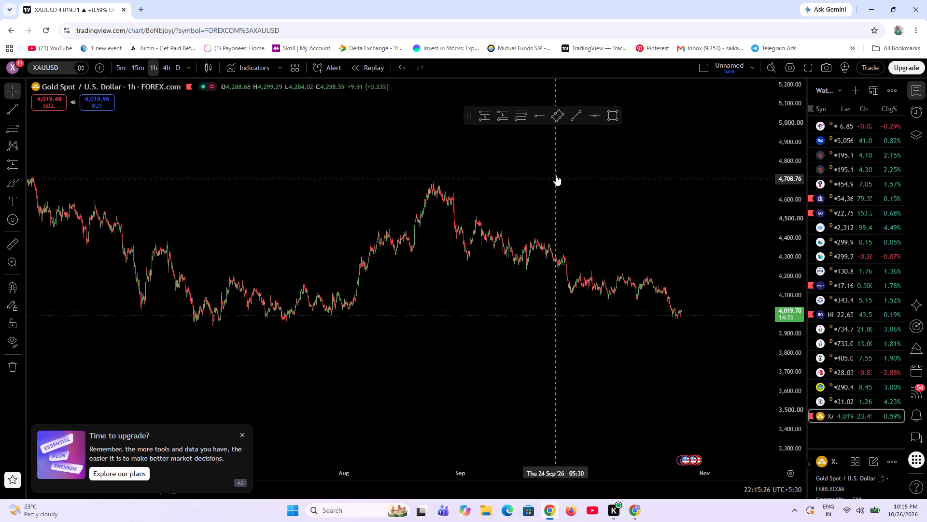
# Draw a narrow rotated rectangle along the decline's highs, from about 4,678 on 24 August to about 4,093 on 23 October.
pyautogui.click(554, 116)
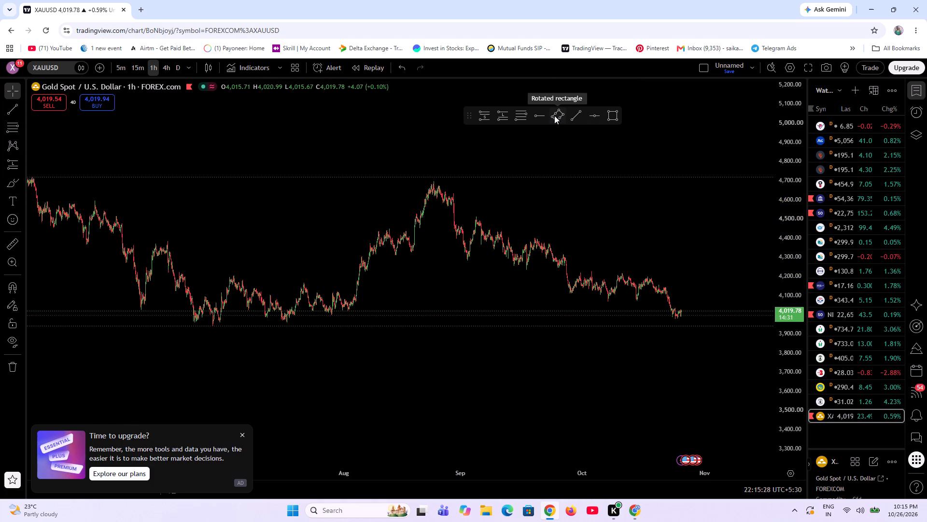
pyautogui.click(434, 179)
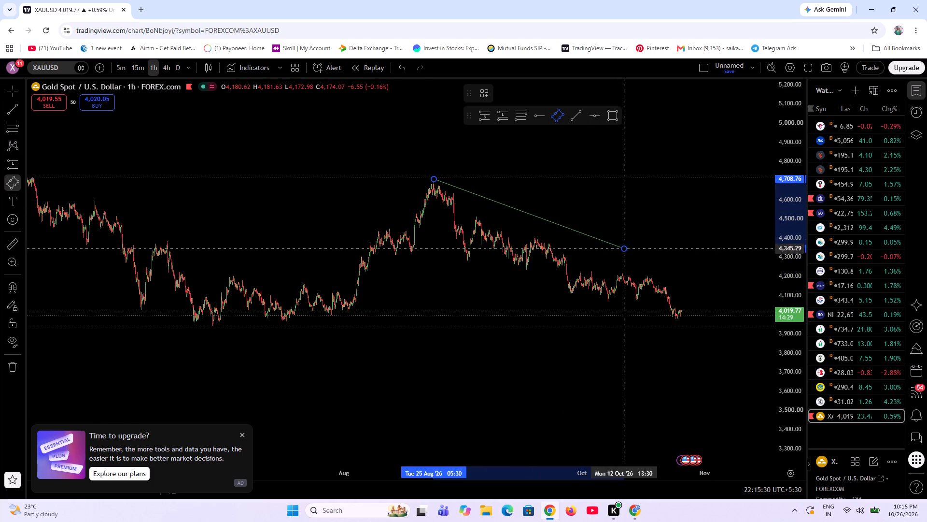
pyautogui.click(677, 291)
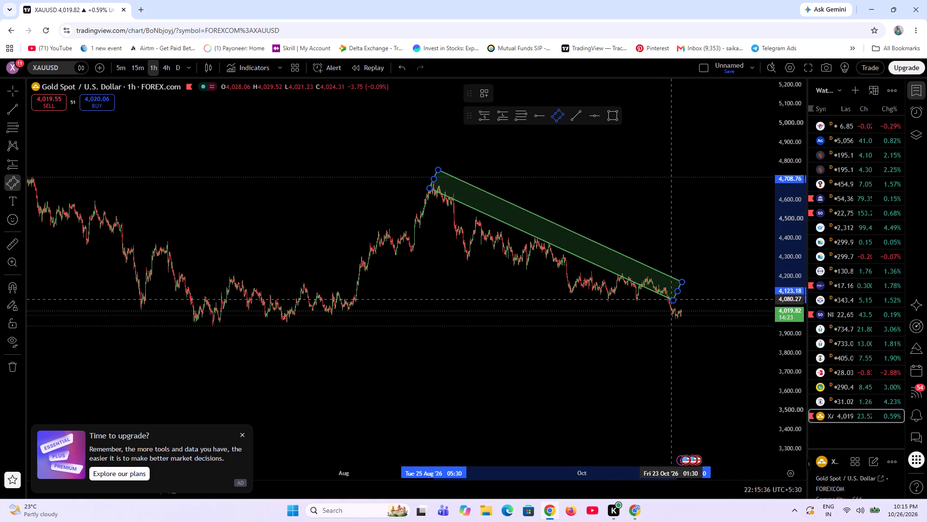
pyautogui.click(671, 299)
pyautogui.moveTo(681, 282); pyautogui.dragTo(679, 287)
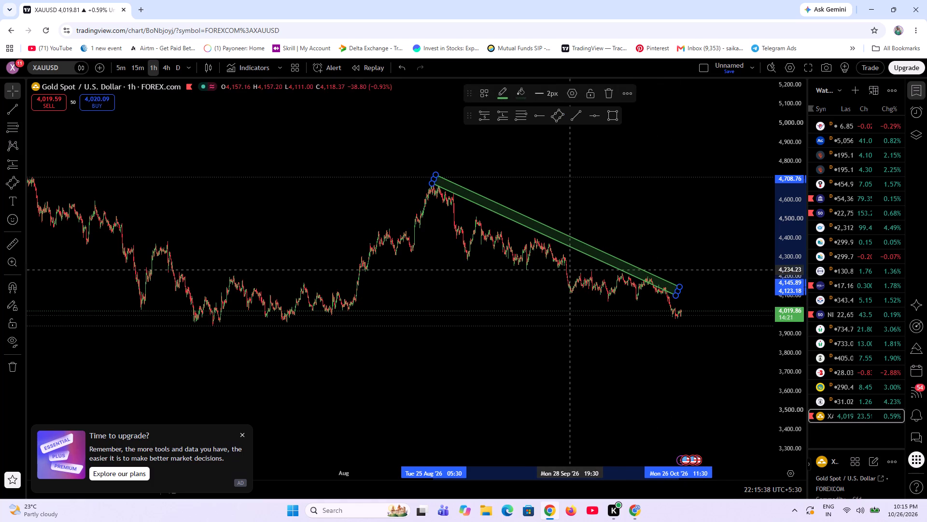
pyautogui.moveTo(574, 247); pyautogui.dragTo(571, 253)
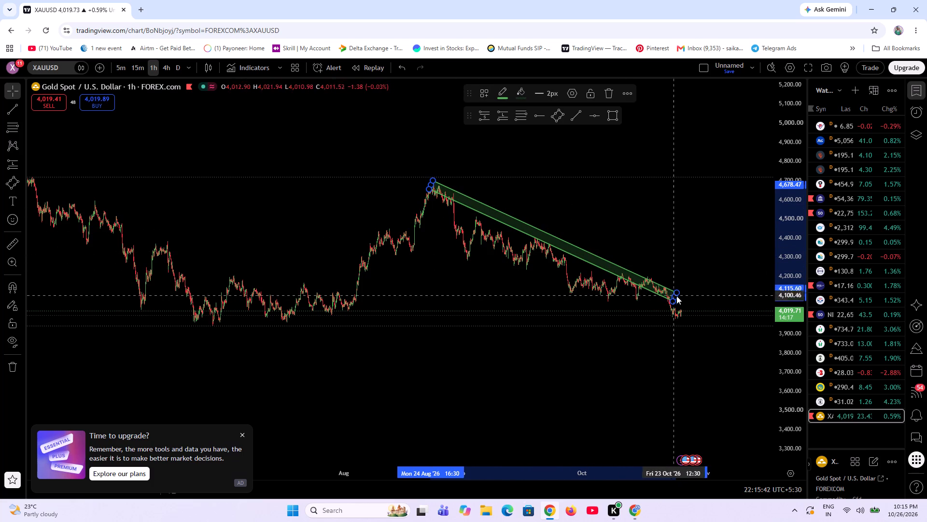
pyautogui.click(675, 295)
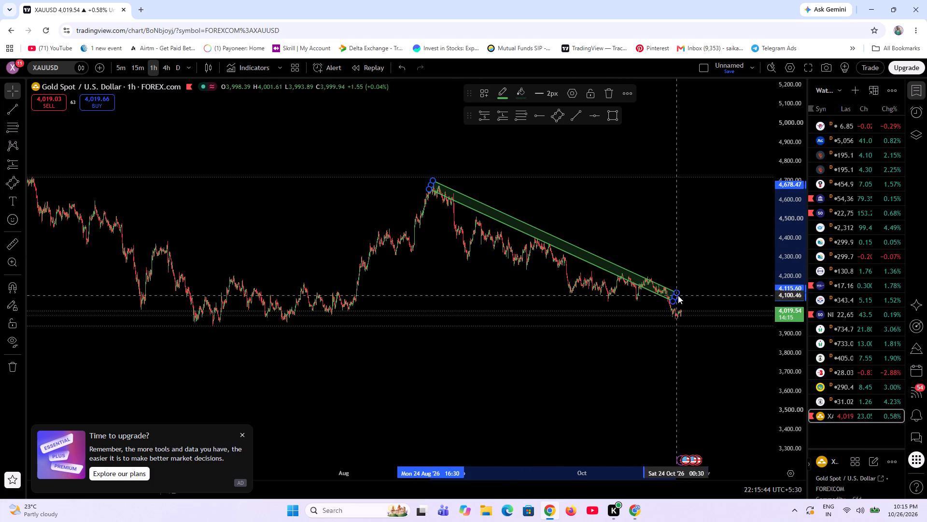
# Extend the lower end of the green rotated rectangle past the latest candles to about 3,975 on 6 November.
pyautogui.scroll(4, 796, 368)
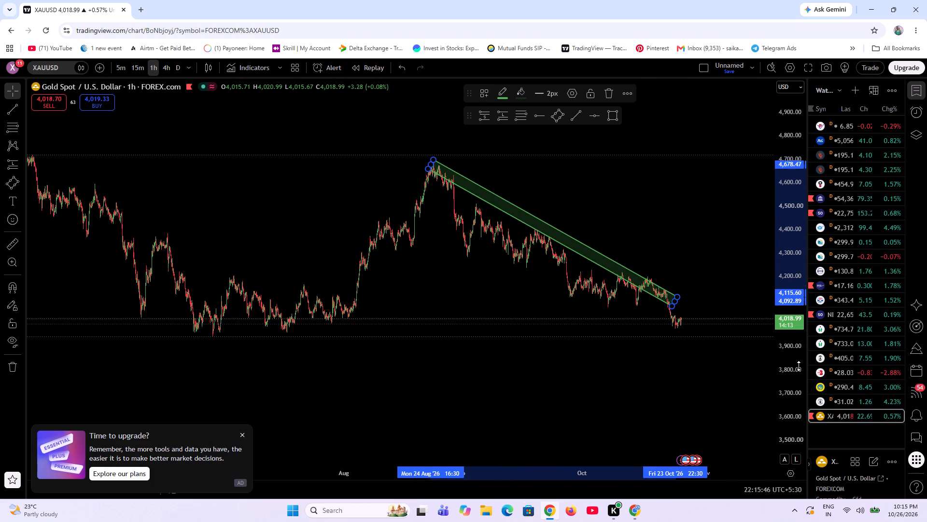
pyautogui.scroll(13, 799, 366)
pyautogui.moveTo(561, 392); pyautogui.dragTo(302, 357)
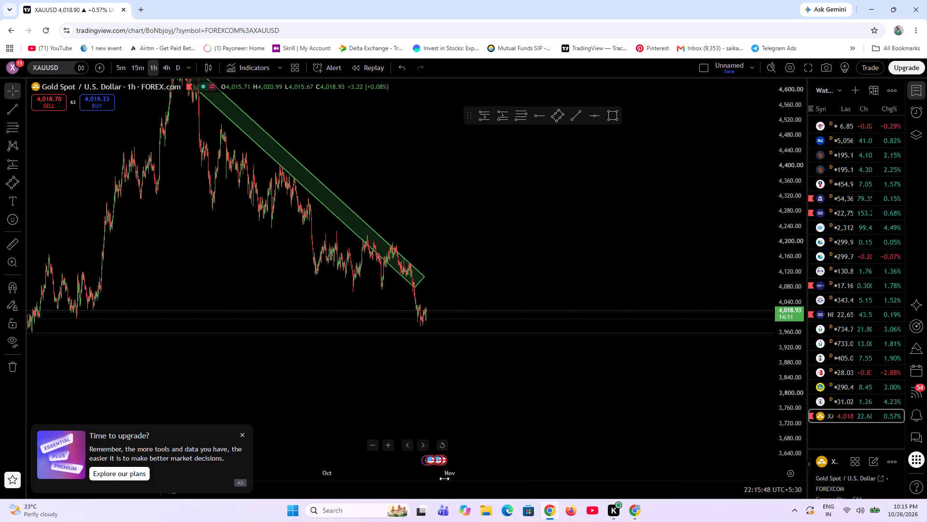
pyautogui.moveTo(442, 477); pyautogui.dragTo(36, 443)
pyautogui.scroll(-15, 695, 403)
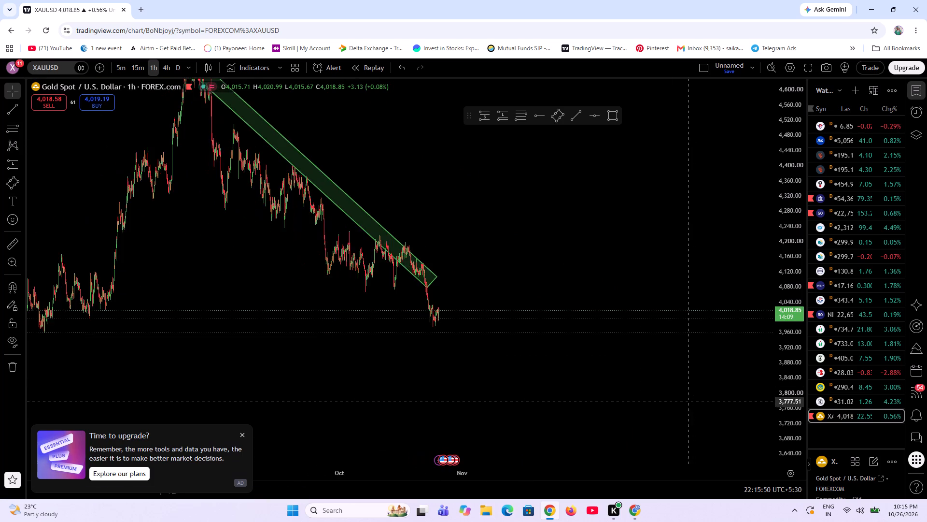
pyautogui.scroll(13, 459, 415)
pyautogui.moveTo(126, 336); pyautogui.dragTo(700, 405)
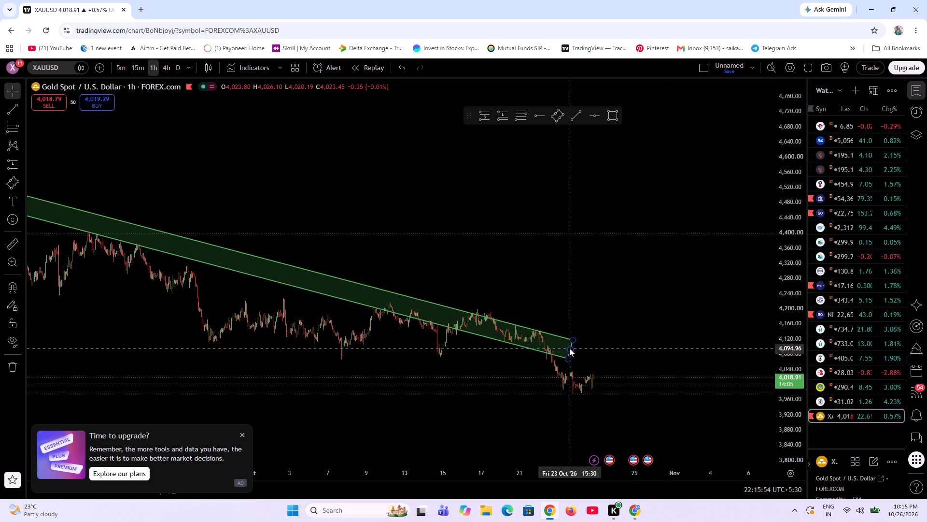
pyautogui.moveTo(572, 349); pyautogui.dragTo(683, 377)
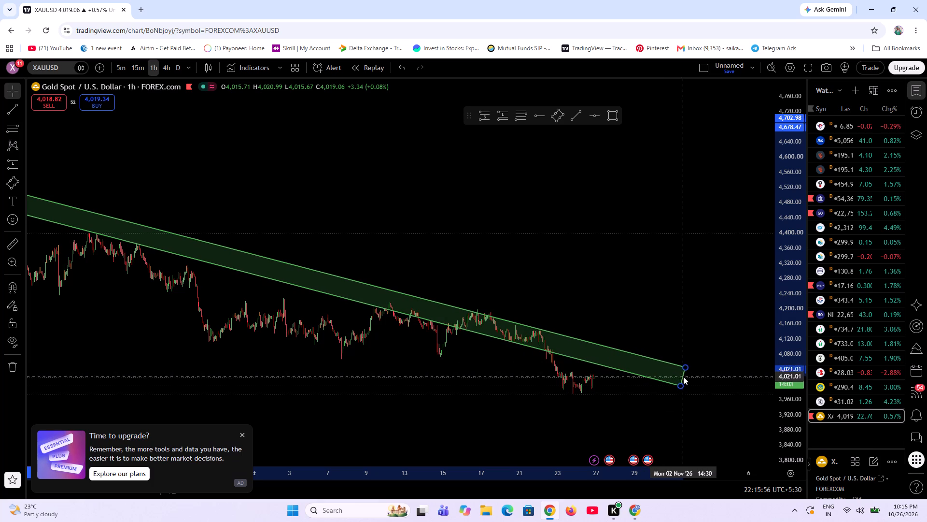
pyautogui.moveTo(683, 377); pyautogui.dragTo(747, 386)
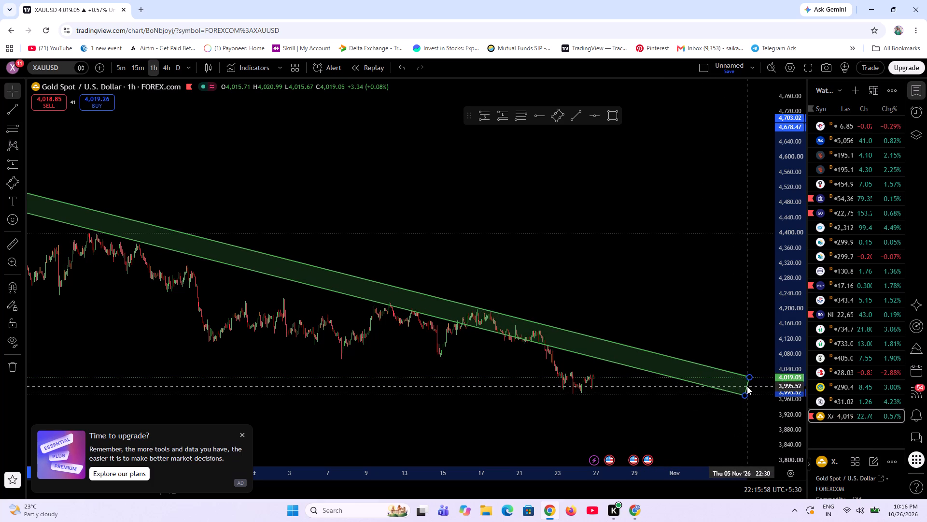
pyautogui.moveTo(747, 386); pyautogui.dragTo(751, 394)
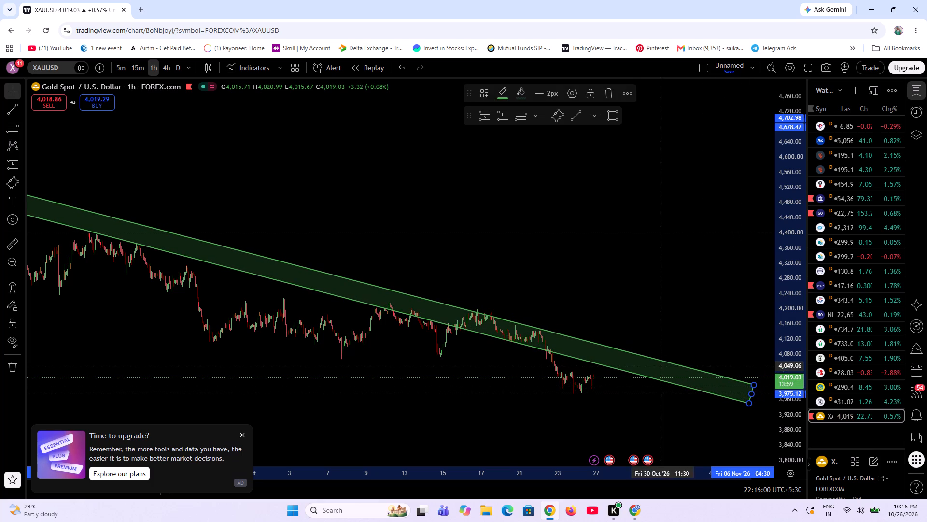
pyautogui.click(749, 404)
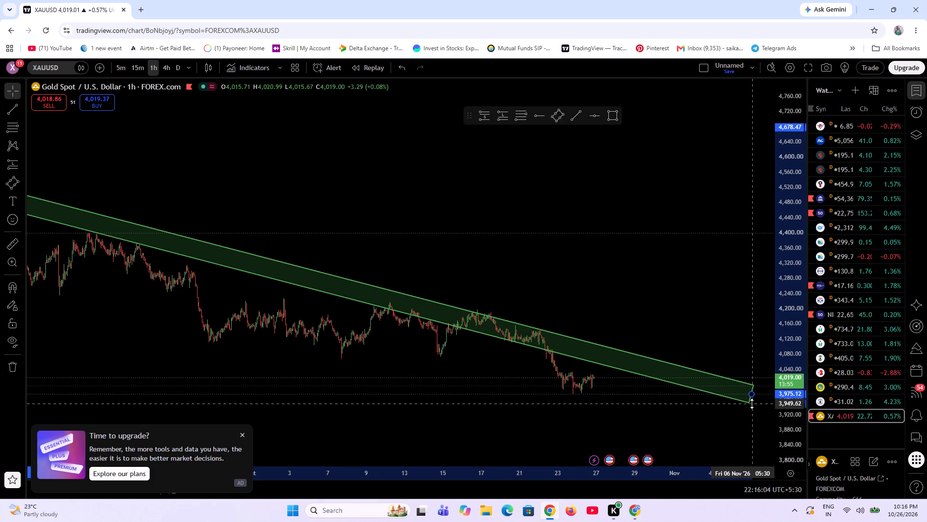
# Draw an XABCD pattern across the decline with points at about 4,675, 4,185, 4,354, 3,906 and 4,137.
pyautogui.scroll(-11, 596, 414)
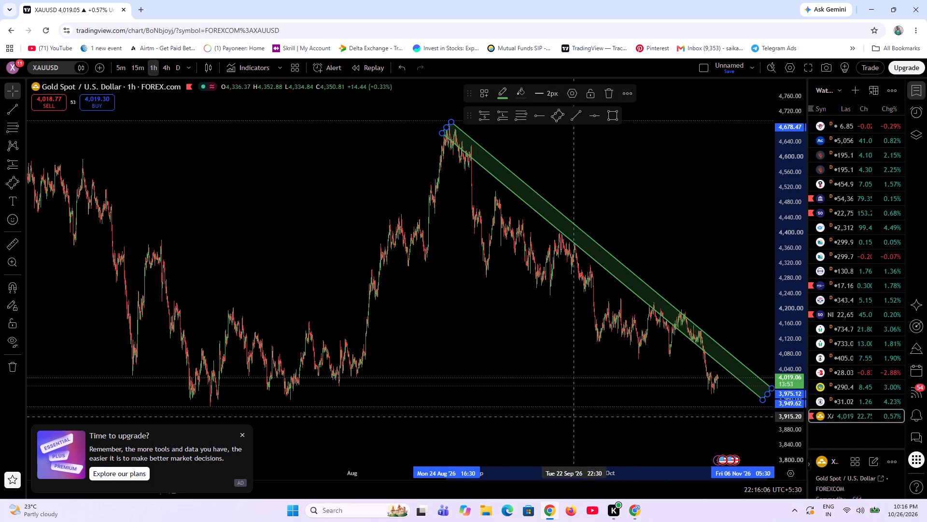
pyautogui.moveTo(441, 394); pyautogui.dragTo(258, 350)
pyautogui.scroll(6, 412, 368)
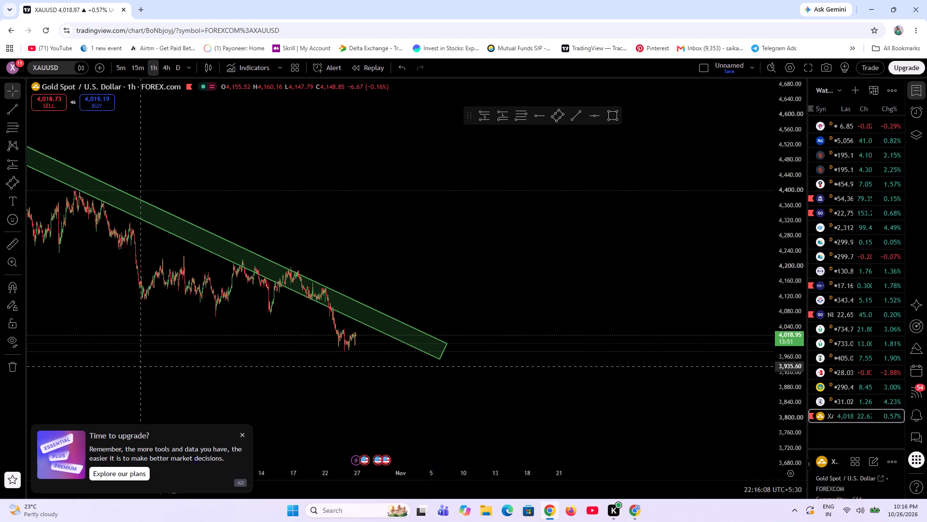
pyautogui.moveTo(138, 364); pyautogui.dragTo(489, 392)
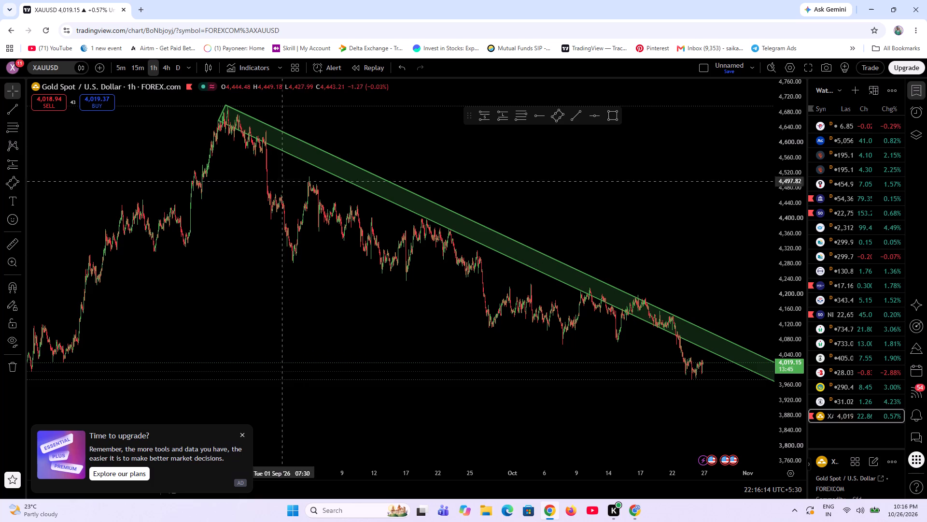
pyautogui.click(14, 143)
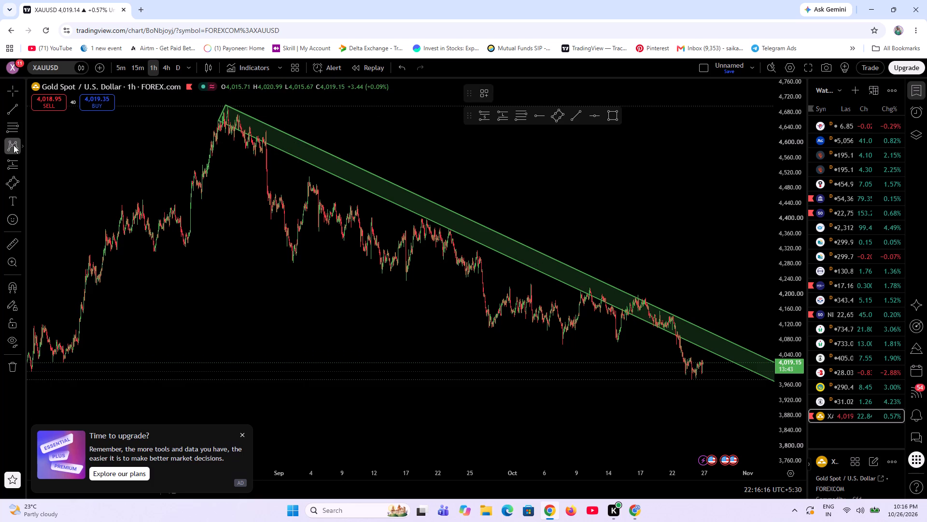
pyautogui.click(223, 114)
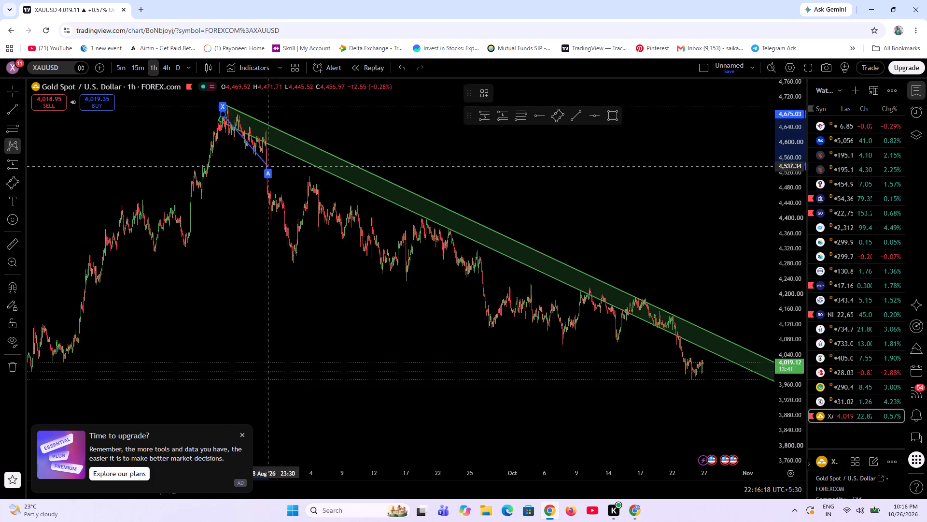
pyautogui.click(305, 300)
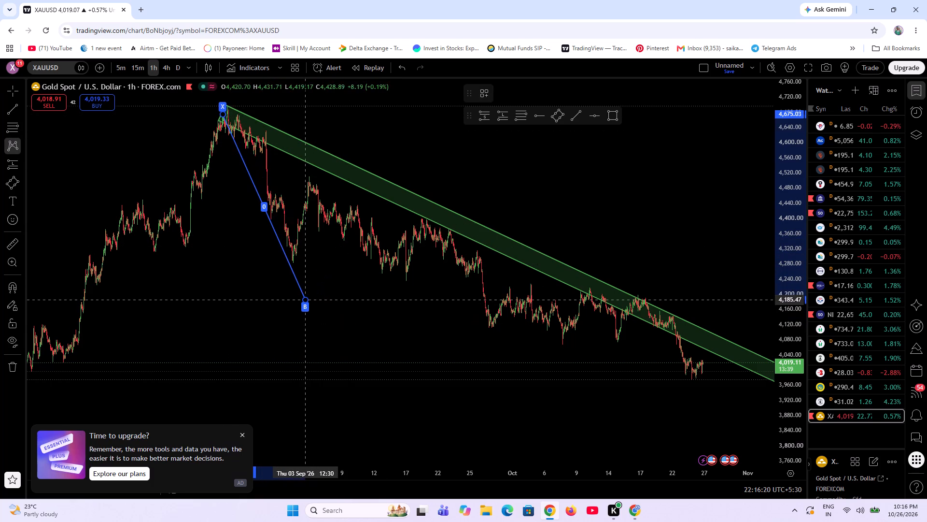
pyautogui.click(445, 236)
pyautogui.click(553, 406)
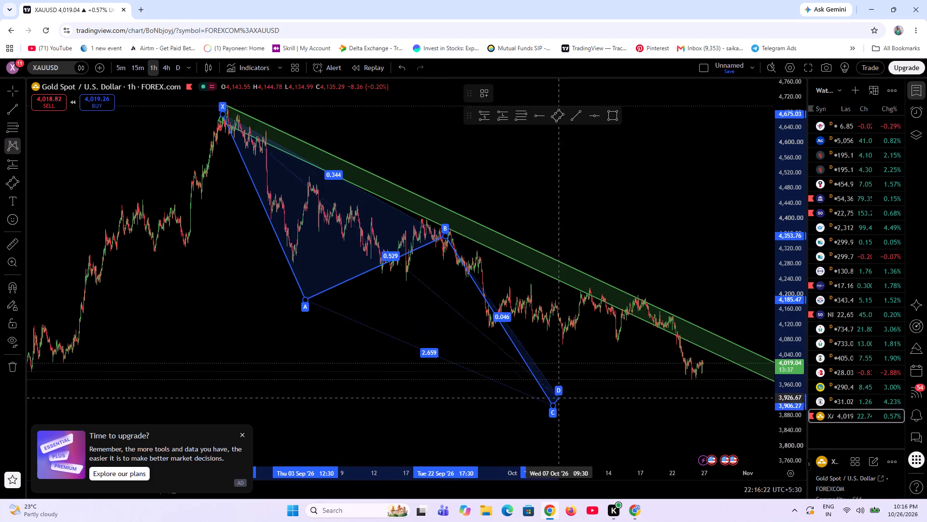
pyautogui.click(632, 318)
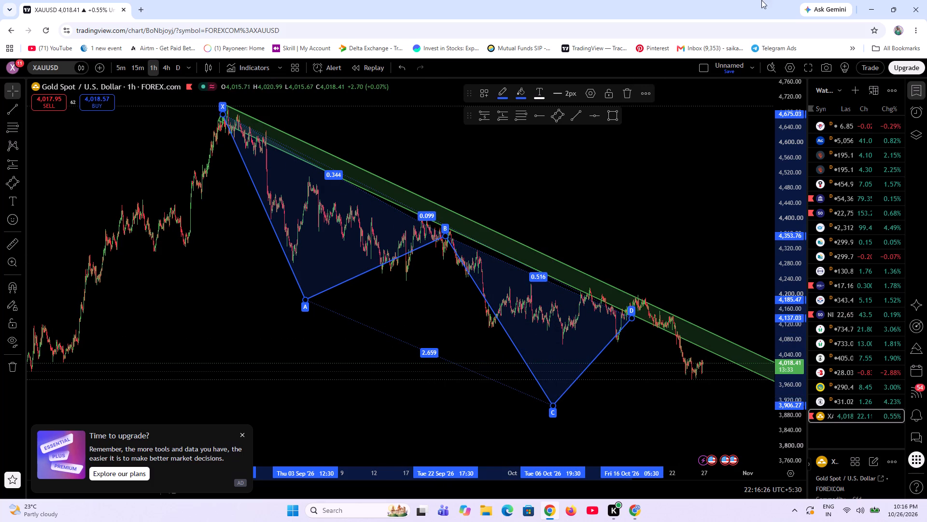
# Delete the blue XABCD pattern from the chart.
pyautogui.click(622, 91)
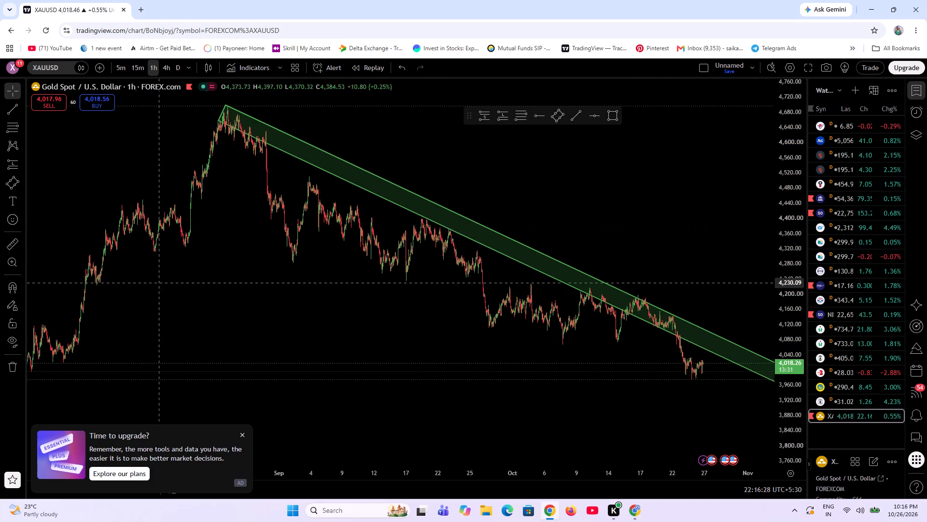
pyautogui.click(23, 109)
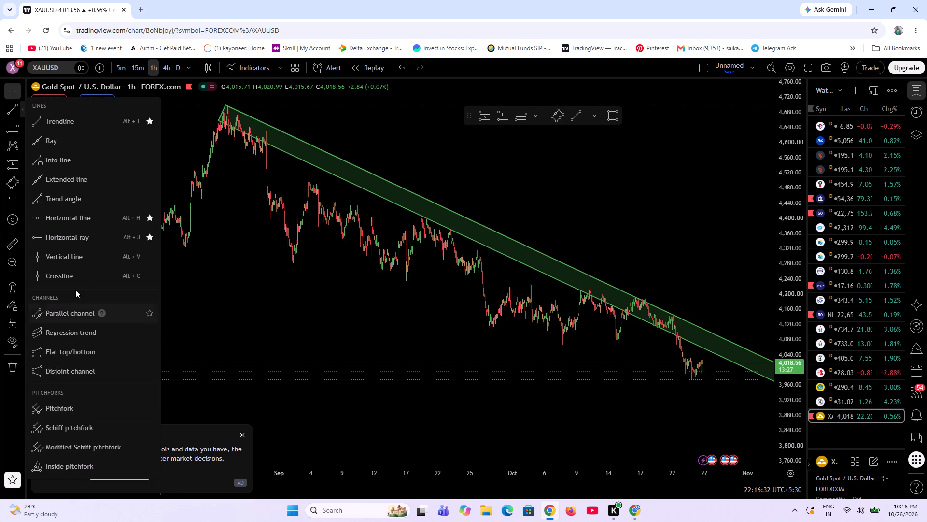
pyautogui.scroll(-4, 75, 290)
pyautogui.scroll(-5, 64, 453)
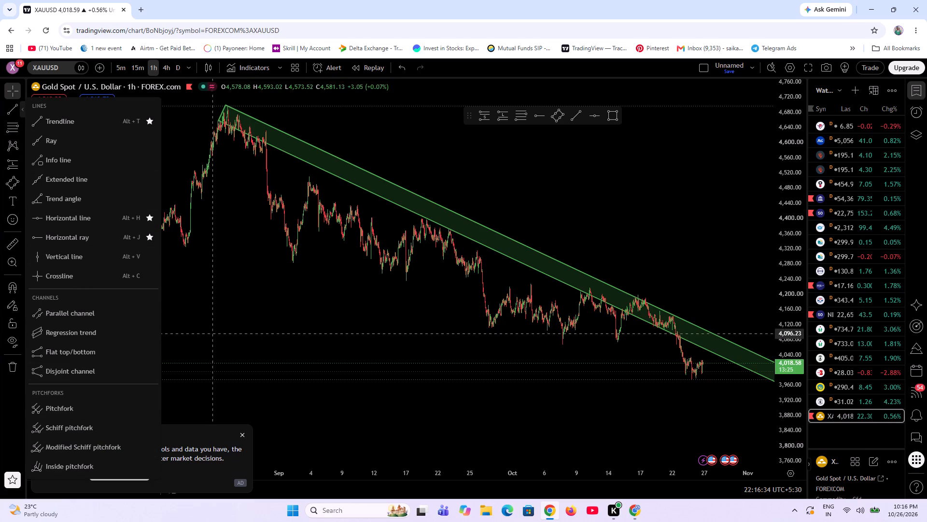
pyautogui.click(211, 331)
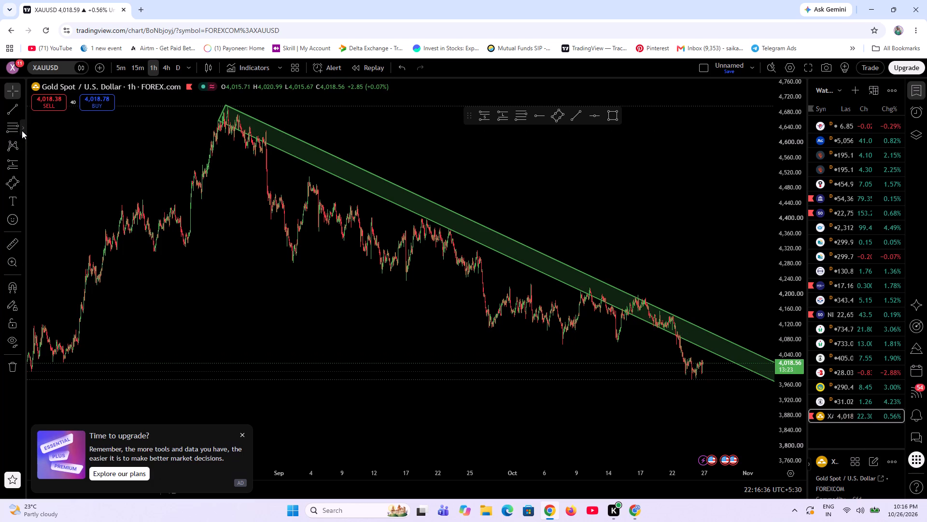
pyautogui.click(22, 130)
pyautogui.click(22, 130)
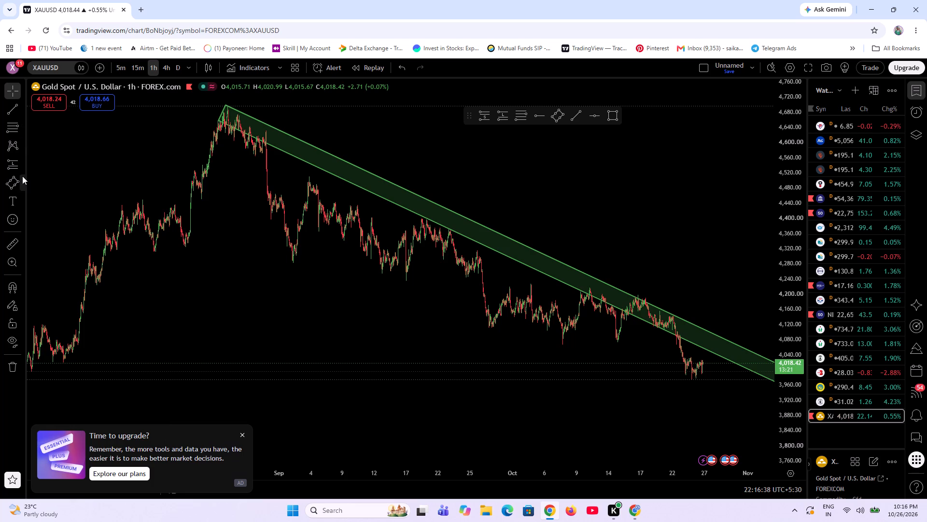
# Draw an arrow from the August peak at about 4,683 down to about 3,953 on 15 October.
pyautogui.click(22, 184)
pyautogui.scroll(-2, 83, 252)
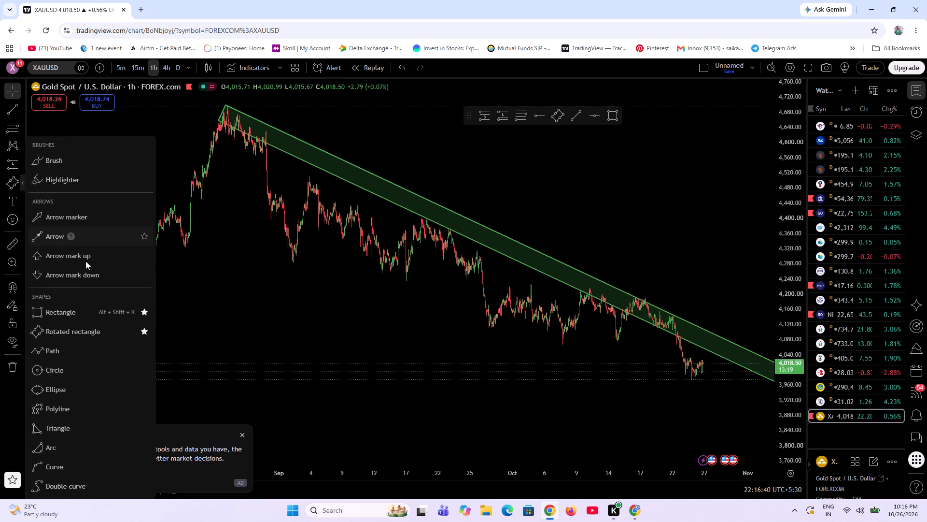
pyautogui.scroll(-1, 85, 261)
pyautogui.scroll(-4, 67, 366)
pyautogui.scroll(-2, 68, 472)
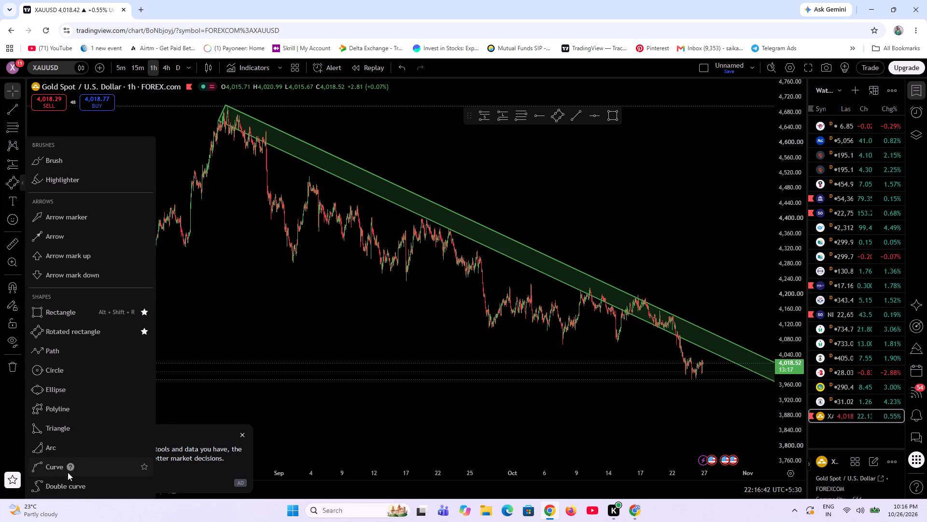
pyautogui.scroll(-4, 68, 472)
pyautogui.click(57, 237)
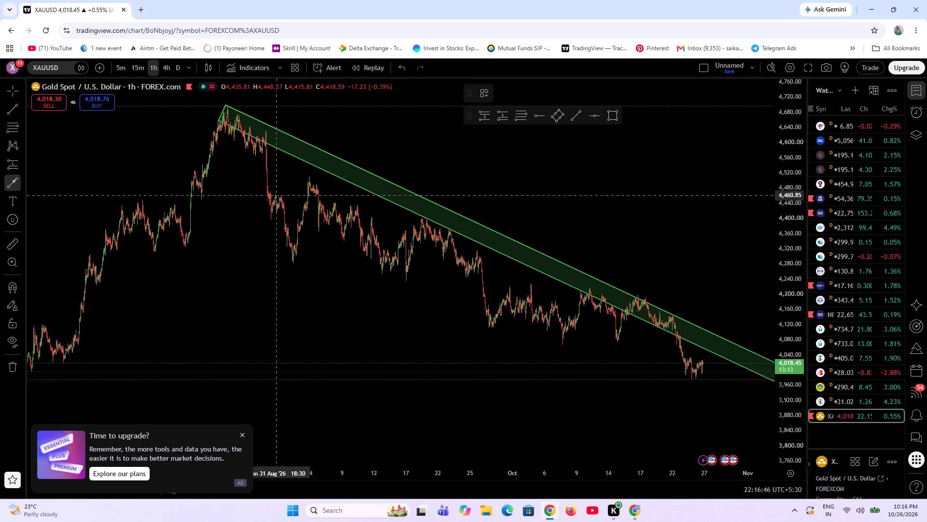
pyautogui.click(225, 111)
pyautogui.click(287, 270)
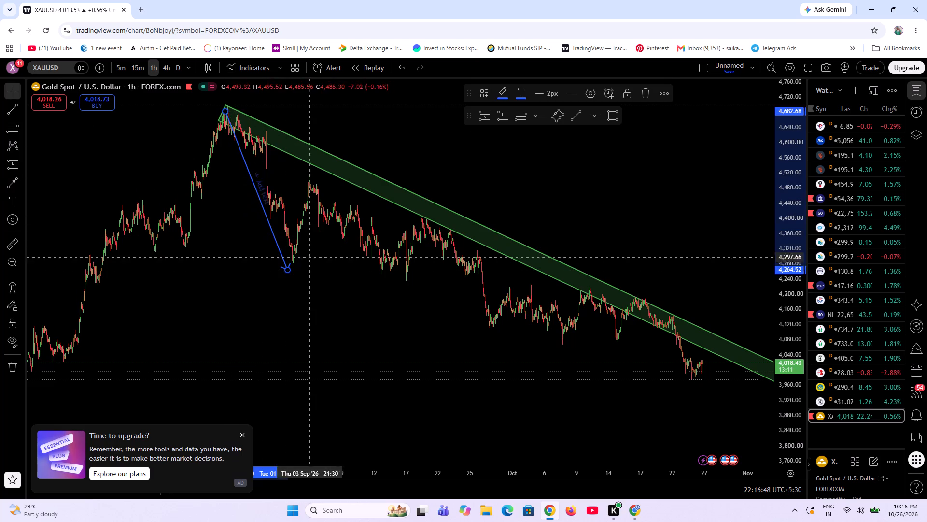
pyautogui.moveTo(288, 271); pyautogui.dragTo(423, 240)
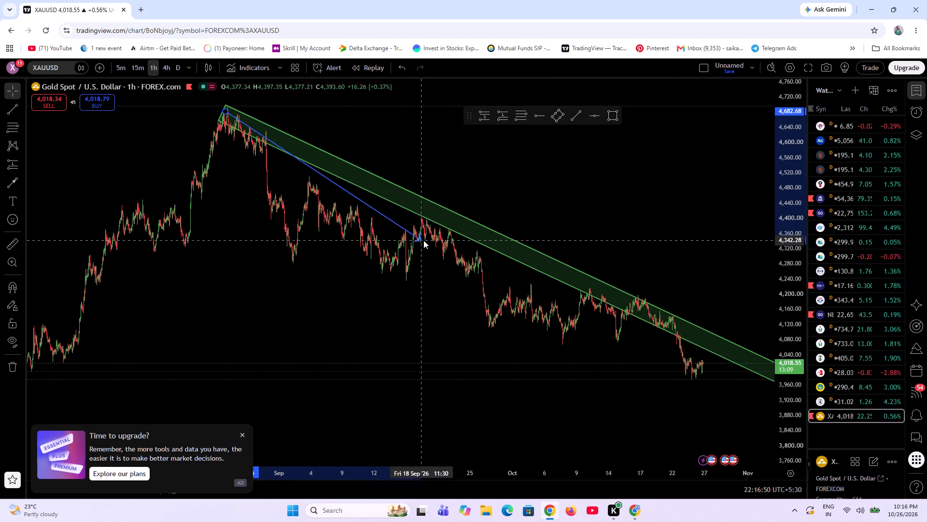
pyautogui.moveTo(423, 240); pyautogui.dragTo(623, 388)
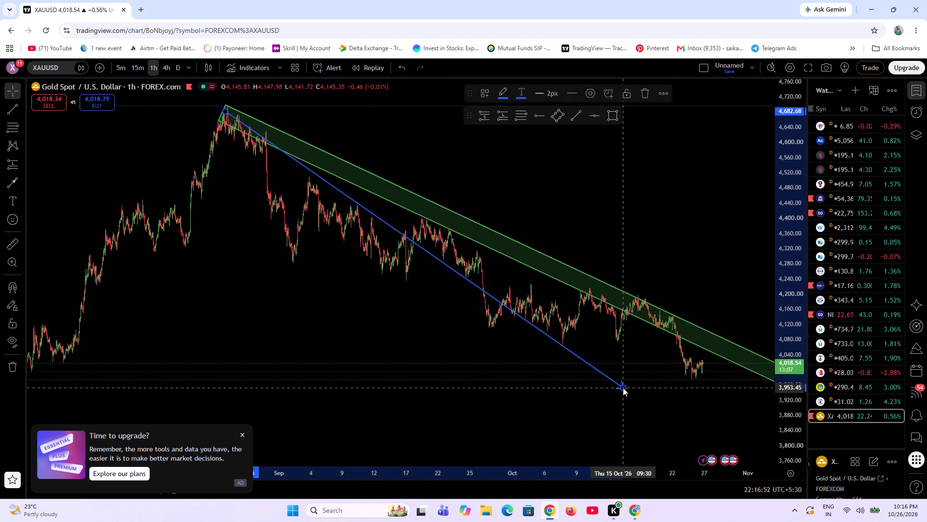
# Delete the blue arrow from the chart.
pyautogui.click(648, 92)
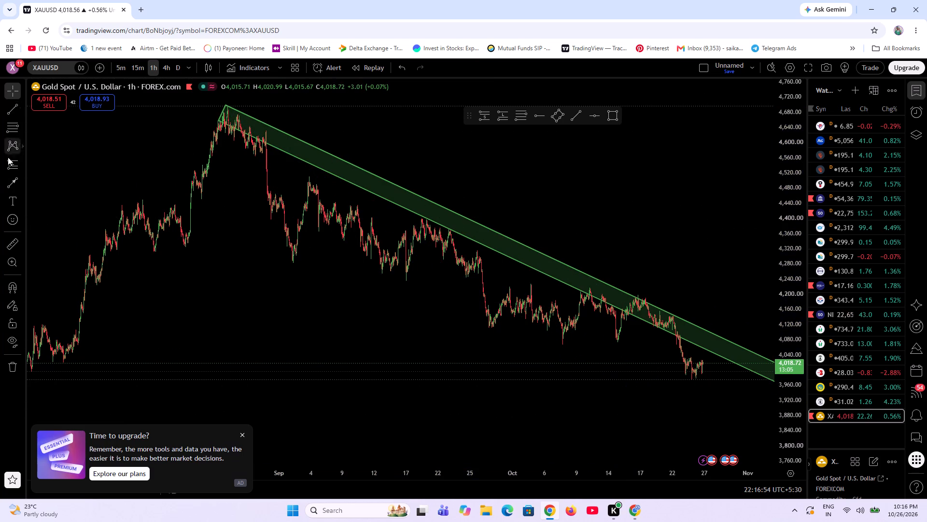
# Draw a zigzag Path along the decline with points at about 4,585, 4,100, 4,255, 3,980, 4,110, 3,865 and 3,840.
pyautogui.moveTo(21, 164); pyautogui.dragTo(24, 169)
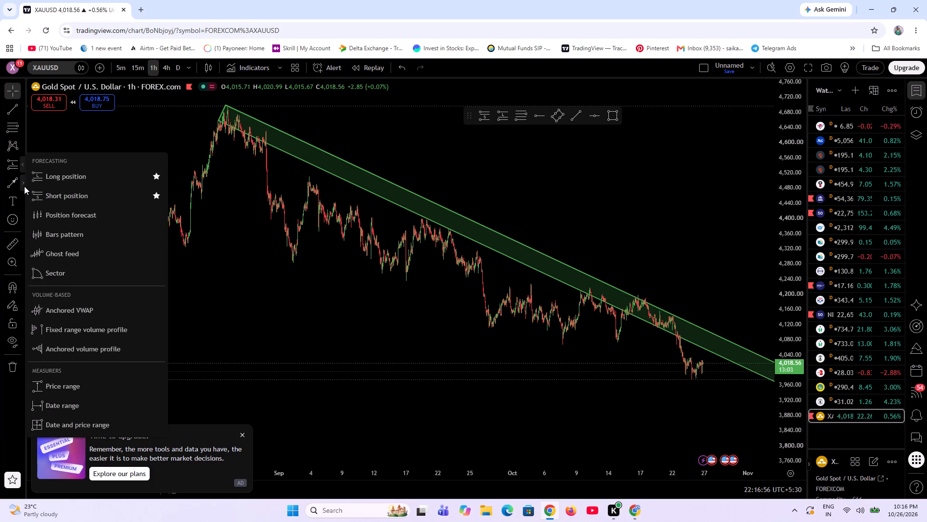
pyautogui.click(19, 184)
pyautogui.click(22, 185)
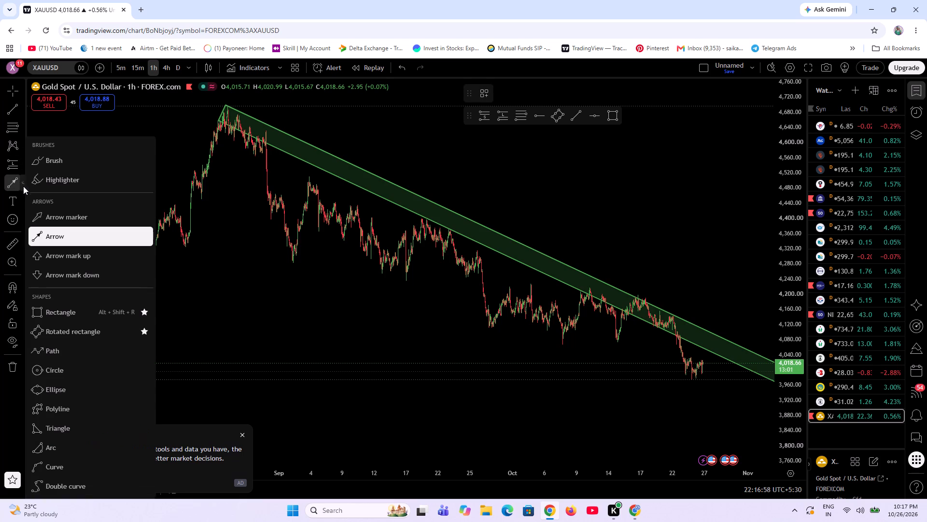
pyautogui.scroll(-6, 65, 227)
pyautogui.scroll(-6, 62, 414)
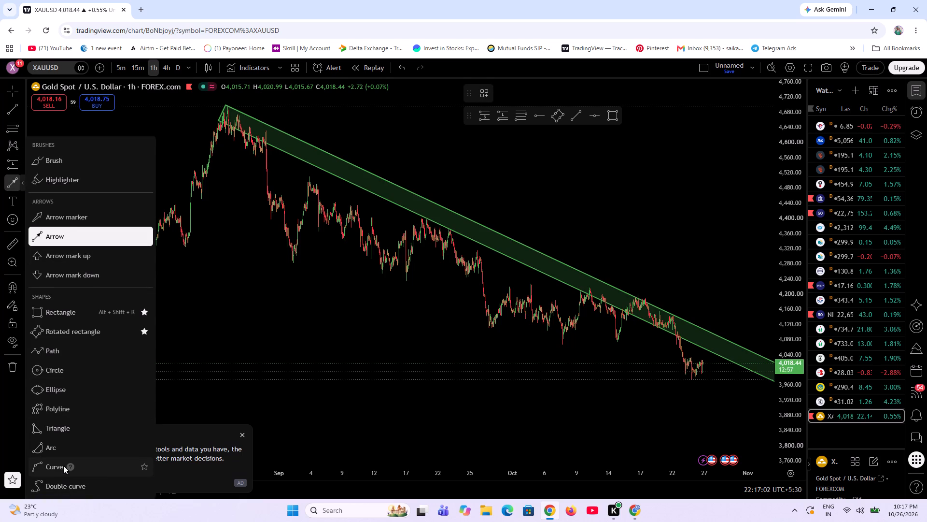
pyautogui.click(57, 347)
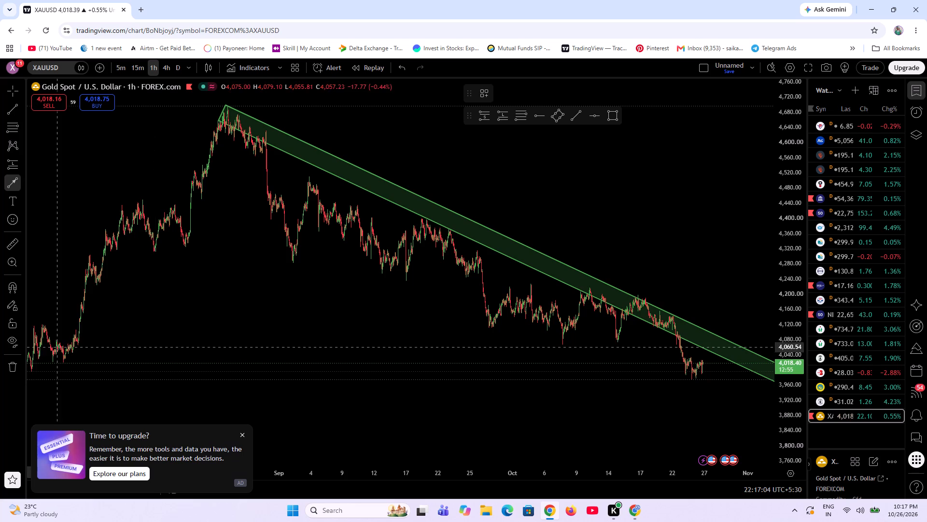
pyautogui.click(231, 148)
pyautogui.click(361, 331)
pyautogui.click(435, 273)
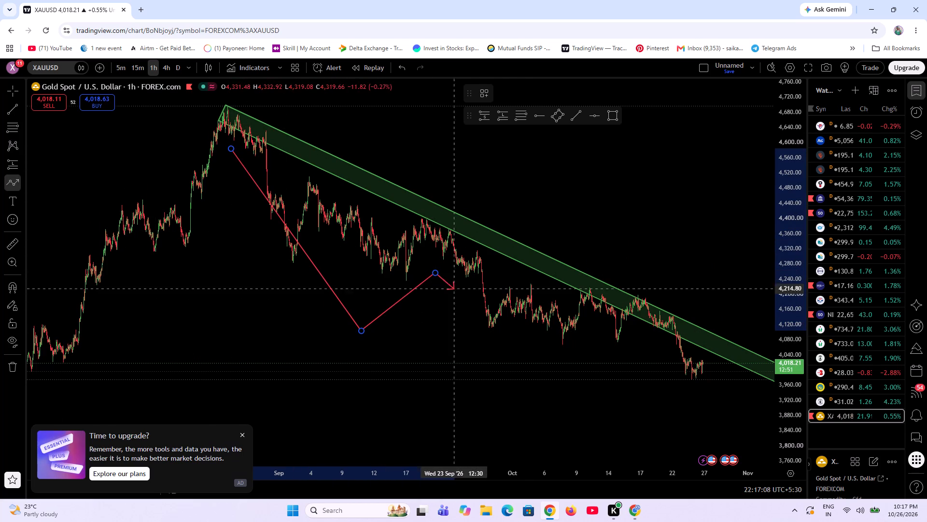
pyautogui.click(526, 377)
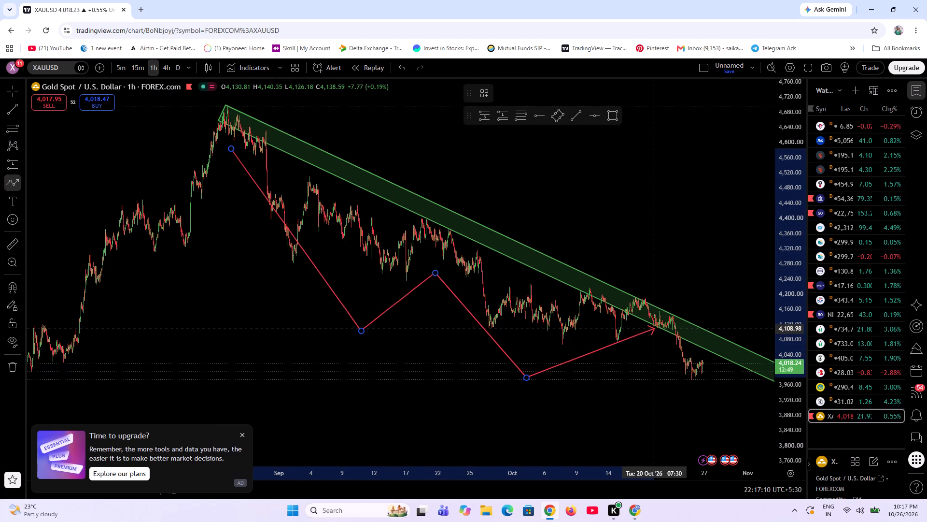
pyautogui.click(654, 329)
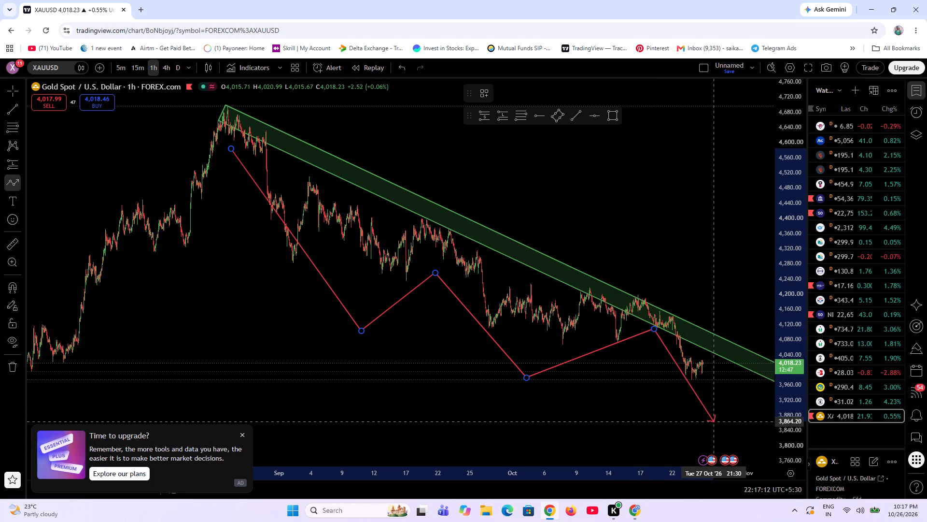
pyautogui.click(712, 420)
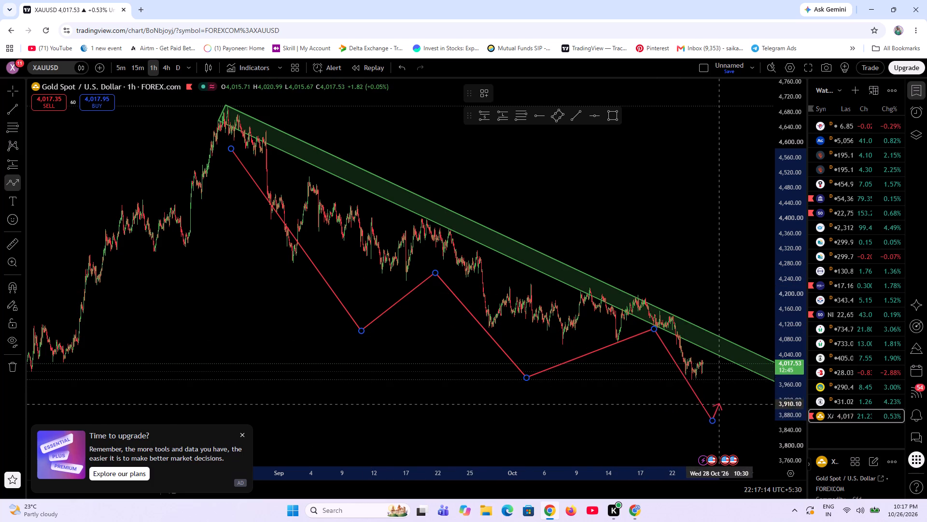
pyautogui.click(730, 431)
pyautogui.click(730, 431)
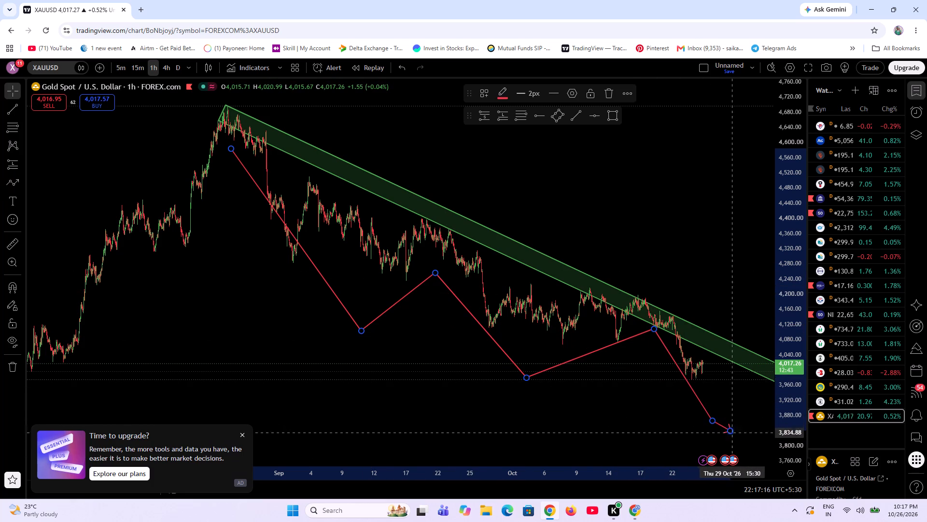
# Move the path's arrow end up to the lower edge of the green zone, at about 3,962 in early November.
pyautogui.click(730, 431)
pyautogui.moveTo(729, 429); pyautogui.dragTo(707, 429)
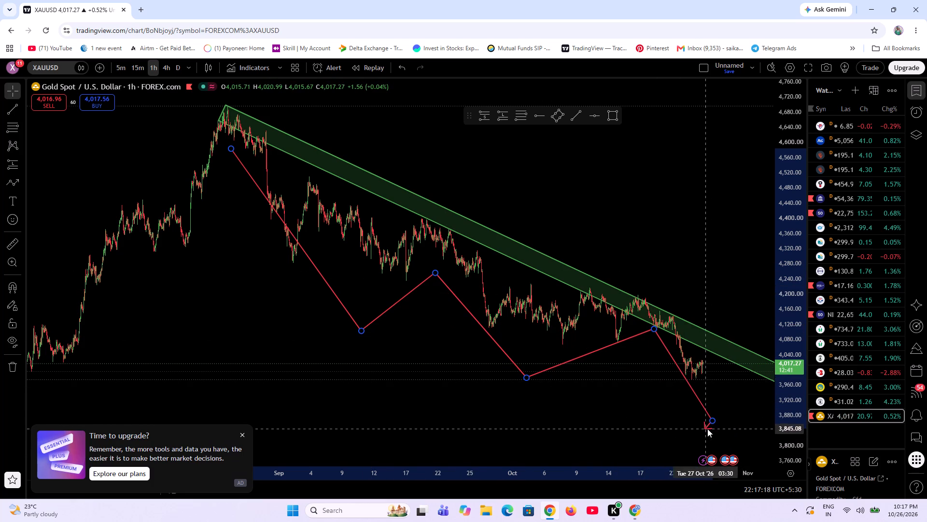
pyautogui.moveTo(707, 429); pyautogui.dragTo(757, 376)
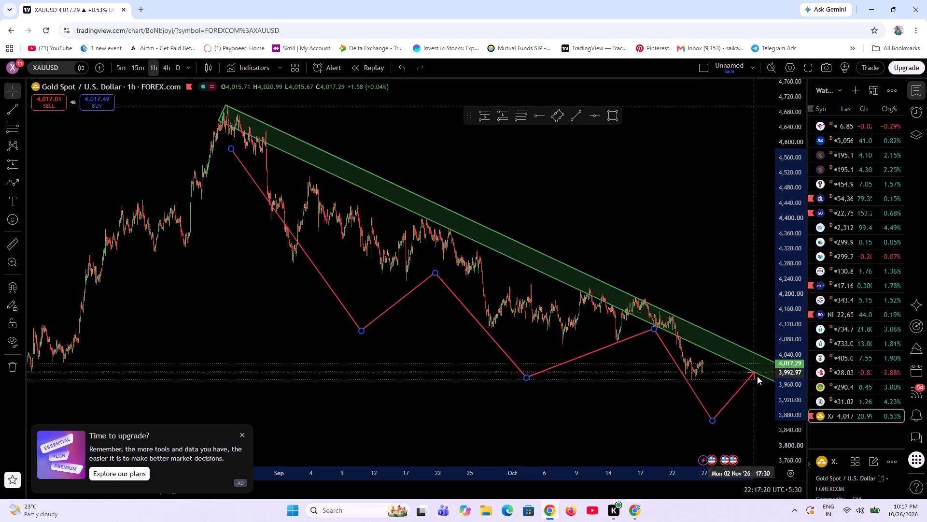
pyautogui.moveTo(757, 376); pyautogui.dragTo(768, 384)
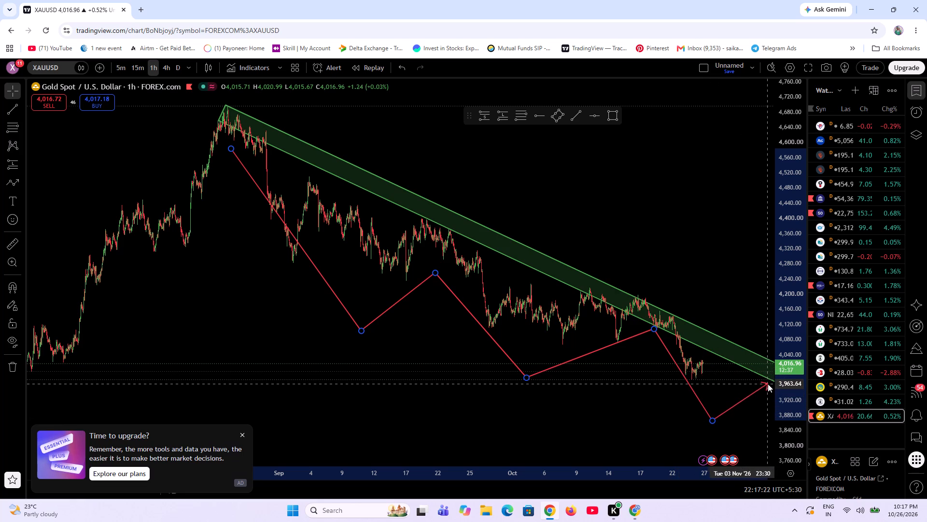
pyautogui.moveTo(768, 384); pyautogui.dragTo(771, 384)
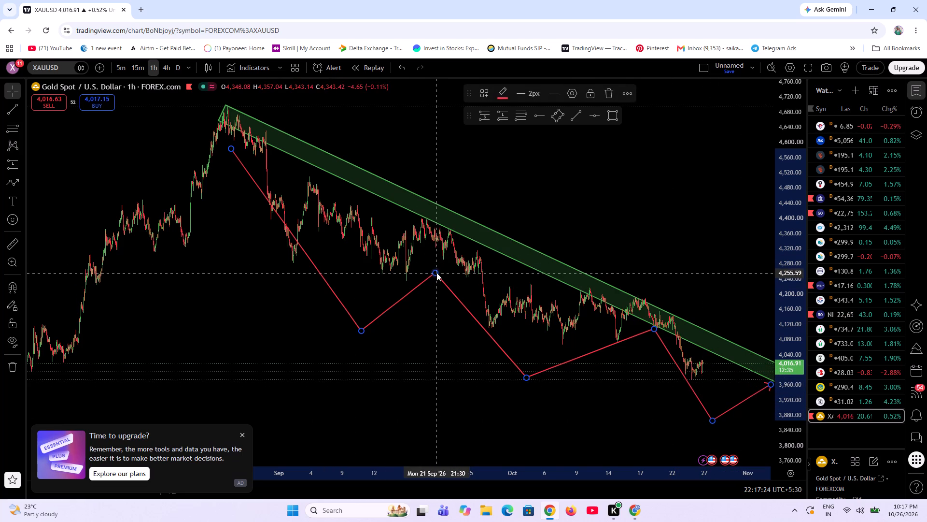
# Align the path's start with the August peak at about 4,695 and its first low with the early September low near 4,295.
pyautogui.moveTo(436, 273); pyautogui.dragTo(445, 227)
pyautogui.moveTo(366, 332); pyautogui.dragTo(307, 304)
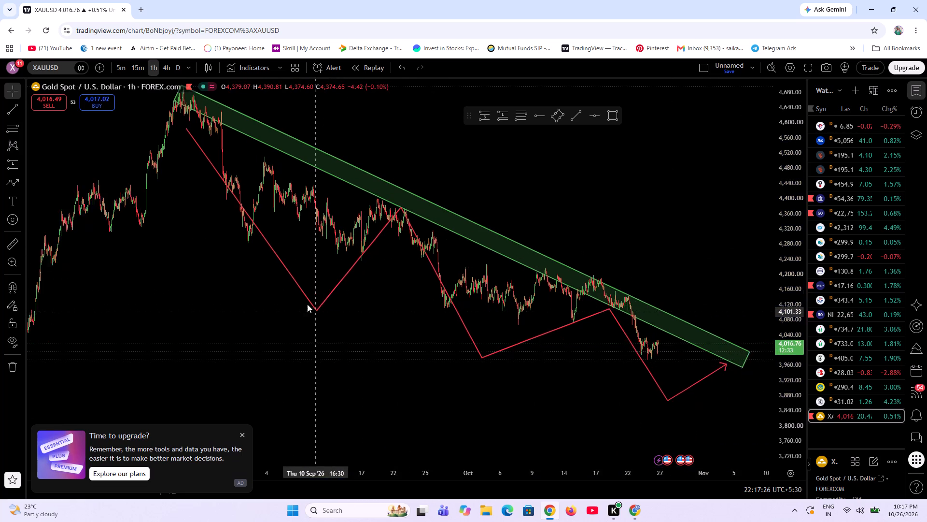
pyautogui.moveTo(307, 304); pyautogui.dragTo(371, 333)
pyautogui.moveTo(373, 331); pyautogui.dragTo(310, 275)
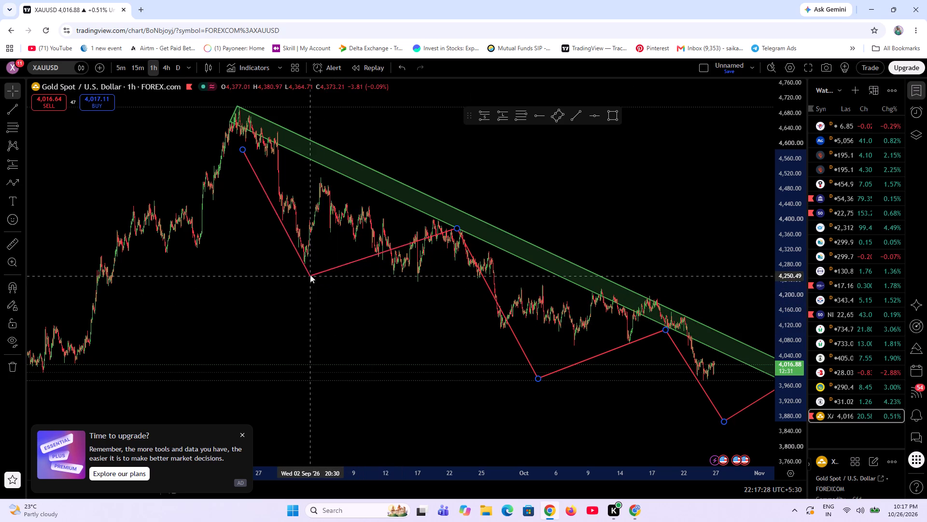
pyautogui.moveTo(310, 275); pyautogui.dragTo(312, 270)
pyautogui.moveTo(242, 148); pyautogui.dragTo(239, 139)
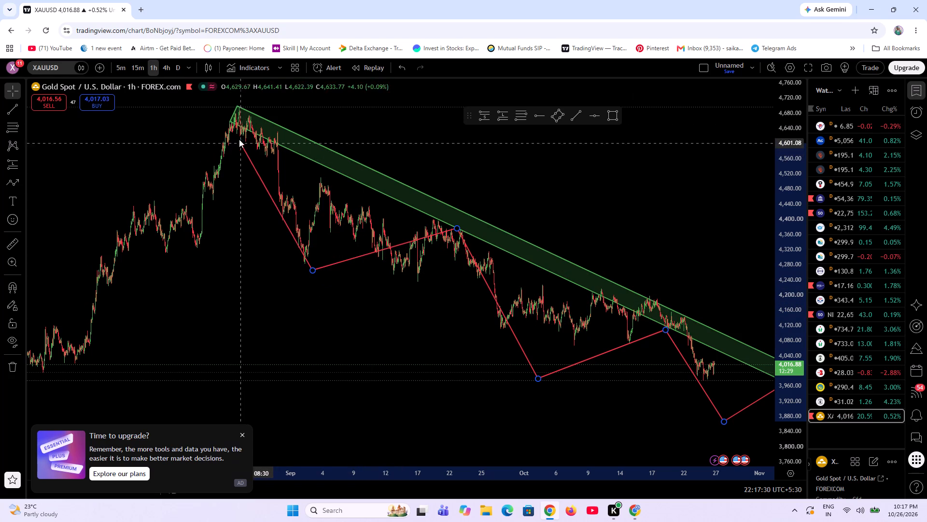
pyautogui.moveTo(239, 139); pyautogui.dragTo(236, 107)
pyautogui.moveTo(314, 269); pyautogui.dragTo(309, 268)
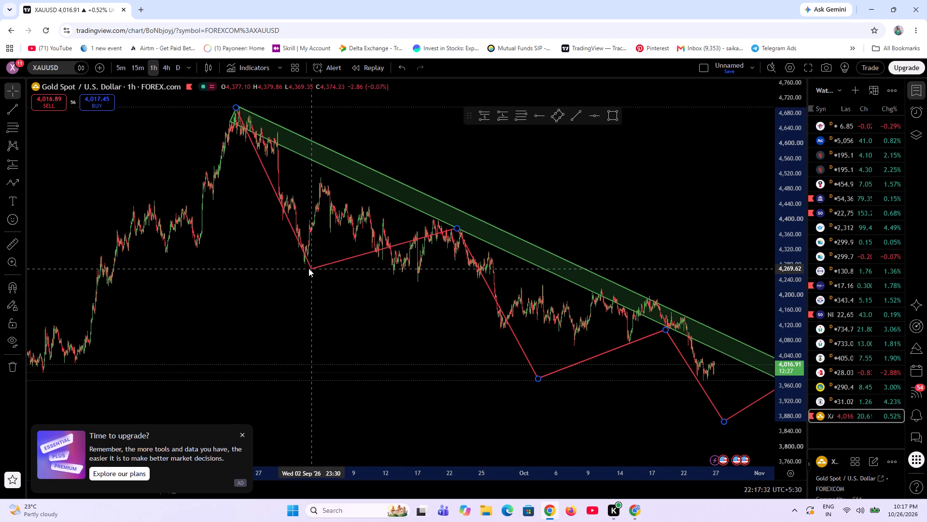
pyautogui.moveTo(309, 268); pyautogui.dragTo(303, 259)
# Align the path's next three points with the price swings at about 4,395 on 21 September, 4,115 in late September and 4,195 on 16 October.
pyautogui.moveTo(456, 227); pyautogui.dragTo(439, 220)
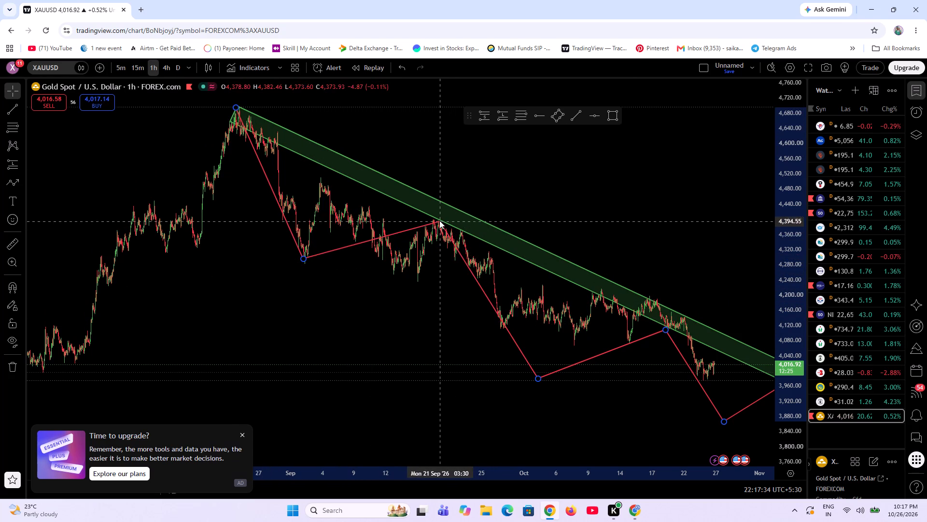
pyautogui.moveTo(439, 220); pyautogui.dragTo(439, 220)
pyautogui.moveTo(537, 380); pyautogui.dragTo(505, 328)
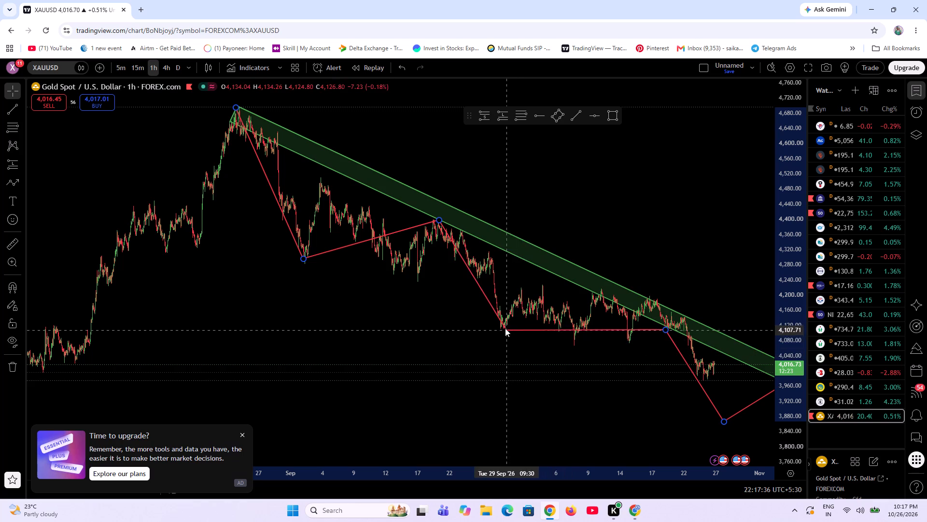
pyautogui.moveTo(505, 328); pyautogui.dragTo(504, 327)
pyautogui.moveTo(665, 330); pyautogui.dragTo(651, 317)
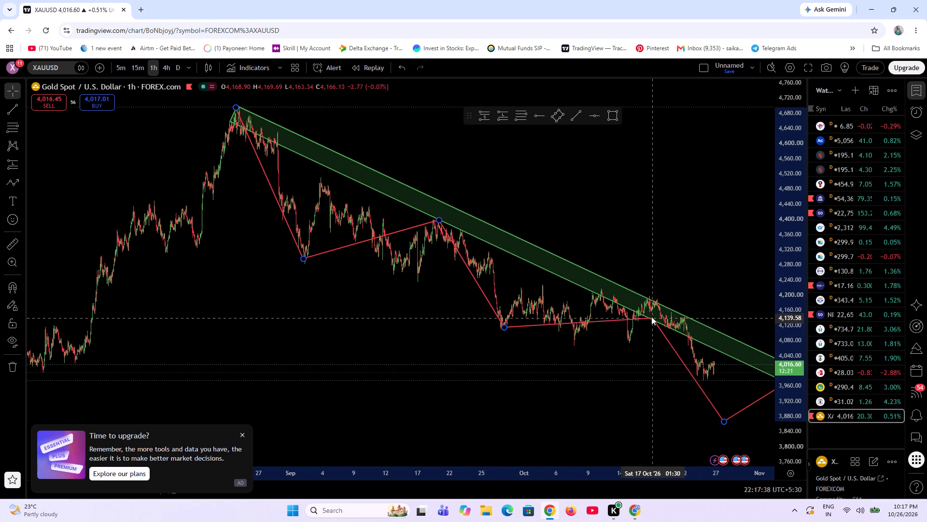
pyautogui.moveTo(651, 317); pyautogui.dragTo(650, 297)
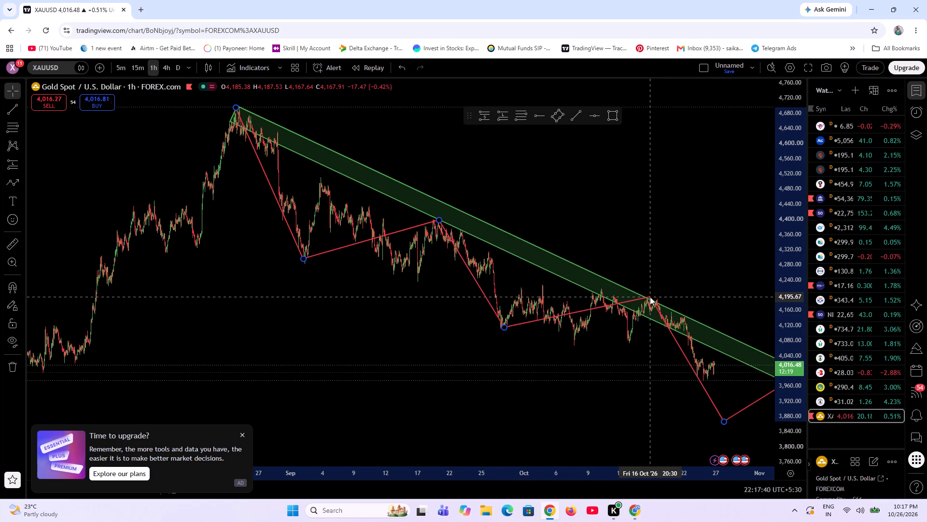
pyautogui.moveTo(650, 297); pyautogui.dragTo(648, 297)
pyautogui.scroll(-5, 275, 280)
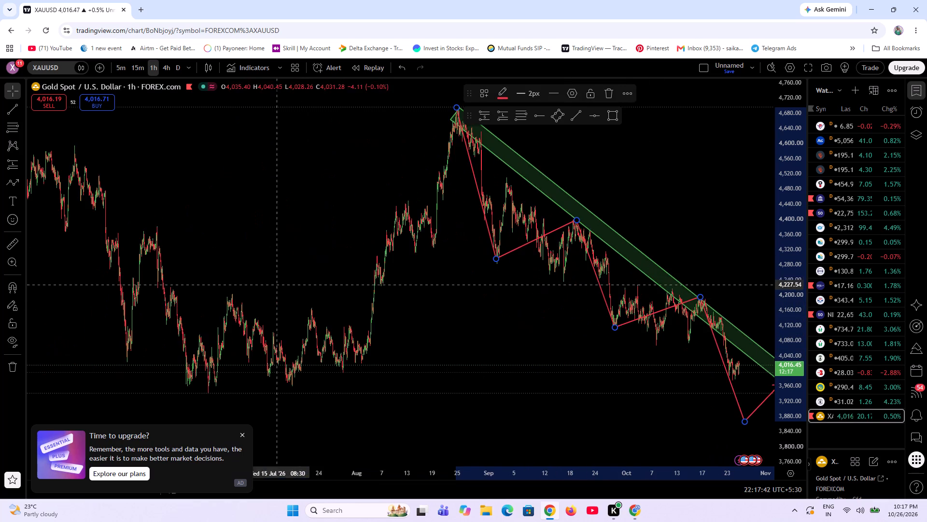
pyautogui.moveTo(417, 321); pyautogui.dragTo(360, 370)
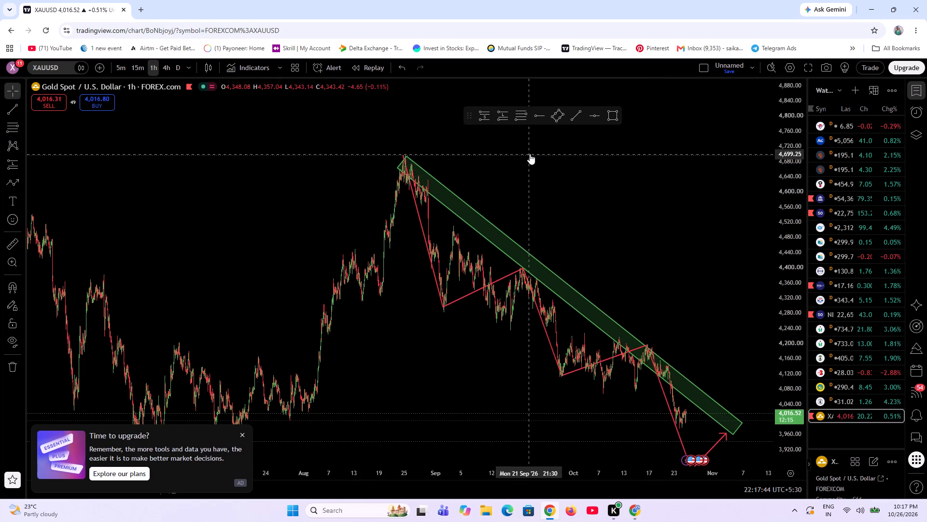
# Draw near-horizontal trendlines from the 25 August peak at about 4,693 to 18 September and from the 3 September high at about 4,501 to 6 October.
pyautogui.click(576, 116)
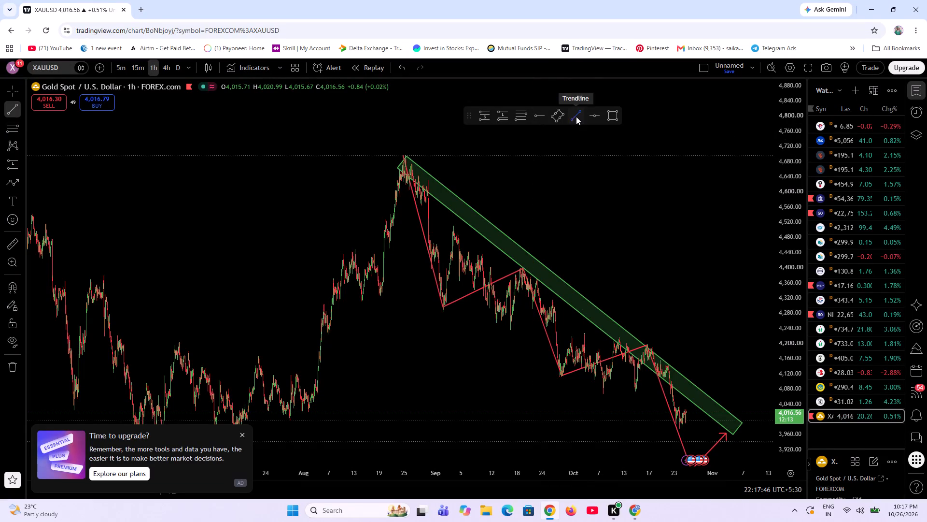
pyautogui.click(404, 157)
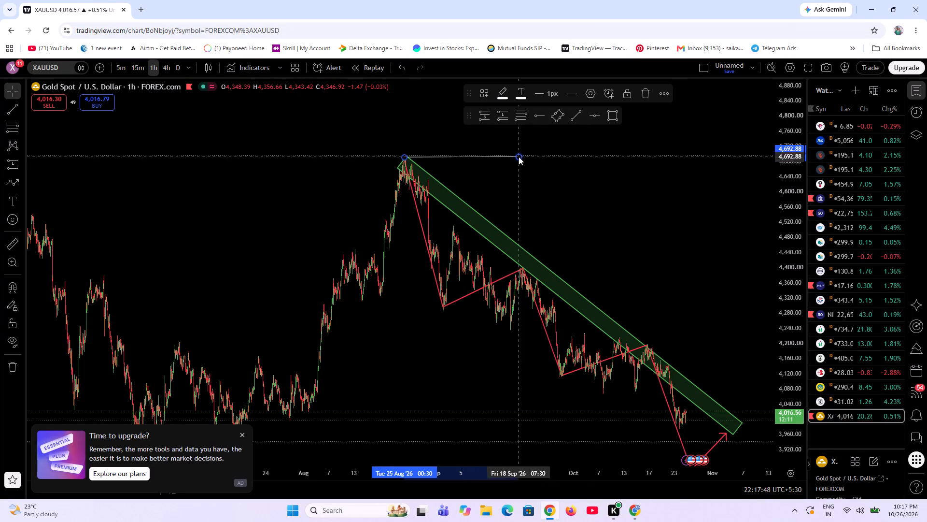
pyautogui.click(519, 157)
pyautogui.click(577, 114)
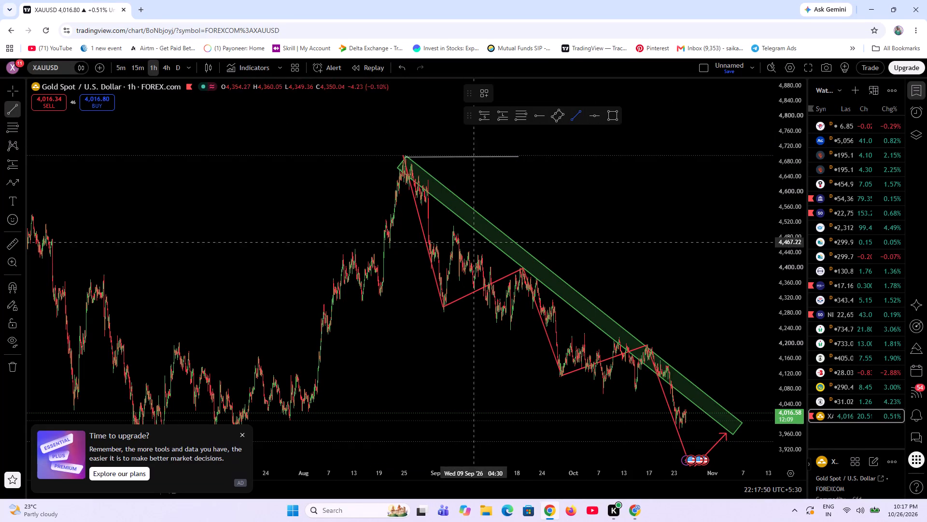
pyautogui.moveTo(452, 231); pyautogui.dragTo(593, 229)
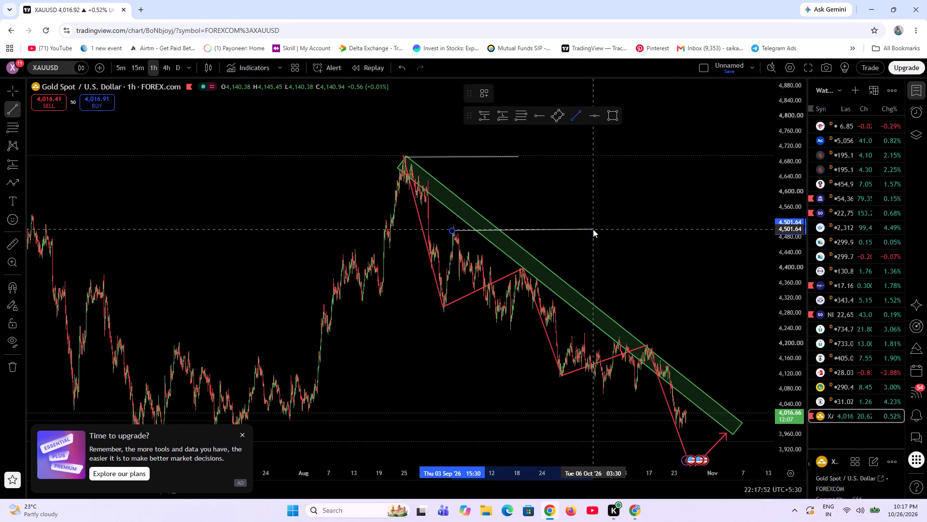
pyautogui.click(593, 229)
# Draw near-horizontal trendlines from the 18 September high at about 4,393 to late October and from the 16 October high near 4,195 to 10 November.
pyautogui.click(575, 113)
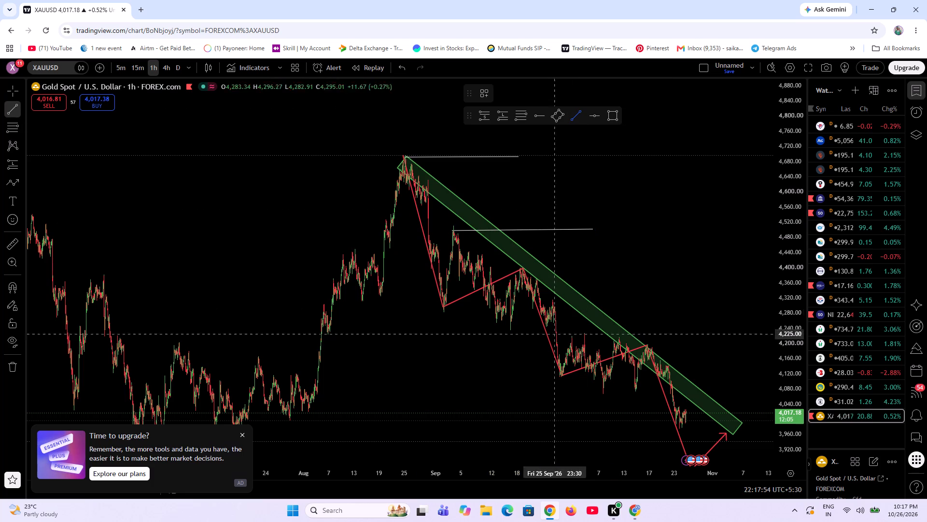
pyautogui.click(522, 270)
pyautogui.click(693, 268)
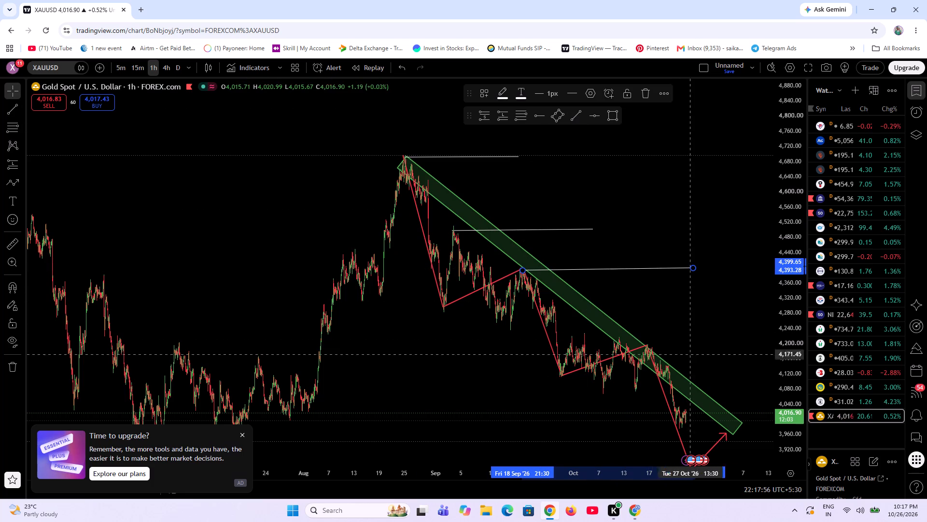
pyautogui.click(577, 118)
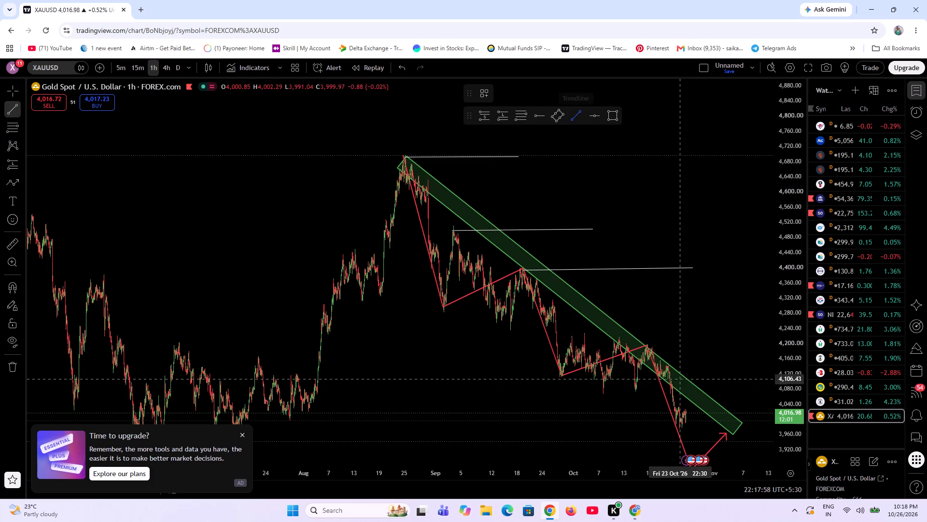
pyautogui.click(646, 346)
pyautogui.click(752, 343)
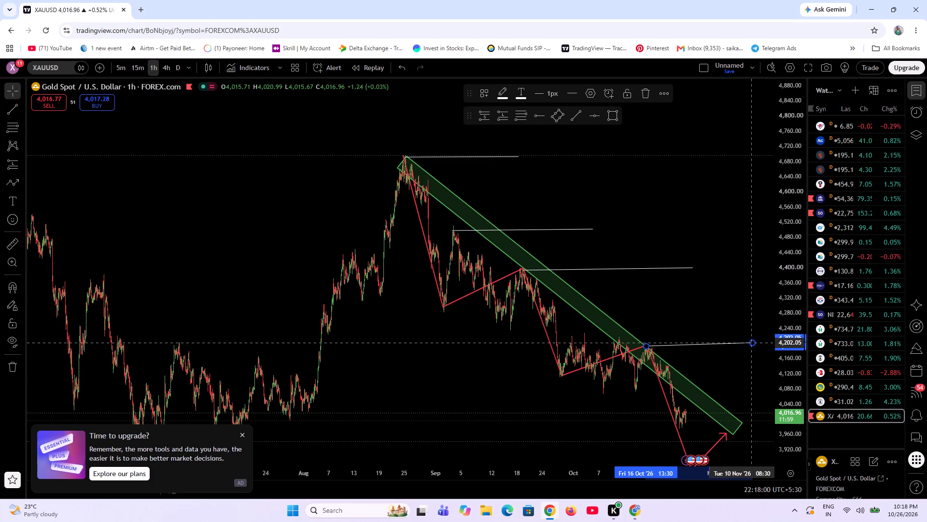
pyautogui.click(728, 268)
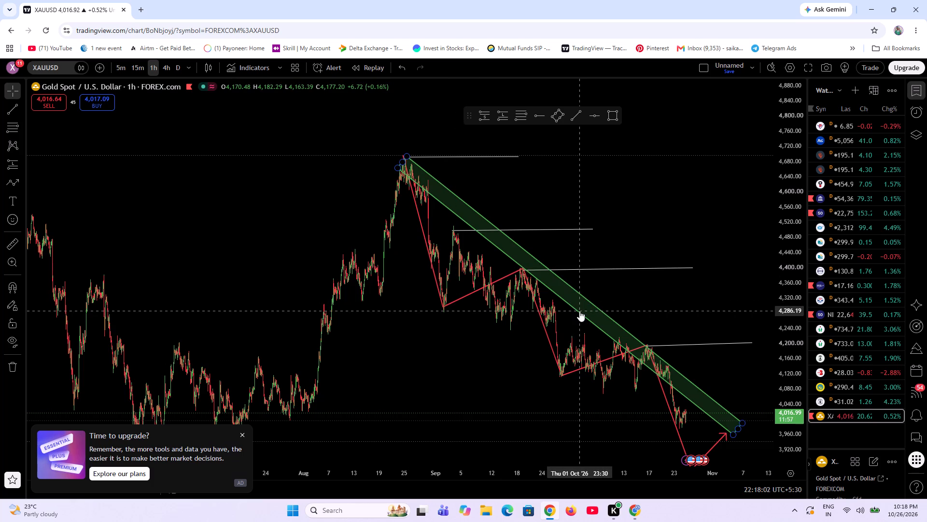
# Delete the green descending resistance zone from the chart.
pyautogui.click(579, 311)
pyautogui.click(598, 94)
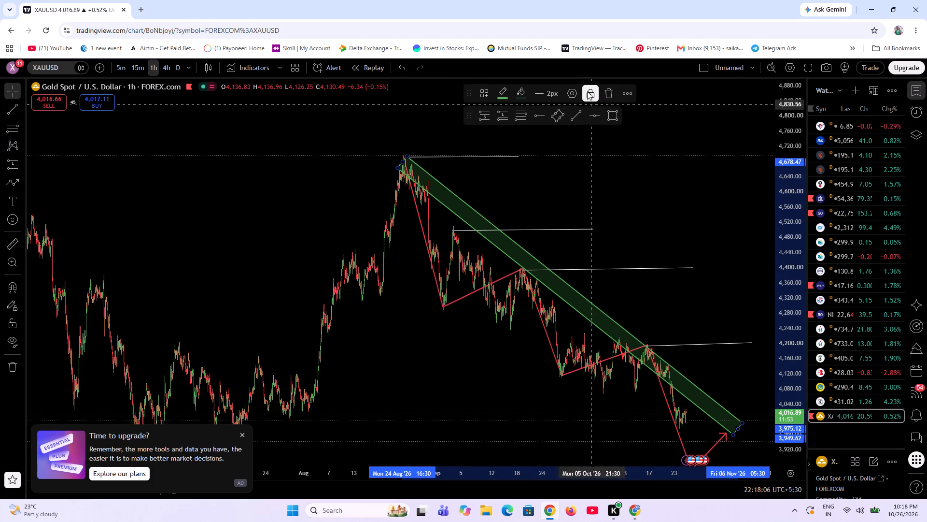
pyautogui.click(587, 91)
pyautogui.click(616, 99)
# Delete the red zigzag path tracing the decline, keeping the four white trendlines.
pyautogui.scroll(-4, 591, 453)
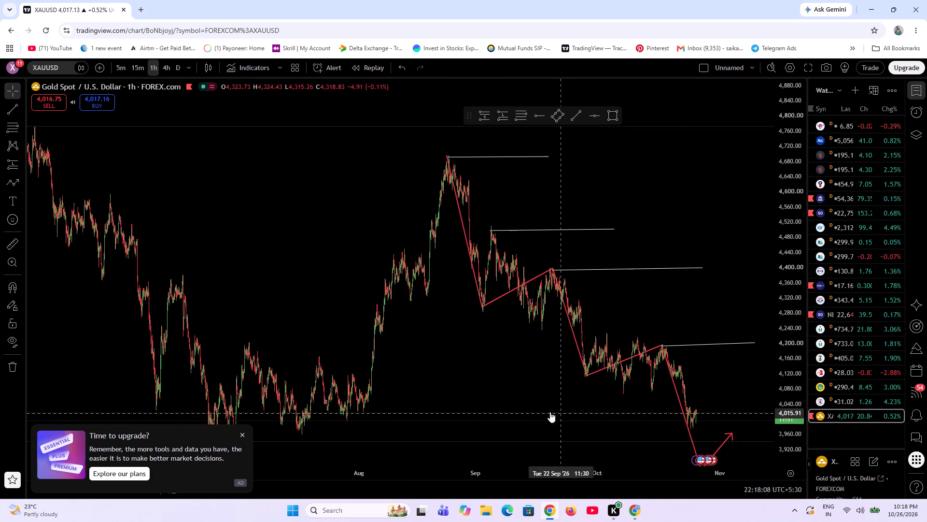
pyautogui.scroll(4, 467, 386)
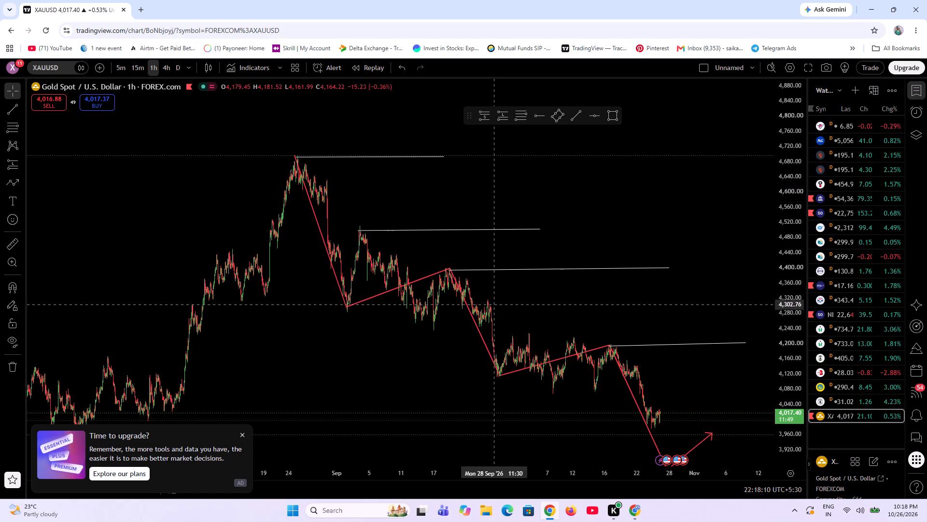
pyautogui.scroll(-4, 522, 377)
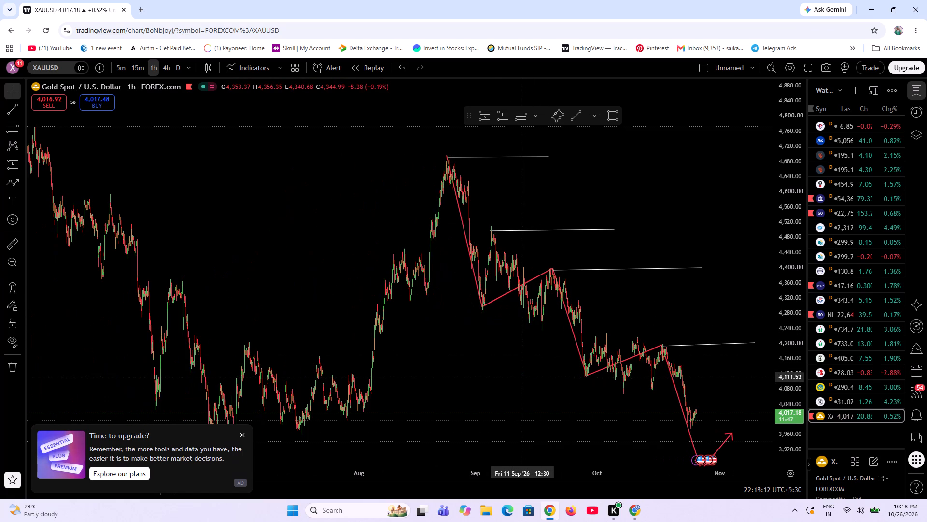
pyautogui.scroll(3, 522, 377)
pyautogui.scroll(-2, 522, 377)
pyautogui.scroll(7, 522, 377)
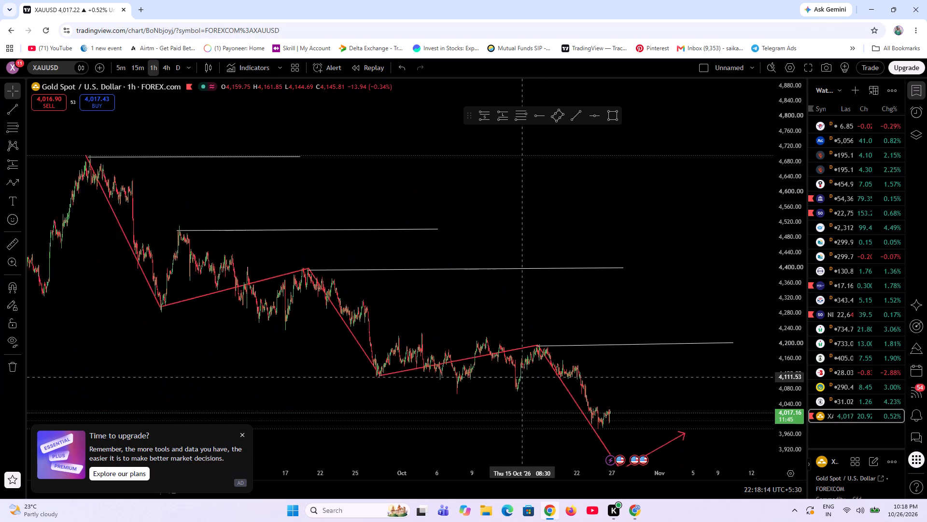
pyautogui.scroll(1, 522, 377)
pyautogui.scroll(-4, 522, 377)
pyautogui.scroll(-2, 326, 375)
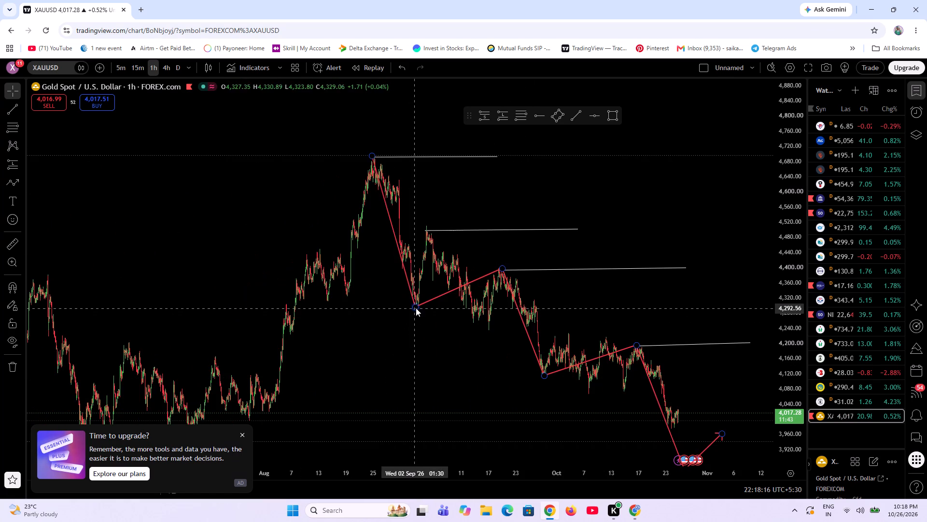
pyautogui.click(416, 308)
pyautogui.click(607, 88)
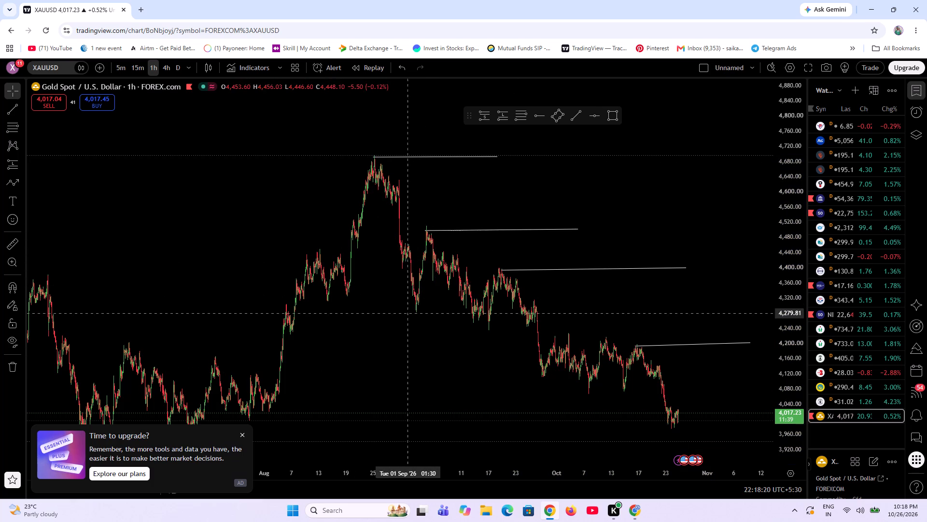
# Examine the decline from the August peak to the latest October price against the four swing-high trendlines.
pyautogui.scroll(4, 404, 313)
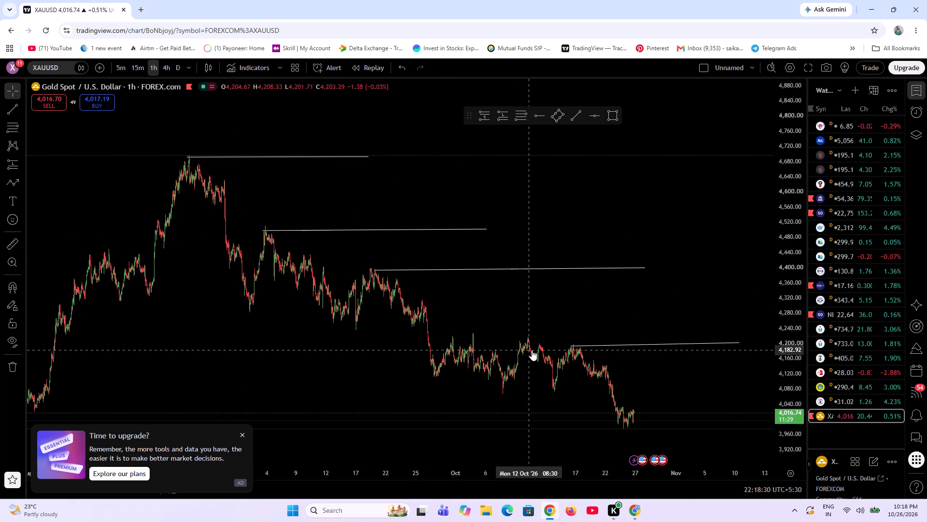
pyautogui.scroll(-3, 390, 421)
pyautogui.scroll(4, 386, 419)
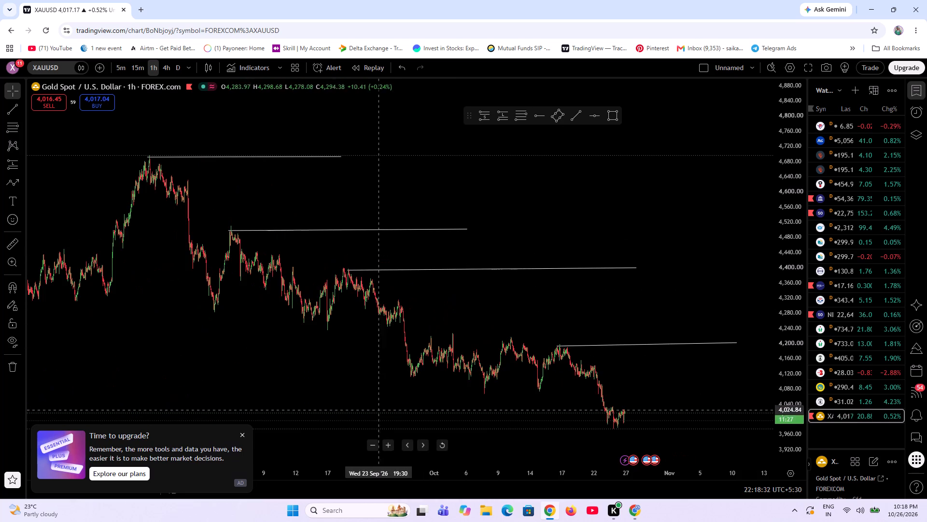
pyautogui.scroll(4, 264, 367)
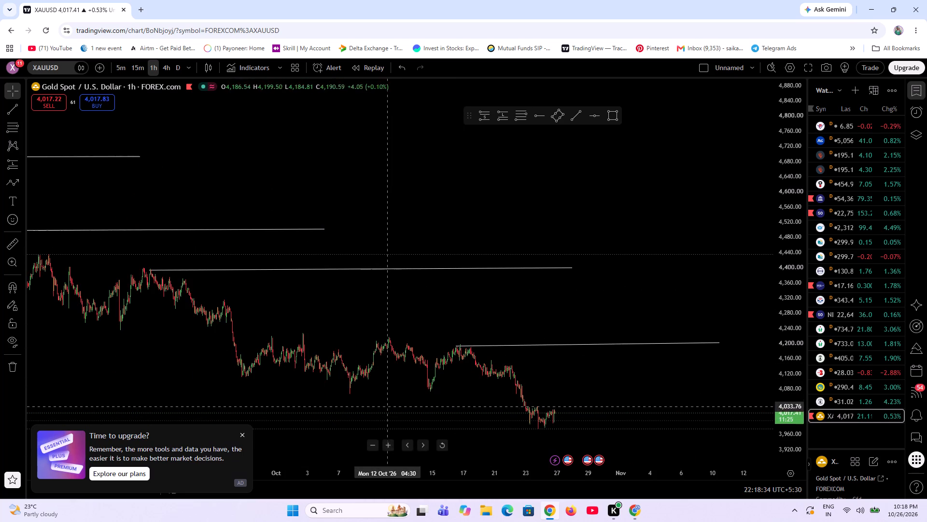
pyautogui.moveTo(386, 401); pyautogui.dragTo(336, 280)
pyautogui.scroll(-3, 506, 369)
pyautogui.scroll(4, 794, 395)
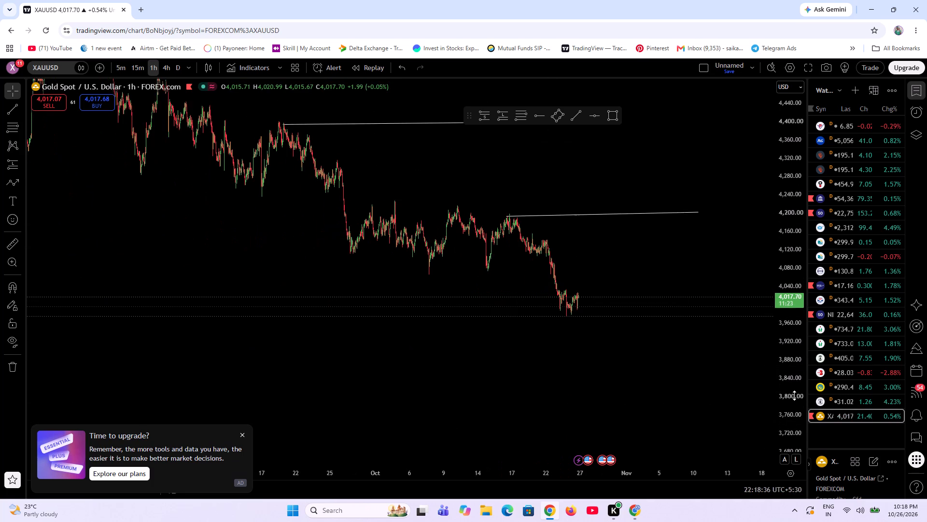
pyautogui.scroll(4, 795, 395)
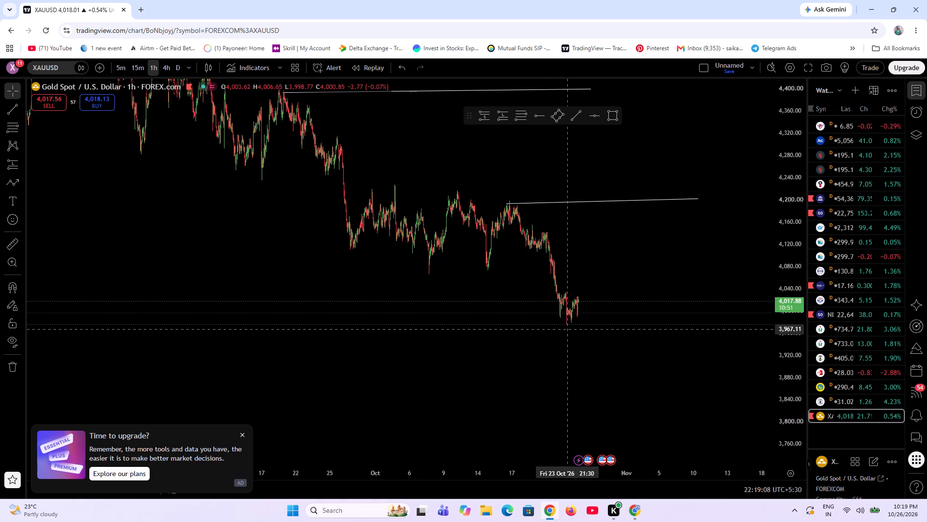
pyautogui.scroll(-5, 619, 320)
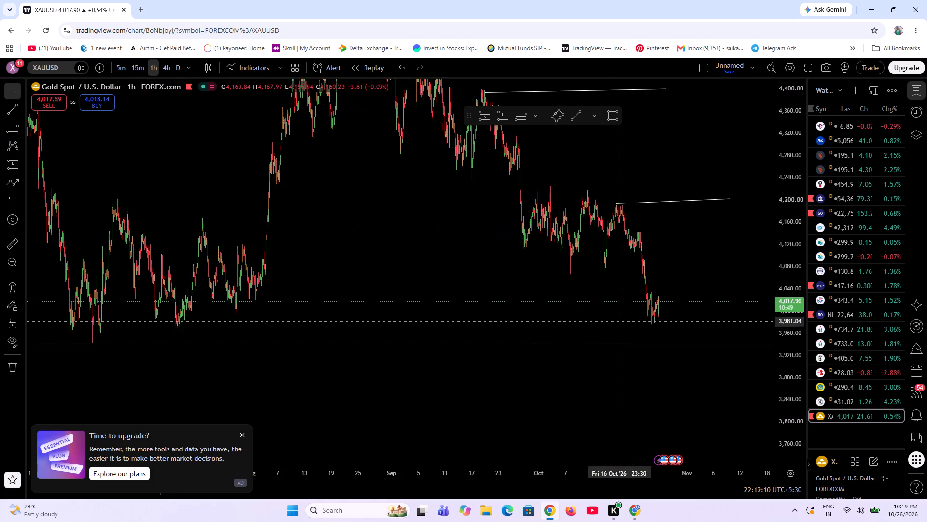
pyautogui.scroll(4, 499, 340)
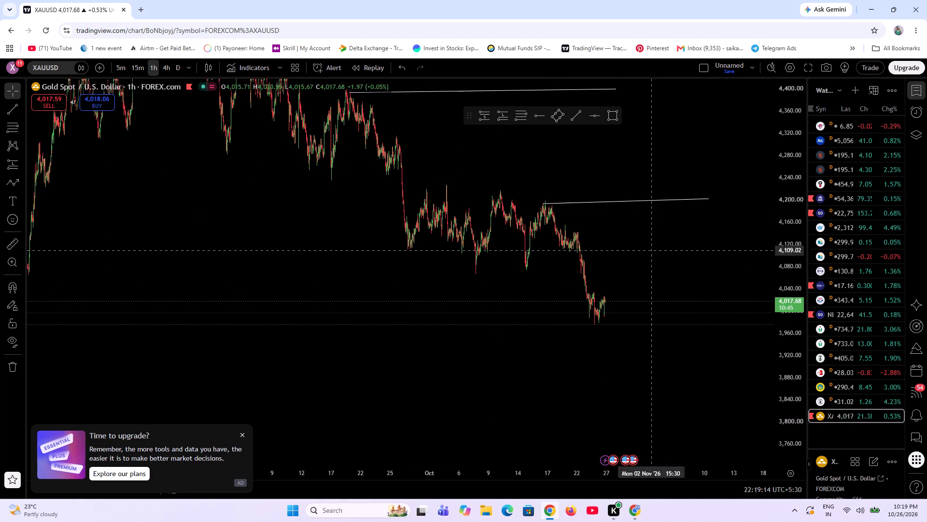
pyautogui.scroll(-4, 533, 303)
pyautogui.moveTo(455, 252); pyautogui.dragTo(395, 460)
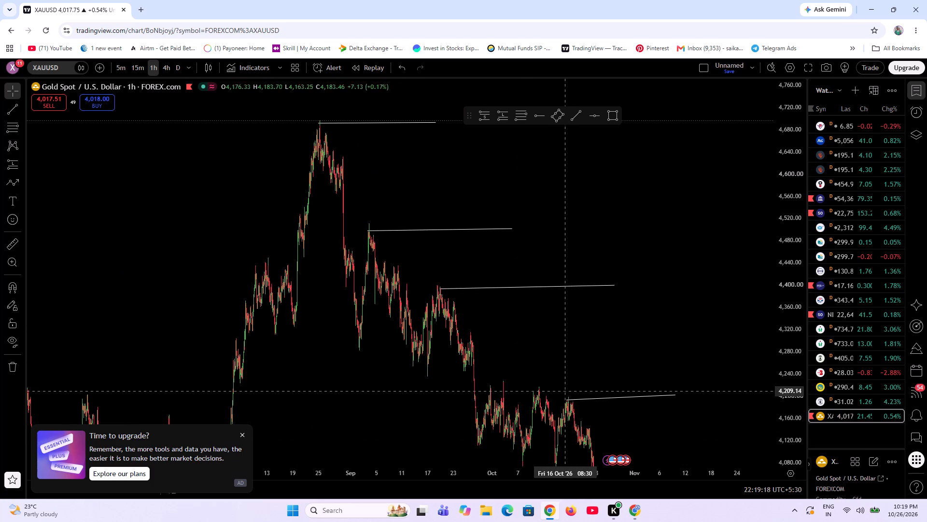
pyautogui.scroll(-4, 591, 420)
pyautogui.moveTo(688, 423); pyautogui.dragTo(562, 330)
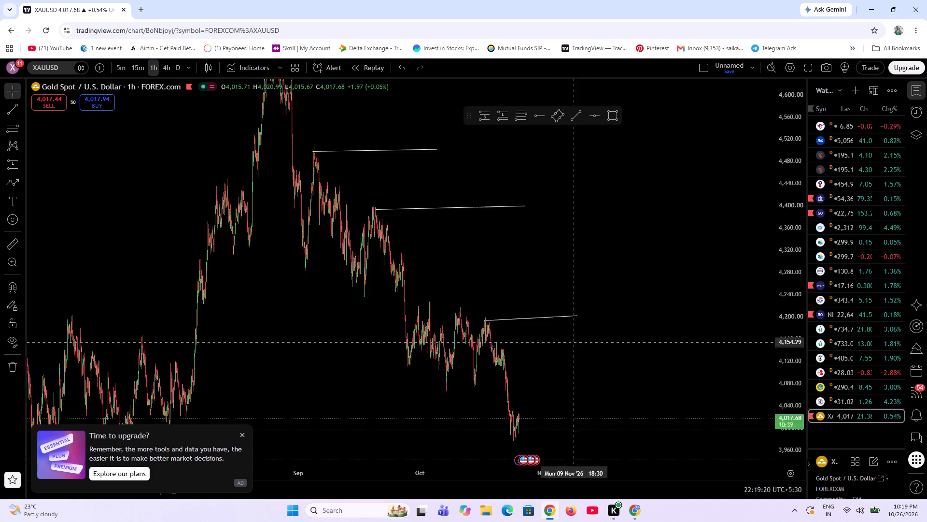
pyautogui.moveTo(562, 330); pyautogui.dragTo(522, 259)
pyautogui.scroll(4, 226, 330)
pyautogui.scroll(-6, 226, 330)
pyautogui.moveTo(255, 277); pyautogui.dragTo(404, 516)
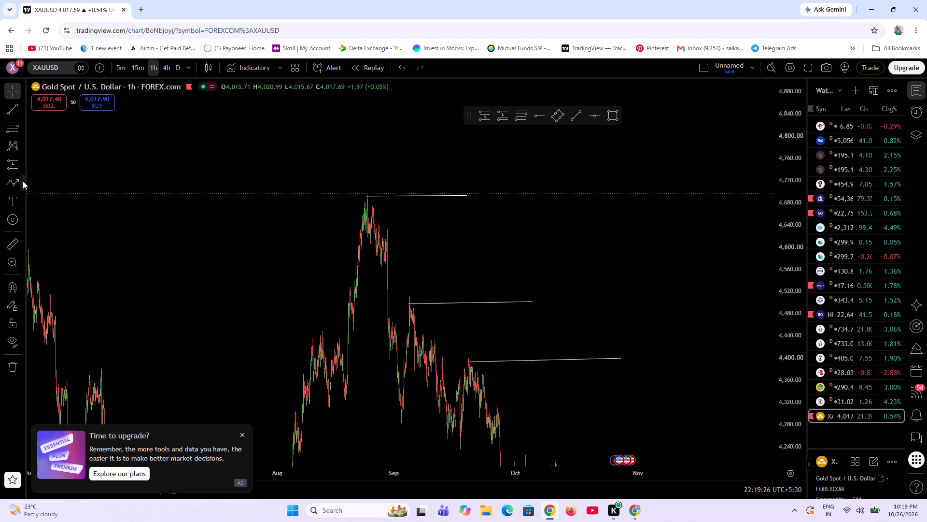
# Look through the emoji collection, from smileys to flags, for a marker suited to the chart's swing highs.
pyautogui.click(21, 221)
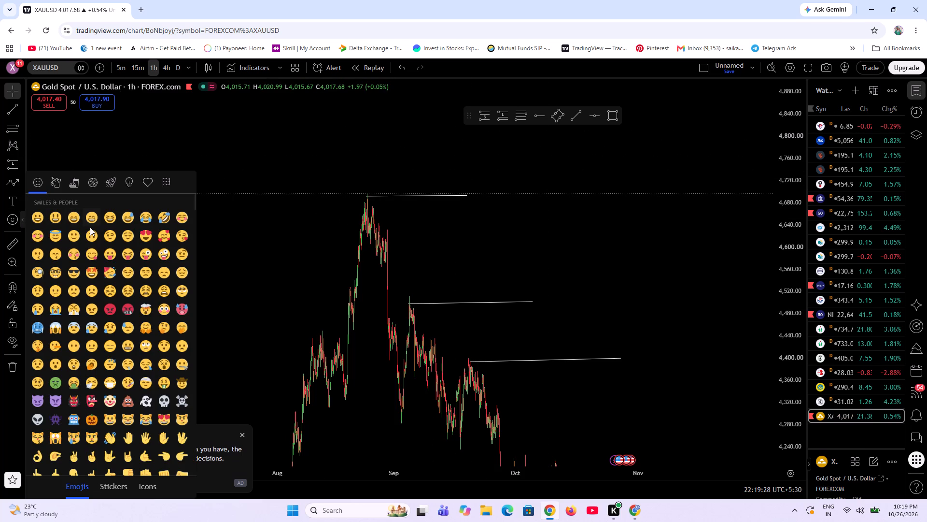
pyautogui.scroll(5, 108, 306)
pyautogui.scroll(-6, 77, 433)
pyautogui.scroll(-5, 112, 361)
pyautogui.scroll(6, 116, 388)
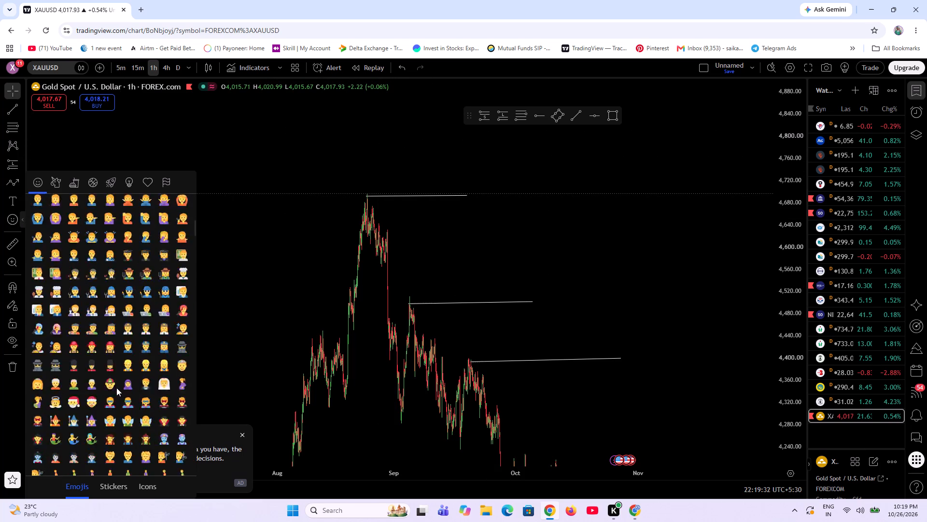
pyautogui.scroll(-15, 86, 268)
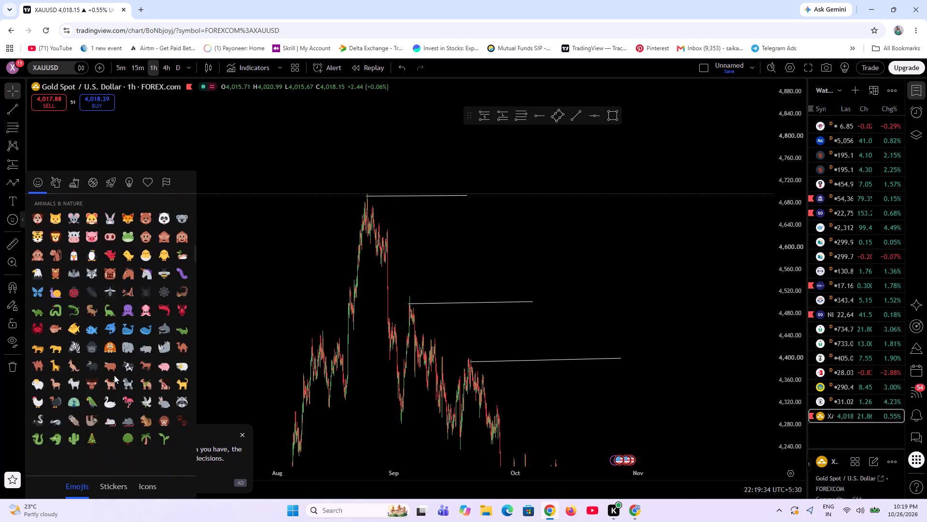
pyautogui.scroll(-15, 114, 375)
pyautogui.scroll(-12, 98, 410)
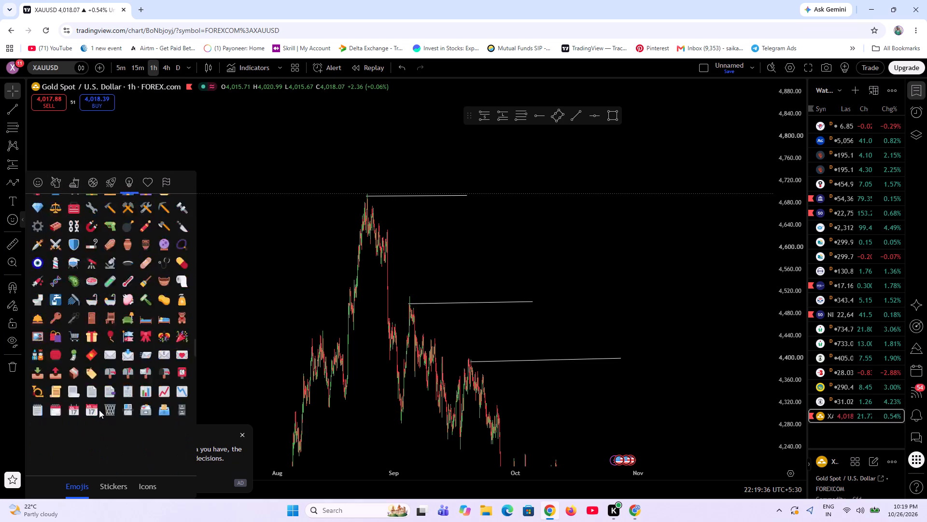
pyautogui.scroll(-14, 99, 409)
pyautogui.scroll(5, 99, 408)
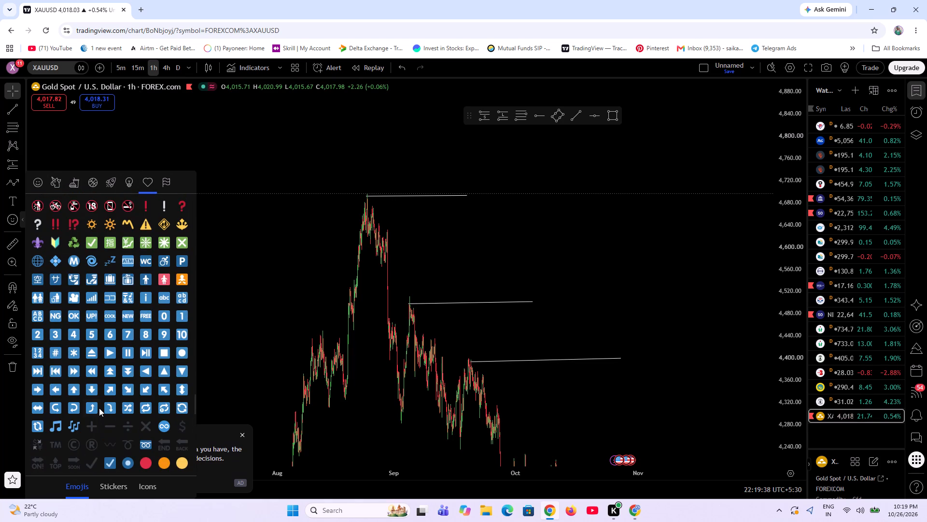
pyautogui.scroll(1, 99, 408)
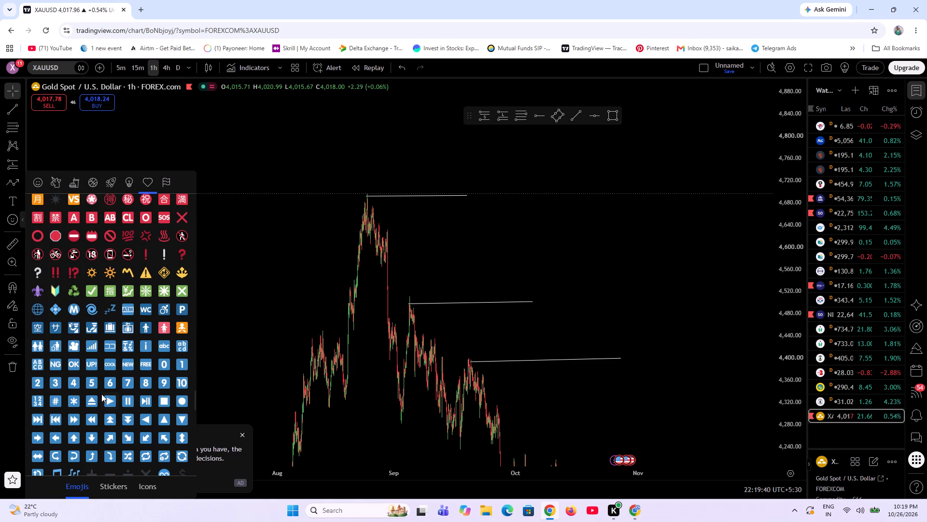
pyautogui.scroll(3, 101, 394)
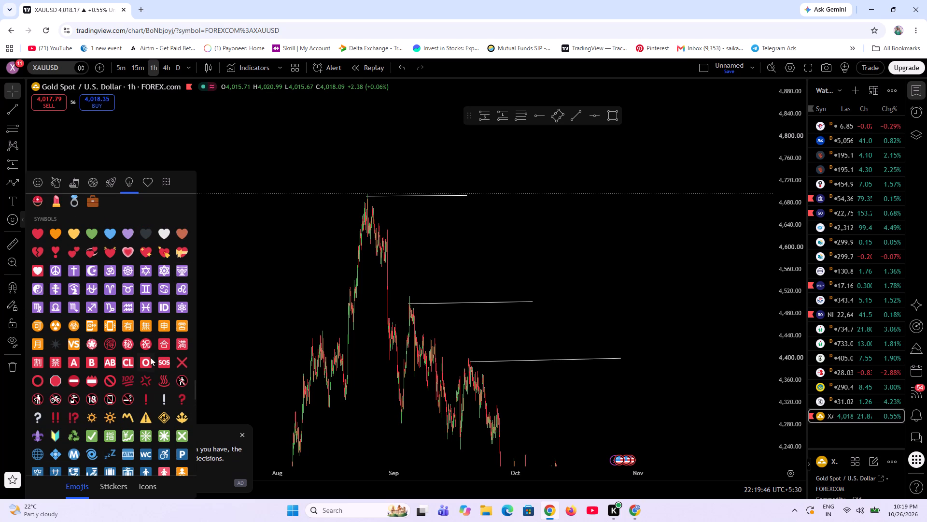
pyautogui.scroll(-11, 150, 360)
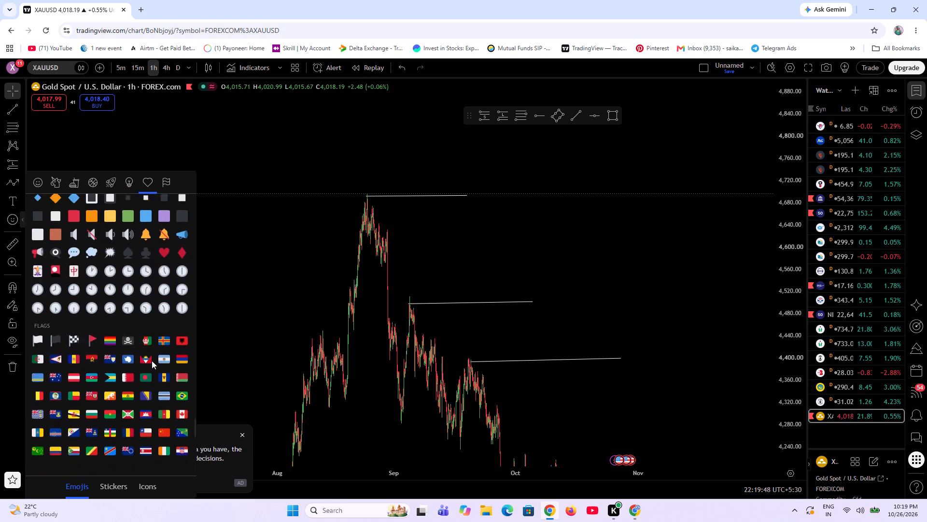
pyautogui.scroll(-6, 152, 361)
pyautogui.scroll(-19, 152, 361)
pyautogui.scroll(6, 148, 358)
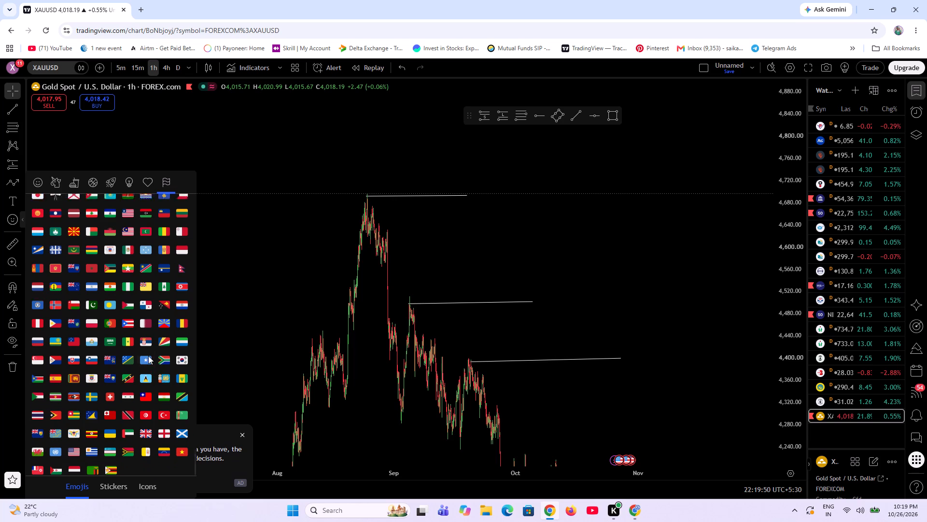
pyautogui.scroll(3, 148, 356)
pyautogui.scroll(20, 148, 353)
pyautogui.scroll(20, 148, 353)
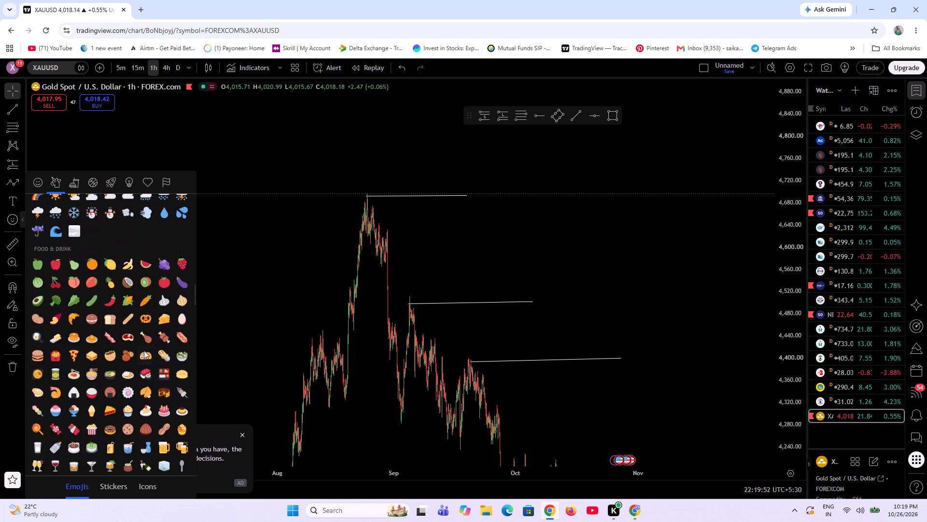
pyautogui.scroll(11, 144, 350)
pyautogui.scroll(15, 144, 350)
pyautogui.scroll(13, 144, 350)
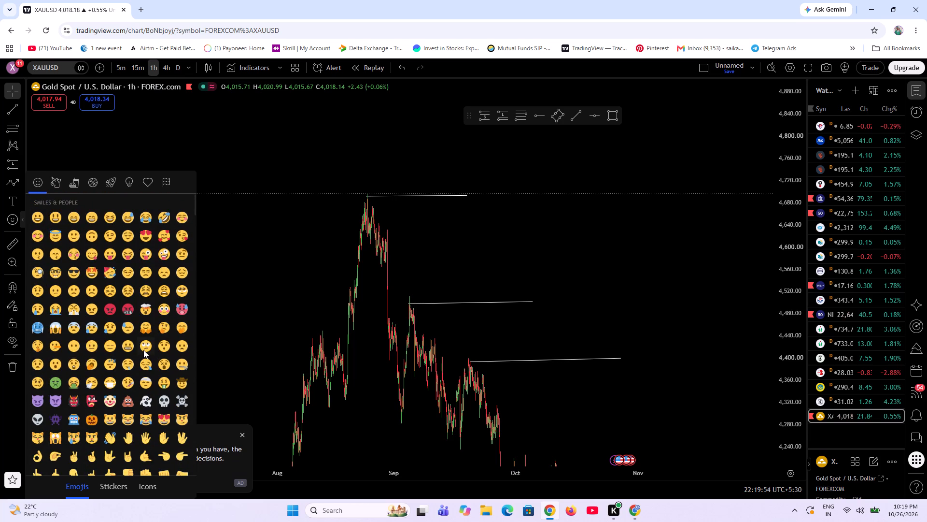
pyautogui.scroll(8, 143, 350)
pyautogui.scroll(-3, 143, 350)
# Check the nature, food, activity, travel, object and symbol emoji categories for a suitable swing-high marker.
pyautogui.click(56, 184)
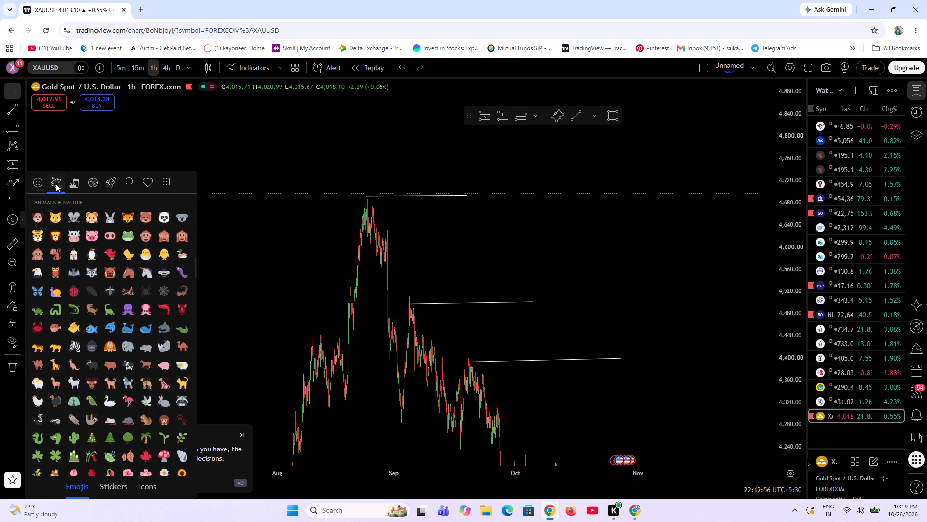
pyautogui.click(78, 185)
pyautogui.click(90, 182)
pyautogui.click(101, 183)
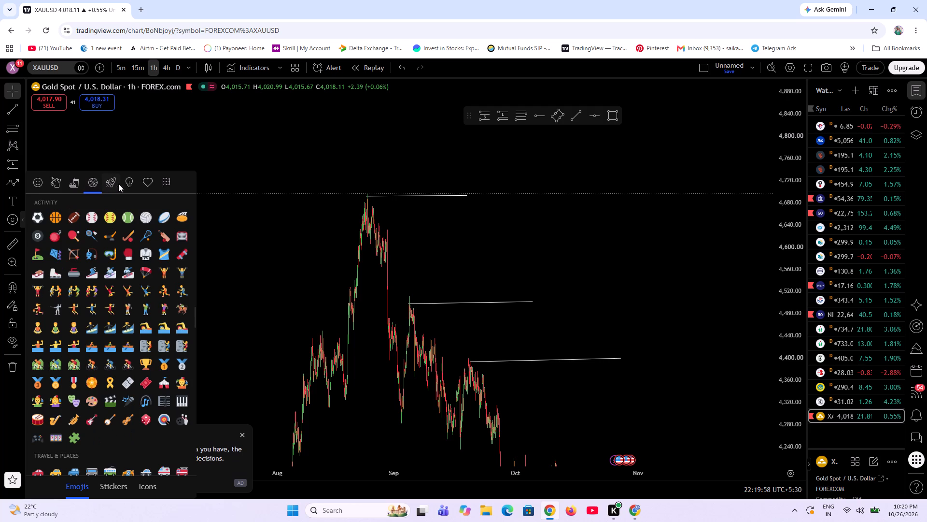
pyautogui.click(130, 184)
pyautogui.scroll(-1, 133, 352)
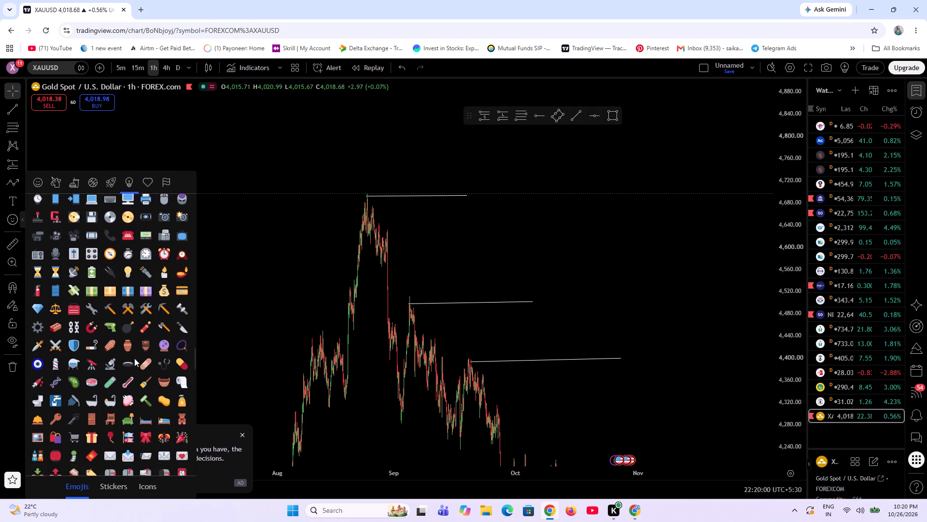
pyautogui.scroll(-8, 134, 358)
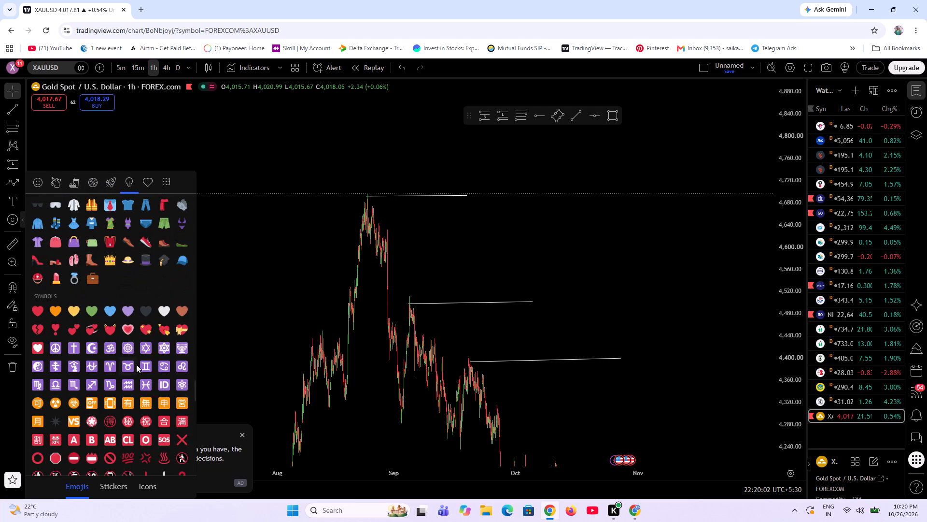
pyautogui.scroll(14, 136, 364)
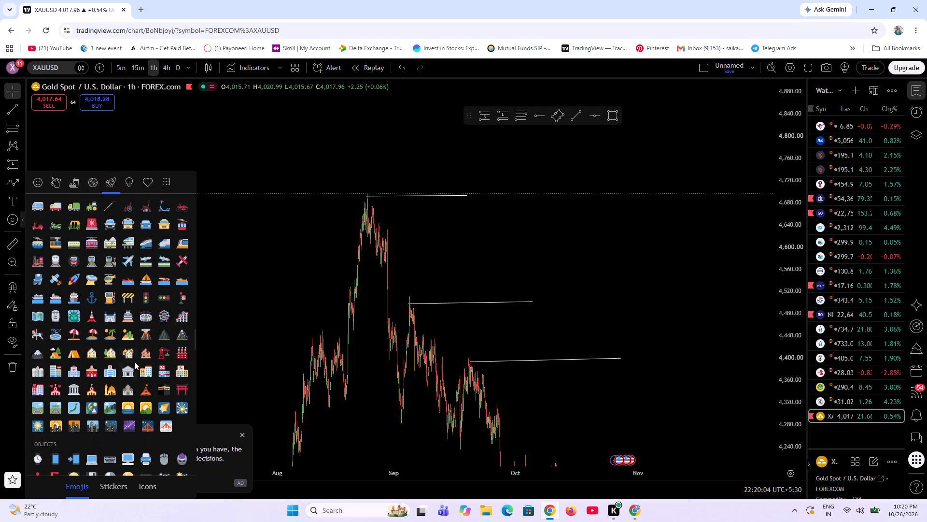
# Place a rabbit face emoji above the late August peak at about 4,725, slightly enlarged and centred over the peak.
pyautogui.scroll(20, 134, 354)
pyautogui.scroll(2, 141, 355)
pyautogui.click(112, 346)
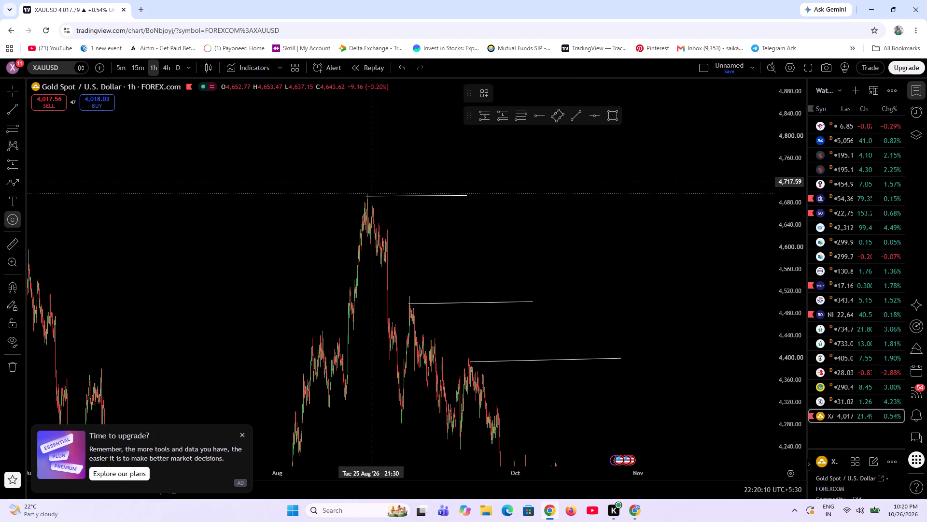
pyautogui.click(370, 183)
pyautogui.moveTo(393, 202); pyautogui.dragTo(376, 189)
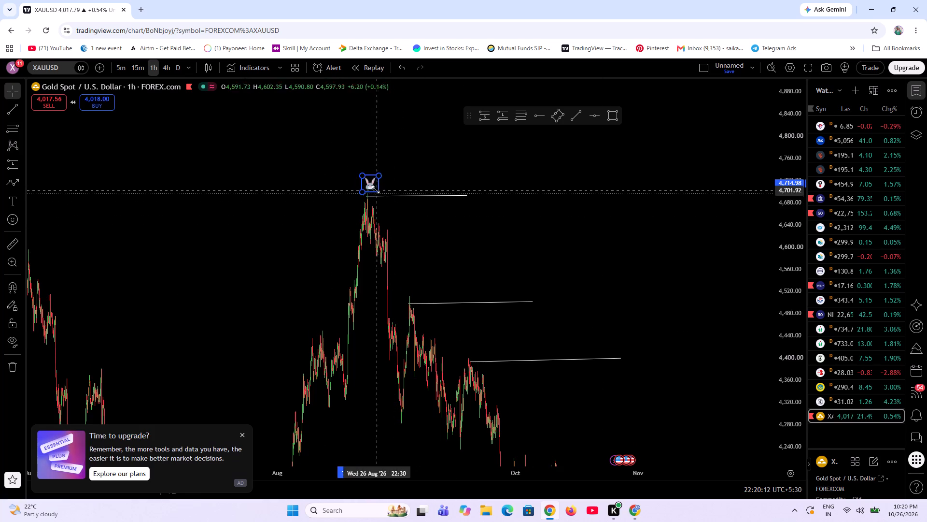
pyautogui.moveTo(376, 189); pyautogui.dragTo(383, 193)
pyautogui.moveTo(372, 189); pyautogui.dragTo(372, 184)
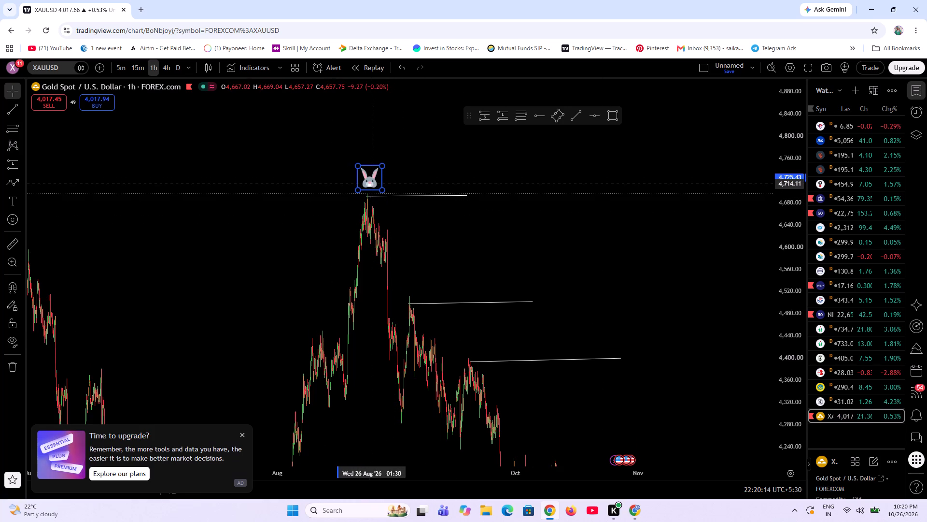
pyautogui.moveTo(372, 184); pyautogui.dragTo(370, 184)
pyautogui.click(584, 176)
# Clone the rabbit emoji twice, placing copies above the early September high at about 4,533 and the next lower high at about 4,418.
pyautogui.click(373, 172)
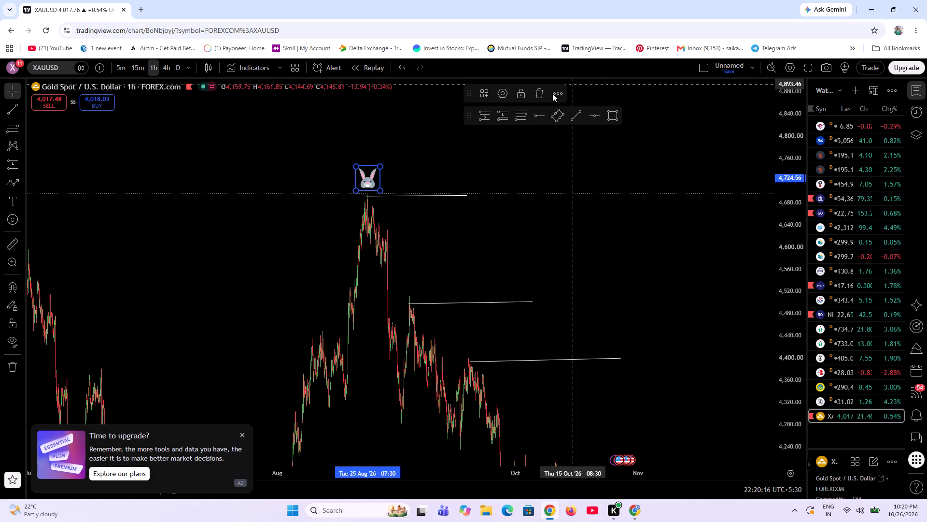
pyautogui.click(552, 93)
pyautogui.click(583, 149)
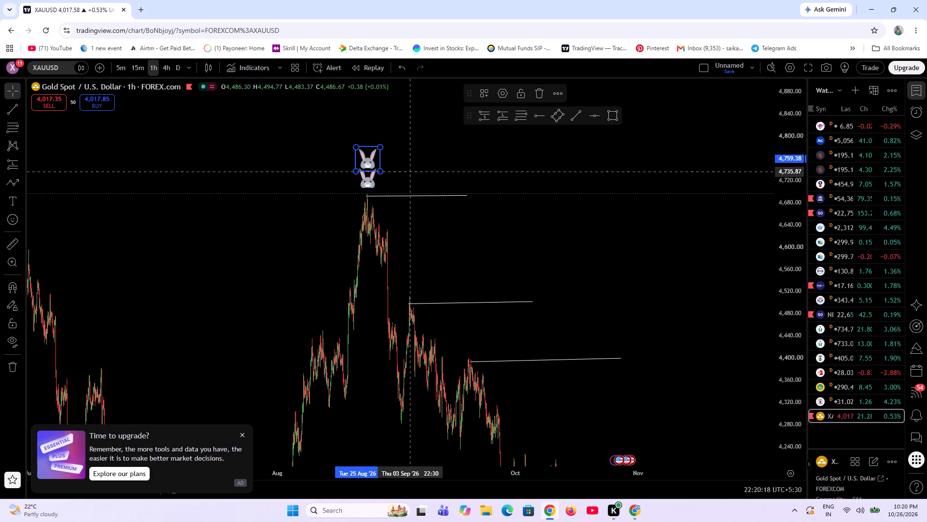
pyautogui.moveTo(373, 160); pyautogui.dragTo(423, 286)
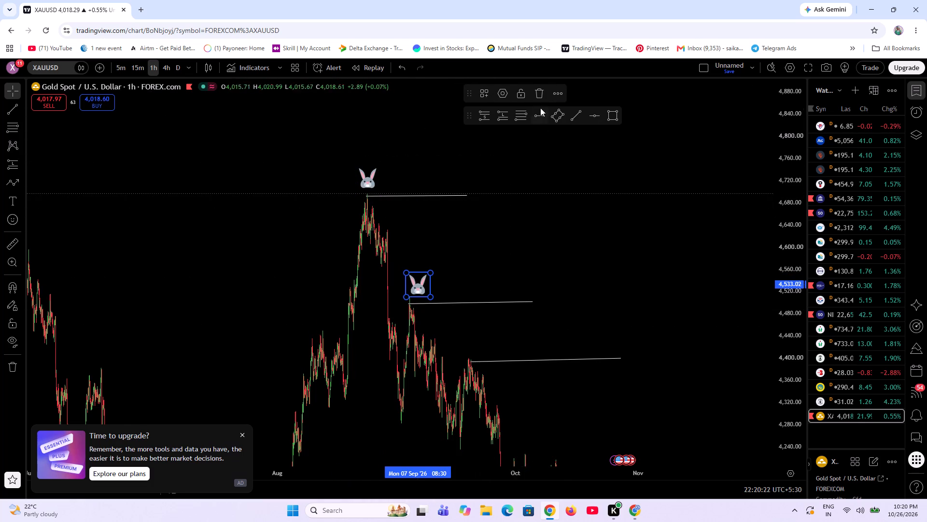
pyautogui.click(562, 96)
pyautogui.click(575, 156)
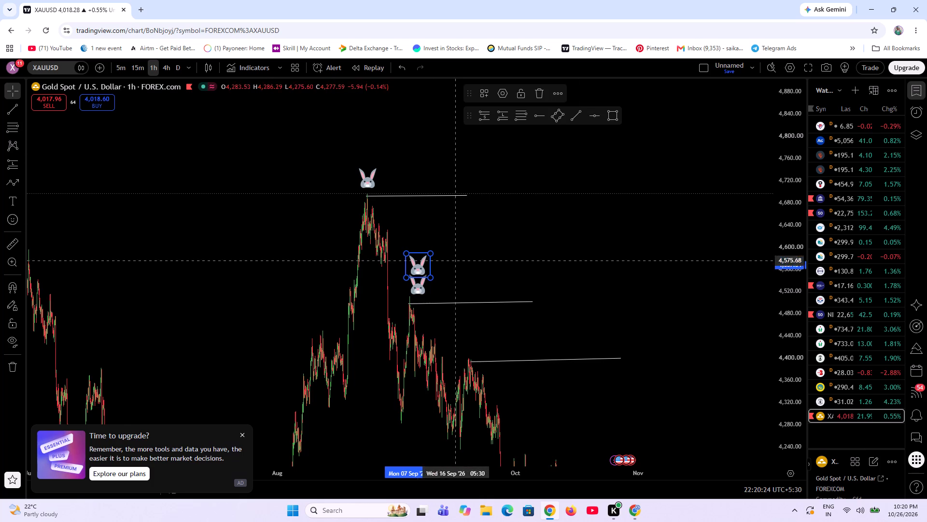
pyautogui.moveTo(417, 262); pyautogui.dragTo(478, 346)
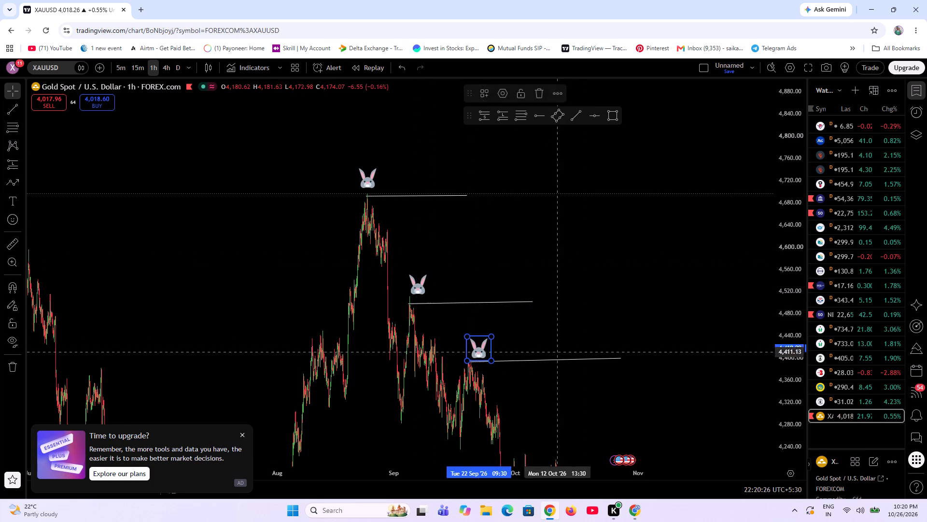
pyautogui.click(589, 344)
# Draw a near-horizontal trendline from the 25 September high at about 4,316 to early November.
pyautogui.scroll(-5, 688, 395)
pyautogui.moveTo(568, 394); pyautogui.dragTo(524, 287)
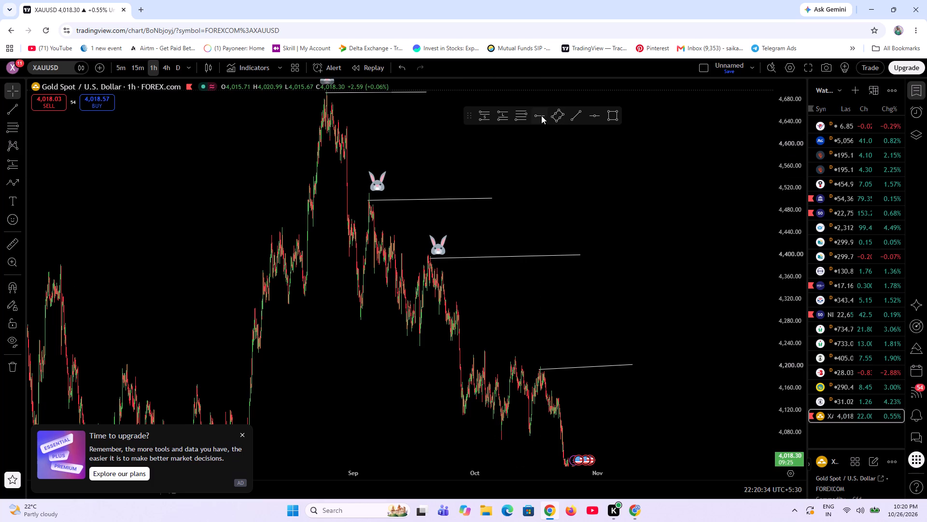
pyautogui.click(577, 116)
pyautogui.click(456, 301)
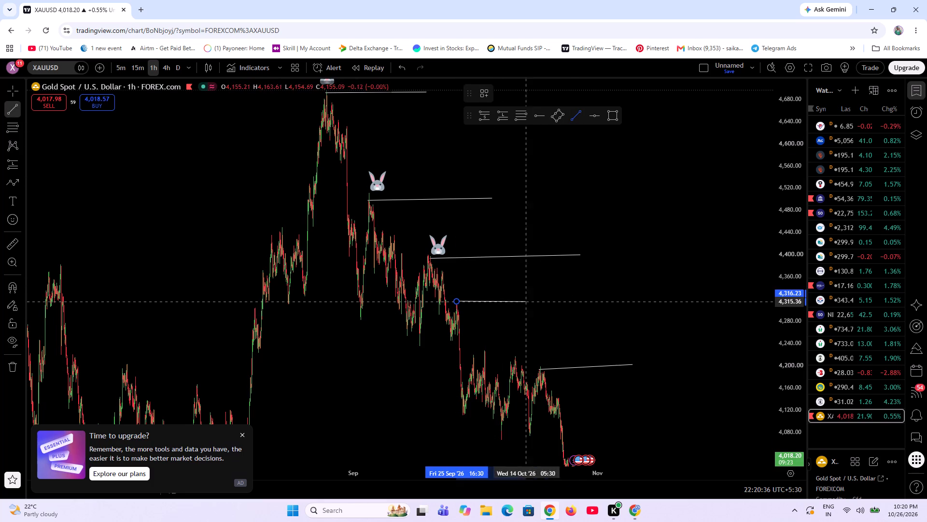
pyautogui.click(601, 302)
pyautogui.click(636, 299)
pyautogui.scroll(-2, 621, 400)
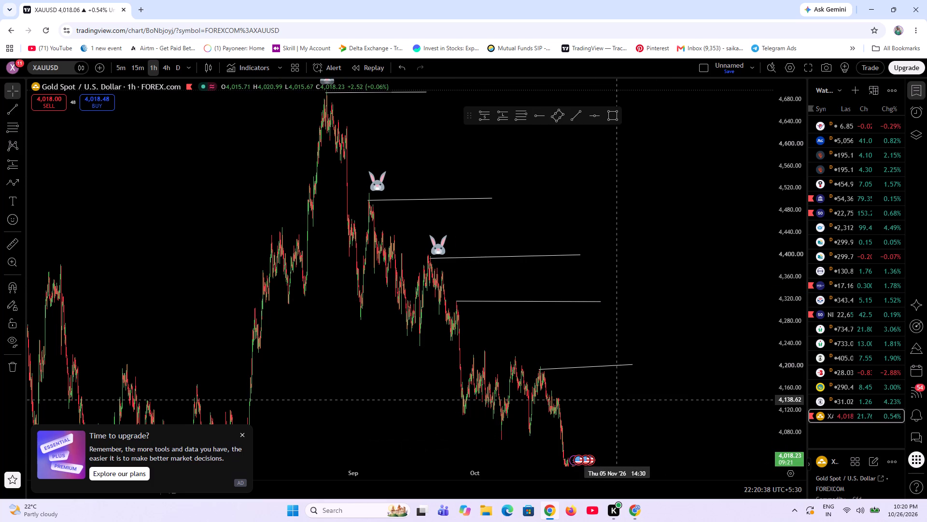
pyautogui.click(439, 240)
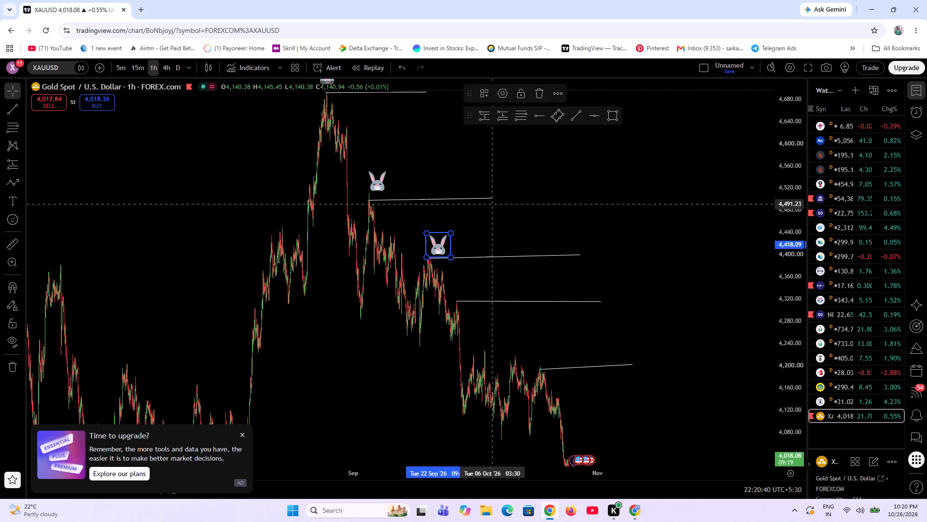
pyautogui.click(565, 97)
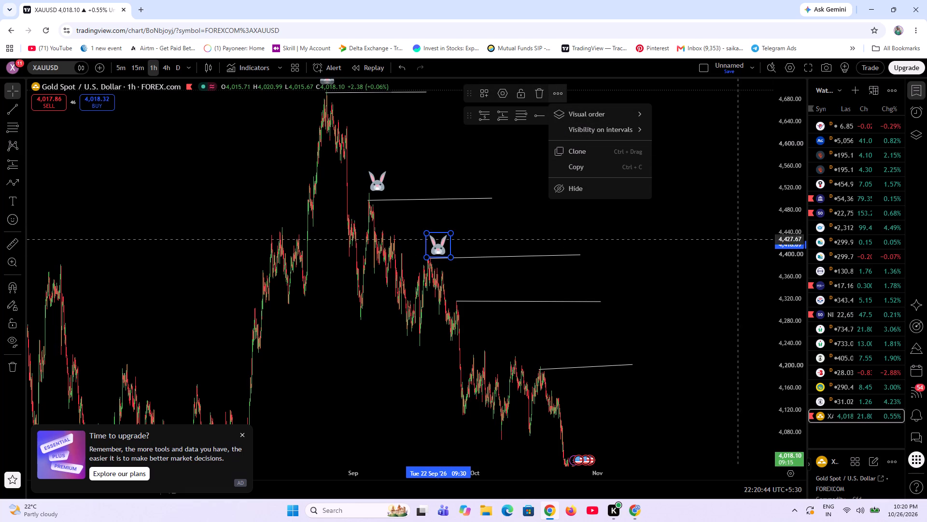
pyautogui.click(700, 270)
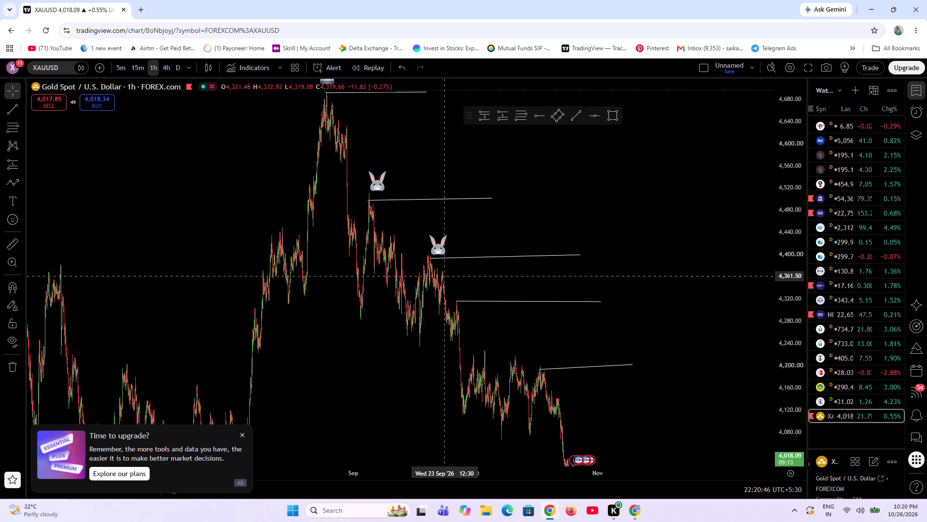
# Clone the rabbit emoji above the 25 September high at about 4,342 and above the mid-October high at about 4,229.
pyautogui.keyDown('ctrl'); pyautogui.moveTo(442, 247); pyautogui.dragTo(470, 294); pyautogui.keyUp('ctrl')
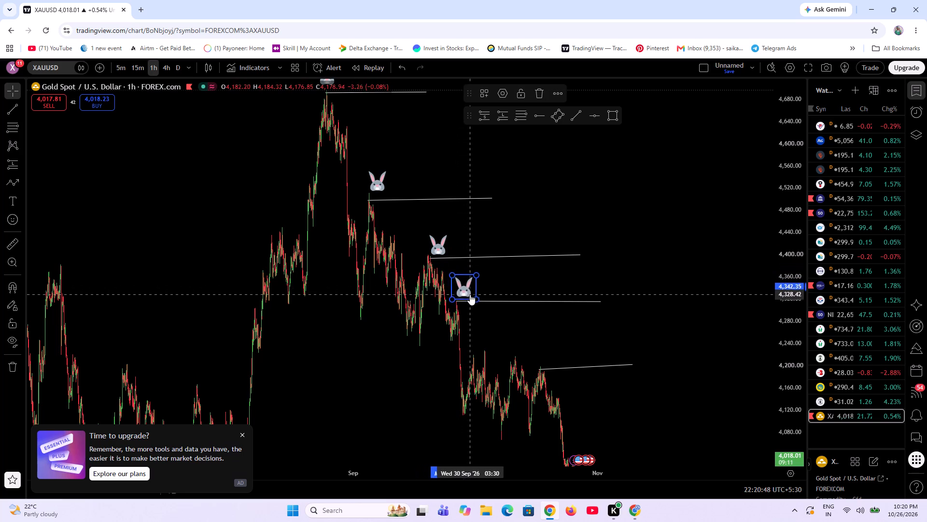
pyautogui.keyDown('ctrl'); pyautogui.moveTo(470, 294); pyautogui.dragTo(470, 295); pyautogui.keyUp('ctrl')
pyautogui.keyDown('ctrl'); pyautogui.moveTo(463, 292); pyautogui.dragTo(542, 357); pyautogui.keyUp('ctrl')
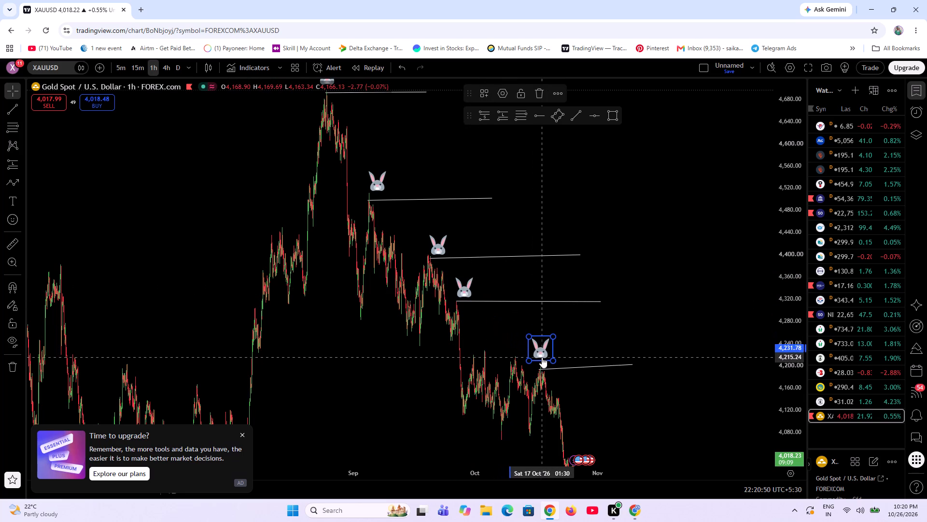
pyautogui.keyDown('ctrl'); pyautogui.moveTo(542, 357); pyautogui.dragTo(543, 359); pyautogui.keyUp('ctrl')
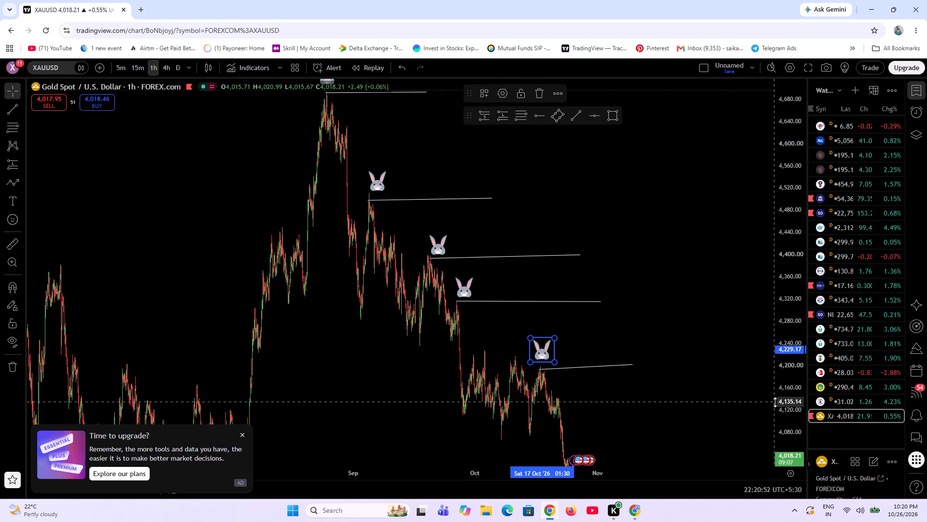
# Examine the whole decline from the August peak to the late October low against the five marked swing highs.
pyautogui.scroll(-11, 778, 404)
pyautogui.scroll(5, 676, 366)
pyautogui.scroll(-5, 479, 392)
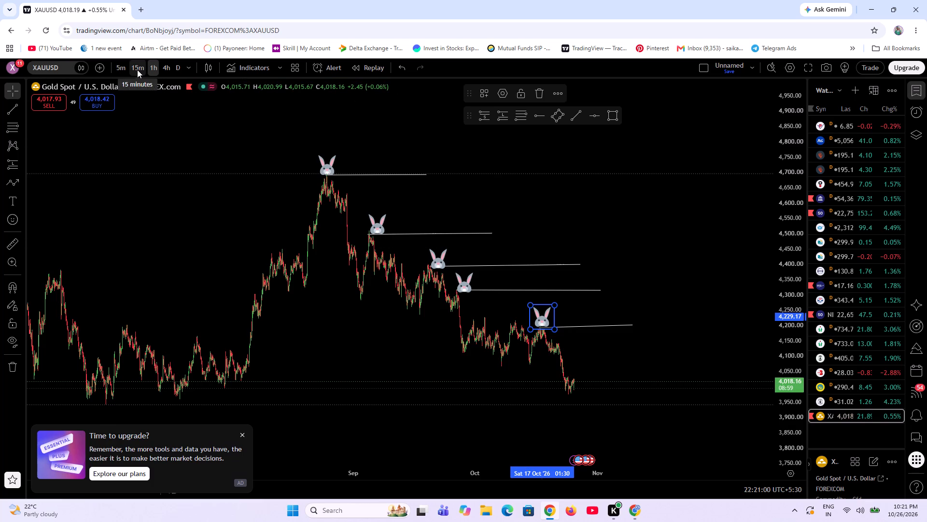
# Examine the decline from the mid-October high to the 26 October candles up close, briefly checking the 4-hour timeframe.
pyautogui.scroll(3, 604, 358)
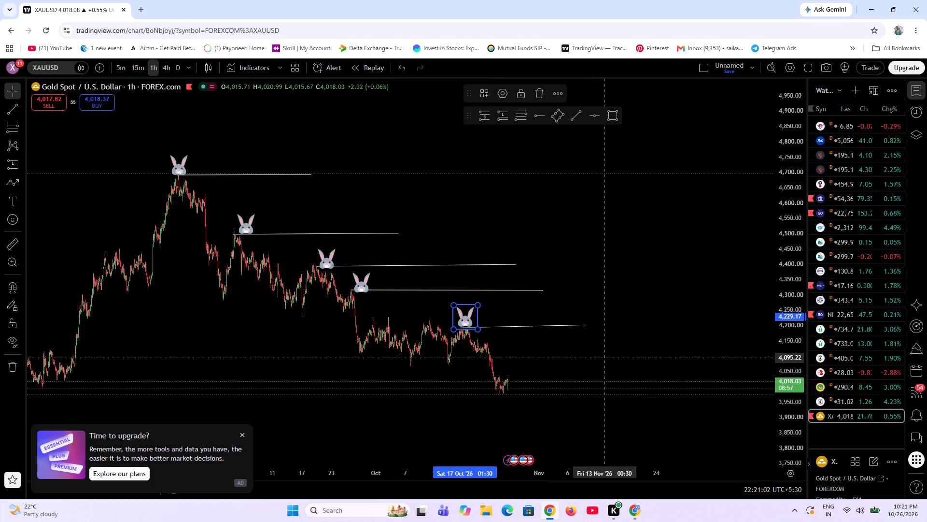
pyautogui.scroll(2, 605, 358)
pyautogui.scroll(4, 558, 370)
pyautogui.moveTo(474, 363); pyautogui.dragTo(580, 287)
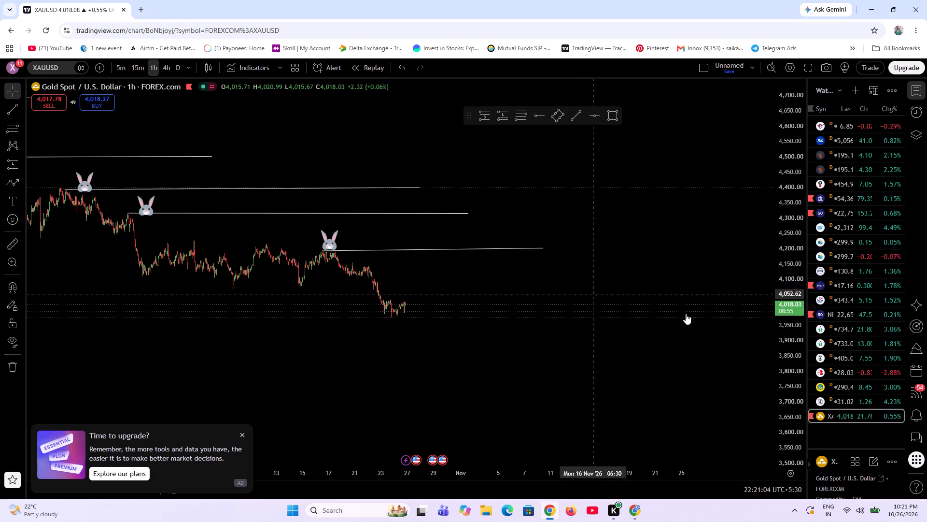
pyautogui.scroll(4, 782, 362)
pyautogui.scroll(9, 363, 375)
pyautogui.moveTo(159, 370); pyautogui.dragTo(472, 376)
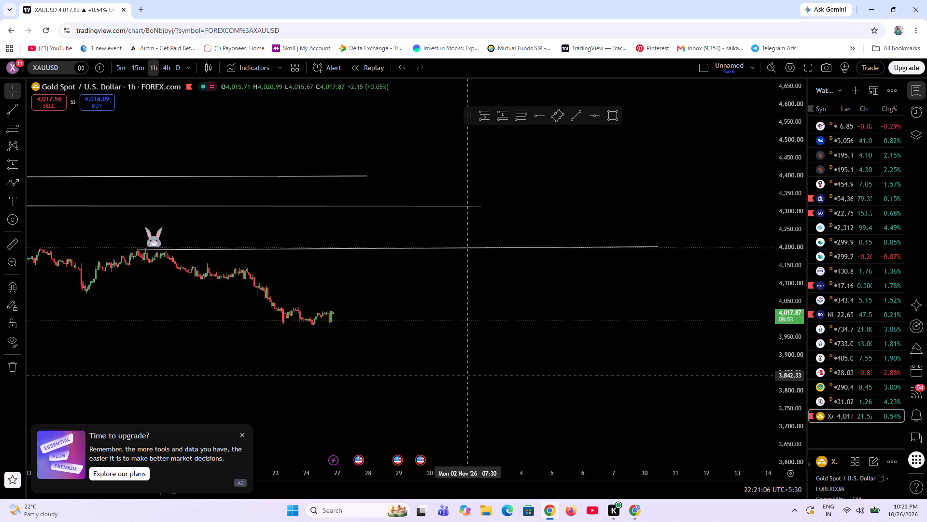
pyautogui.moveTo(472, 376); pyautogui.dragTo(591, 364)
pyautogui.scroll(2, 259, 353)
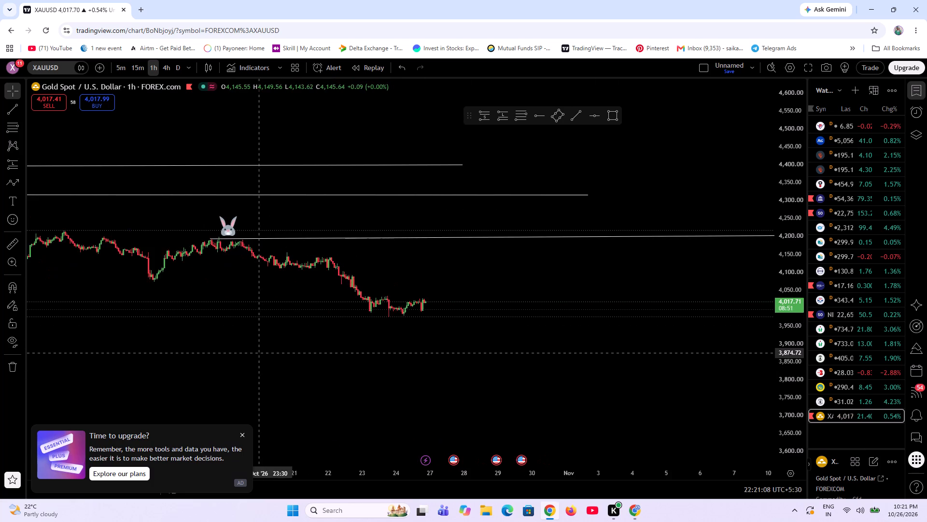
pyautogui.scroll(1, 259, 353)
pyautogui.scroll(-11, 256, 357)
pyautogui.scroll(6, 253, 359)
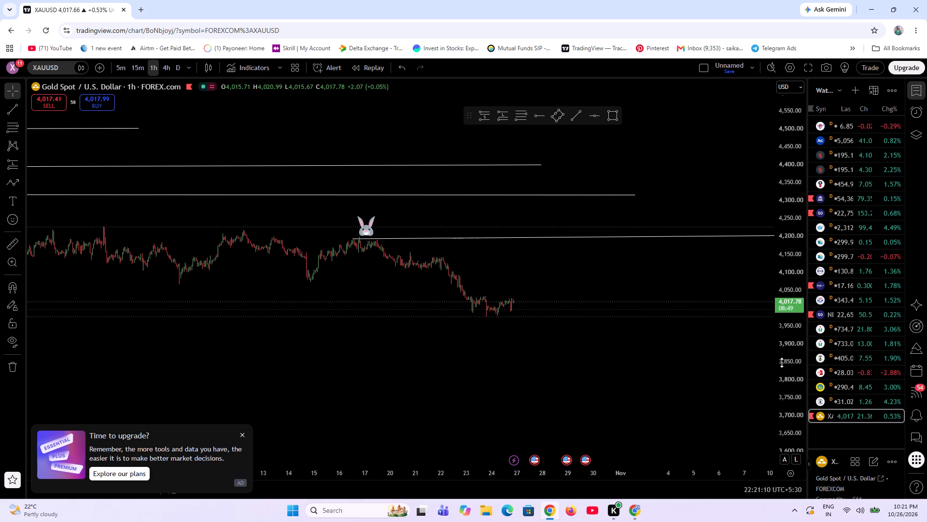
pyautogui.scroll(20, 791, 362)
pyautogui.scroll(3, 791, 362)
pyautogui.scroll(5, 534, 257)
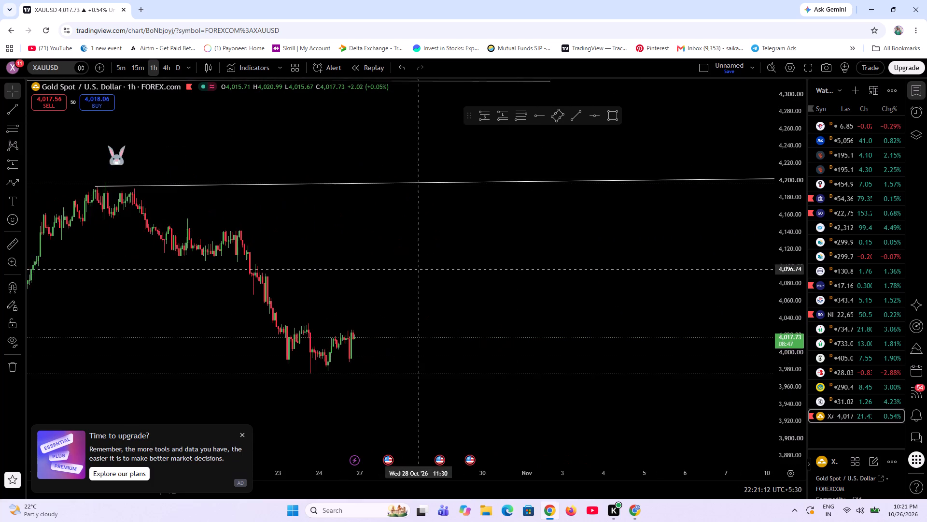
pyautogui.moveTo(410, 264); pyautogui.dragTo(543, 302)
pyautogui.scroll(6, 519, 320)
pyautogui.moveTo(353, 294); pyautogui.dragTo(548, 292)
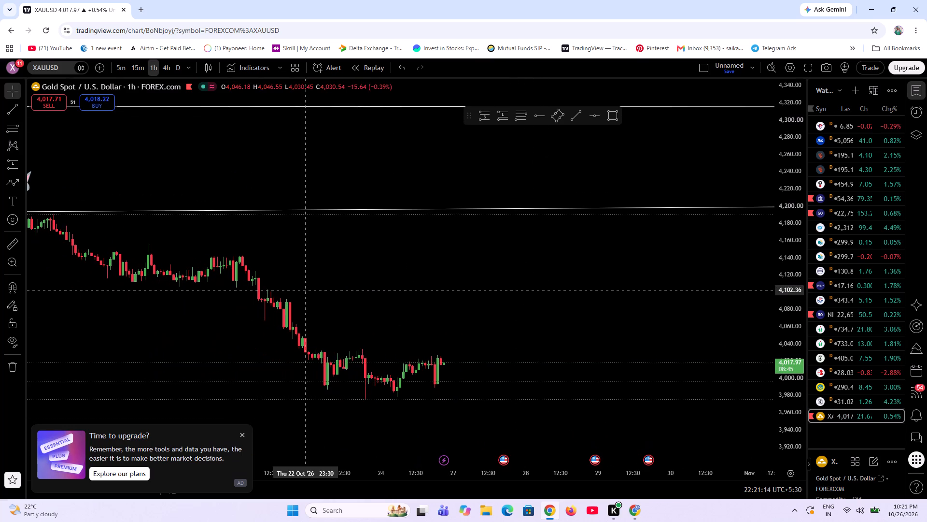
pyautogui.moveTo(399, 297); pyautogui.dragTo(538, 287)
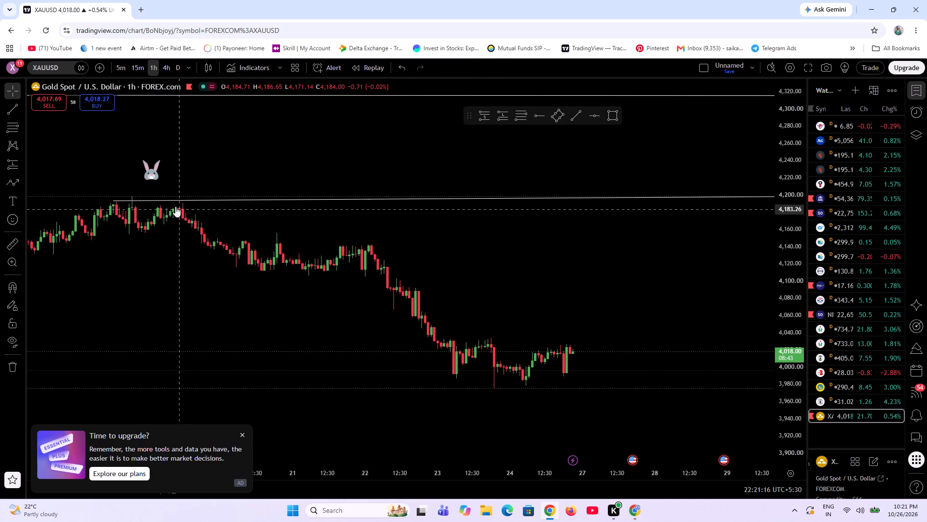
pyautogui.scroll(6, 612, 288)
pyautogui.moveTo(244, 296); pyautogui.dragTo(535, 296)
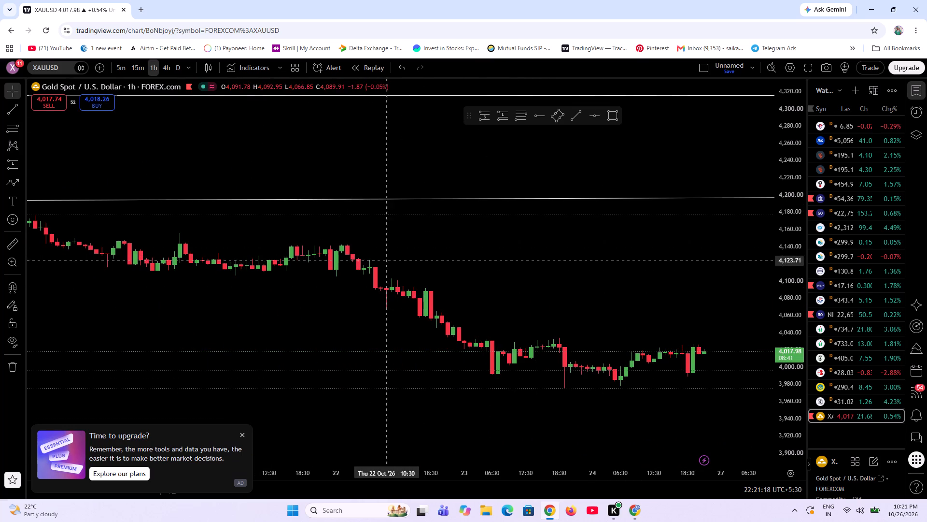
pyautogui.scroll(3, 542, 288)
pyautogui.scroll(15, 789, 379)
pyautogui.moveTo(466, 285); pyautogui.dragTo(462, 210)
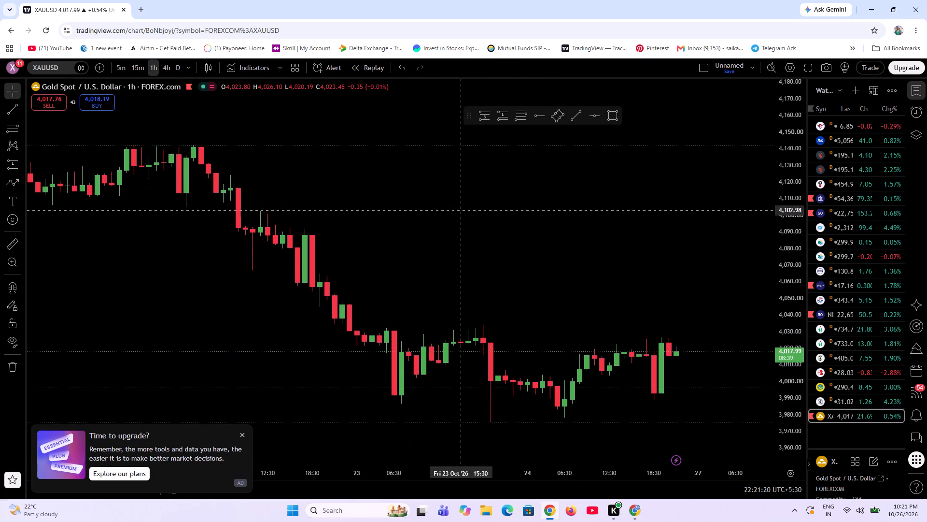
pyautogui.moveTo(462, 210); pyautogui.dragTo(461, 209)
pyautogui.scroll(3, 576, 261)
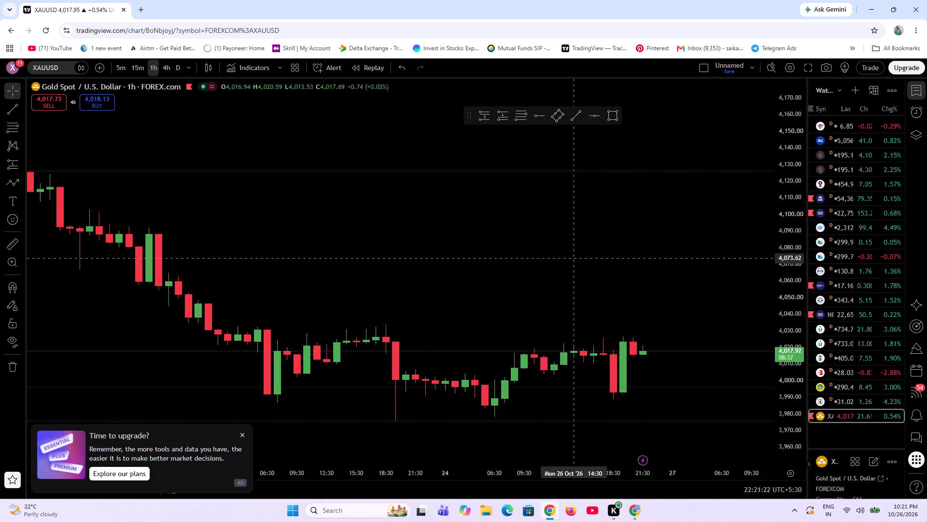
pyautogui.moveTo(325, 201); pyautogui.dragTo(520, 142)
pyautogui.click(155, 69)
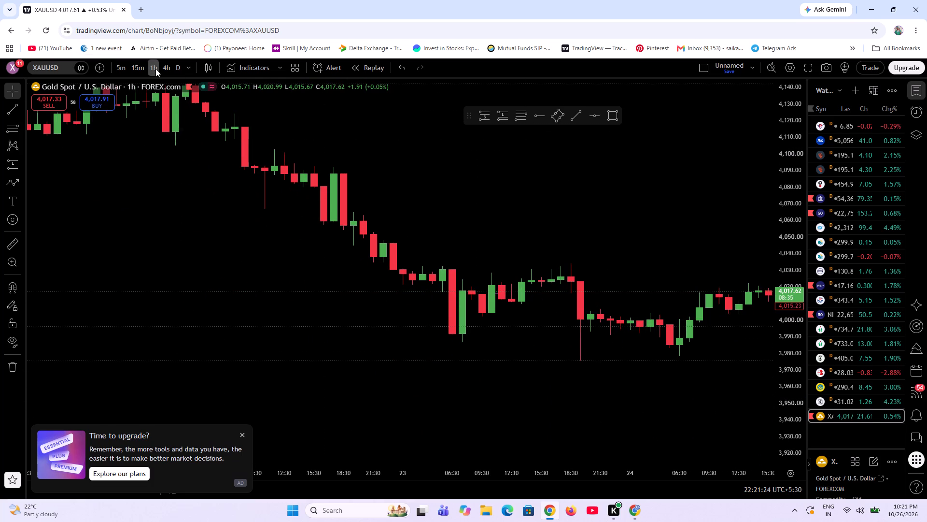
pyautogui.click(155, 69)
pyautogui.click(169, 70)
pyautogui.click(152, 67)
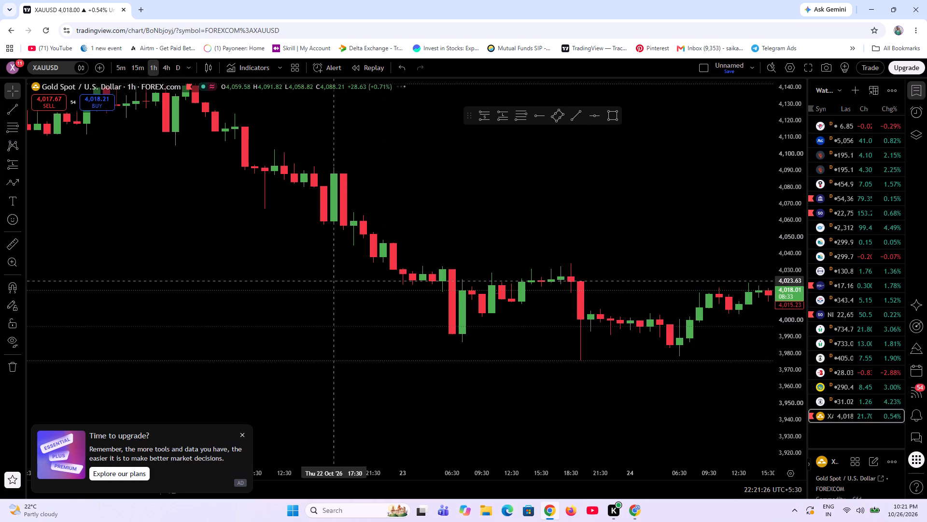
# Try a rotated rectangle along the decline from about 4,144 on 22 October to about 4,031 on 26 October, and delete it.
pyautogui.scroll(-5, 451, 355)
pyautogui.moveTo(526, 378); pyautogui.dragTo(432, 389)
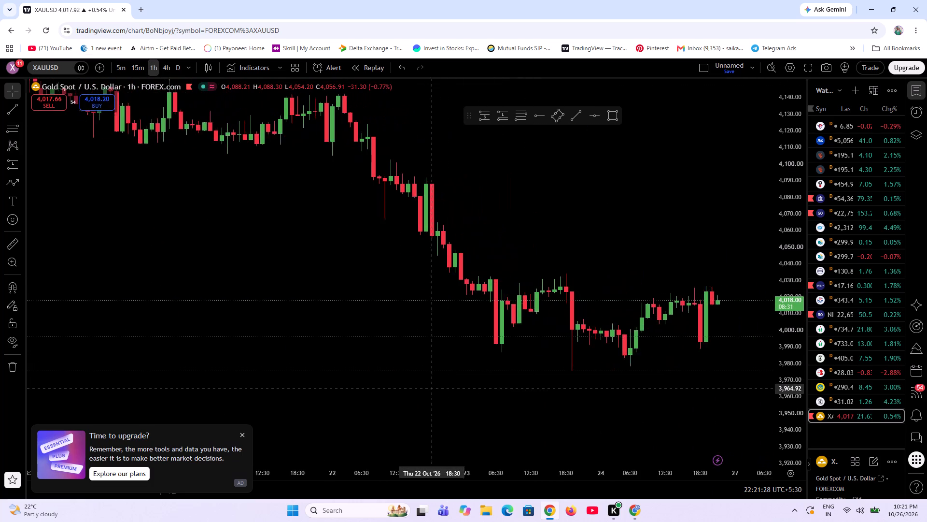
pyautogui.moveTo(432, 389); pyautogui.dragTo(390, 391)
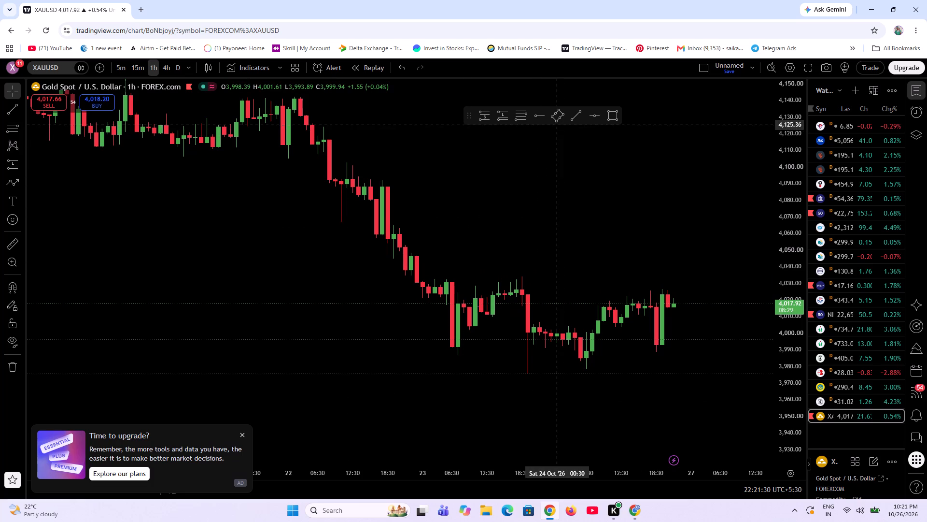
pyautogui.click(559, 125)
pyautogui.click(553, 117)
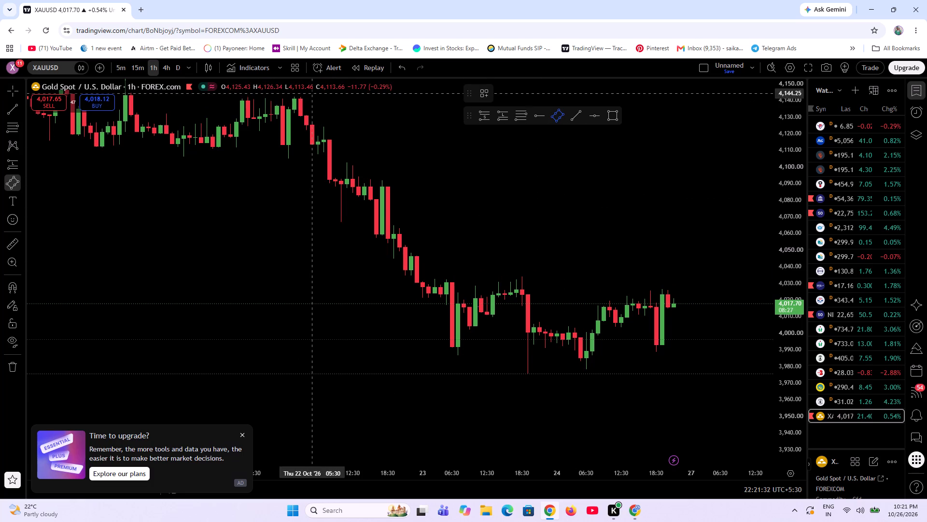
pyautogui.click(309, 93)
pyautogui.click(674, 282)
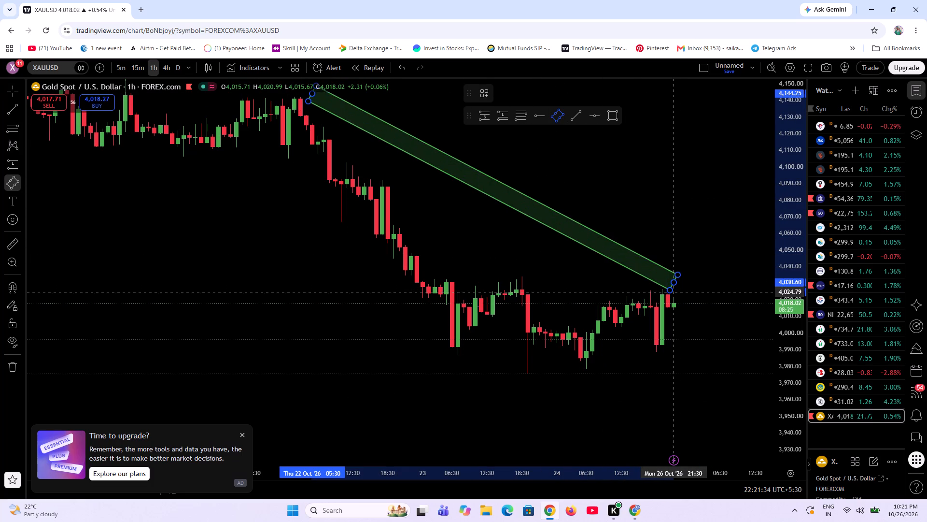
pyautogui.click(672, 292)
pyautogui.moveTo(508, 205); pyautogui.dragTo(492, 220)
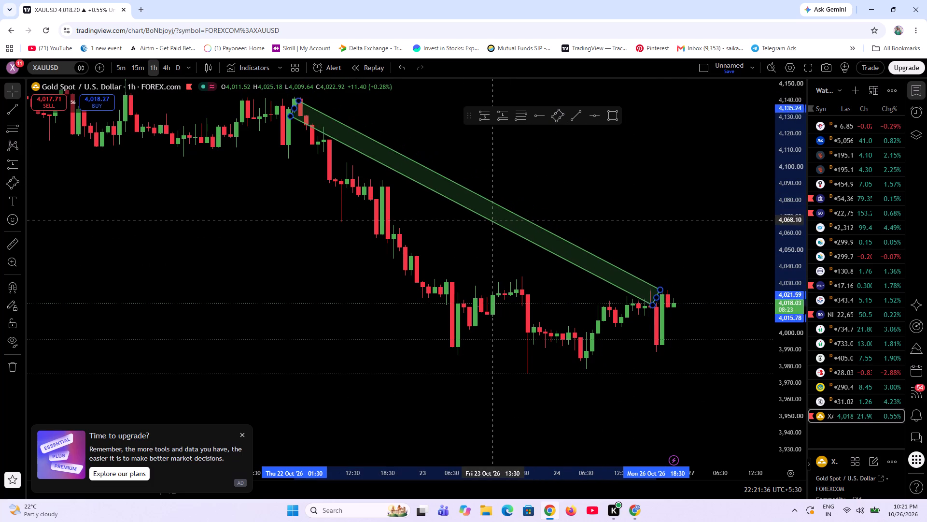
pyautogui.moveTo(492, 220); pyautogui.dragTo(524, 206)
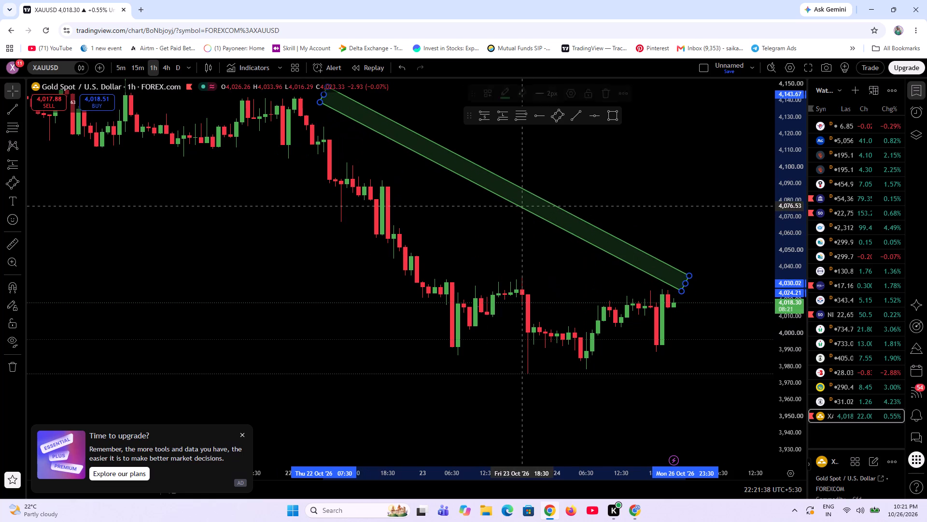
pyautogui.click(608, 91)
# Examine the October swings around the mid-October high and the sell-off that follows it.
pyautogui.scroll(-3, 449, 276)
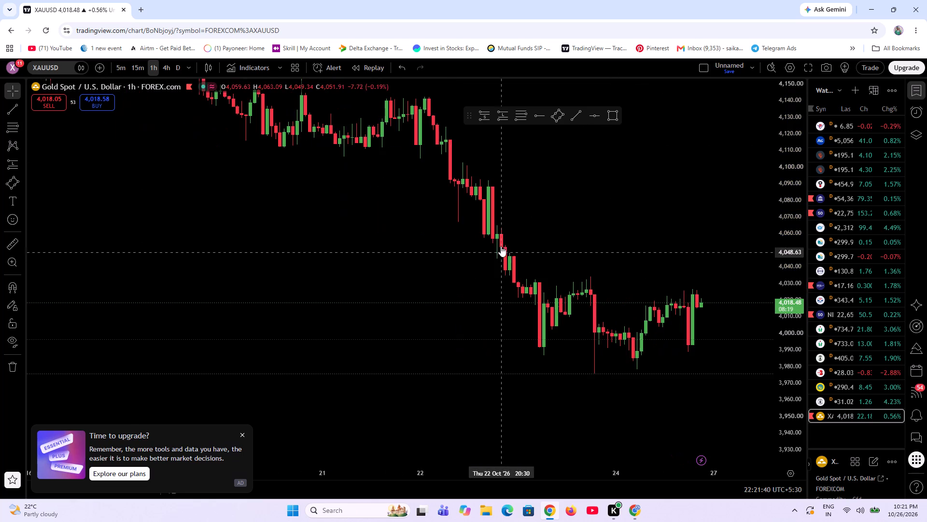
pyautogui.moveTo(349, 263); pyautogui.dragTo(227, 358)
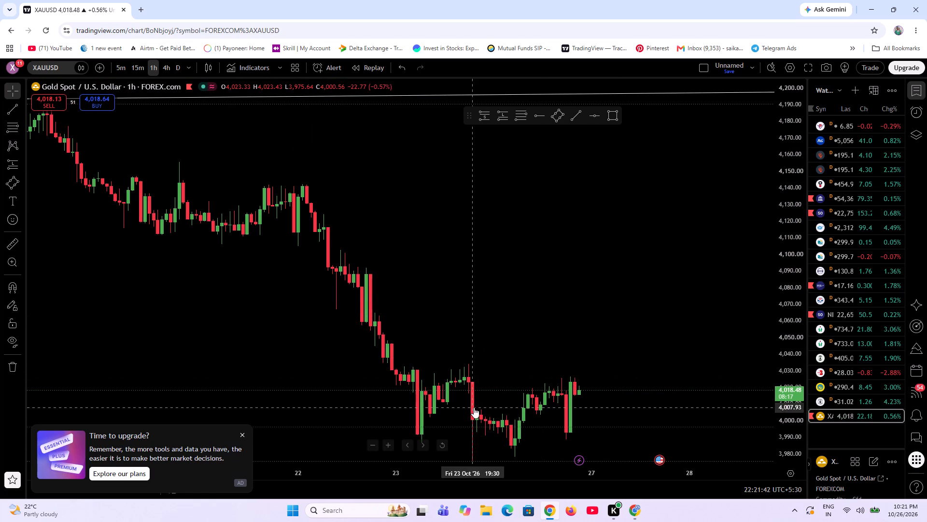
pyautogui.scroll(-6, 490, 362)
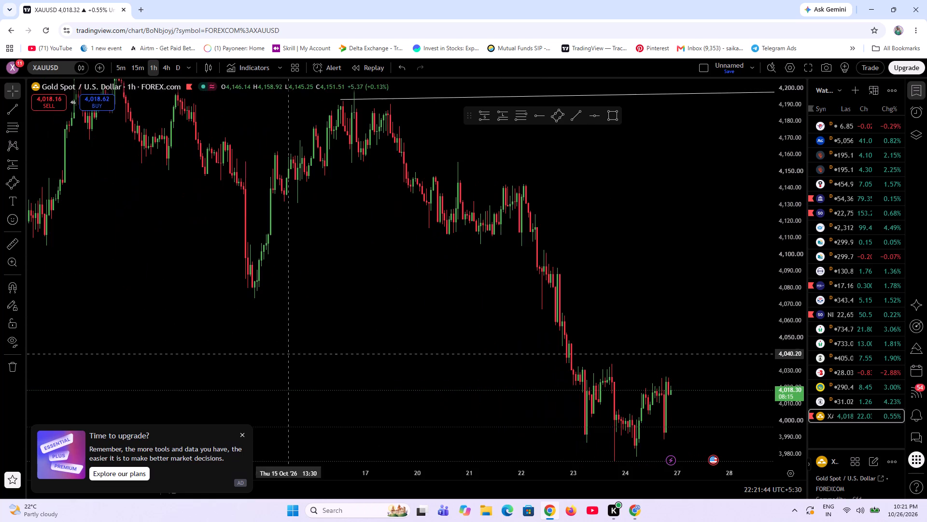
pyautogui.scroll(3, 337, 356)
pyautogui.scroll(-4, 298, 350)
pyautogui.moveTo(398, 304); pyautogui.dragTo(307, 377)
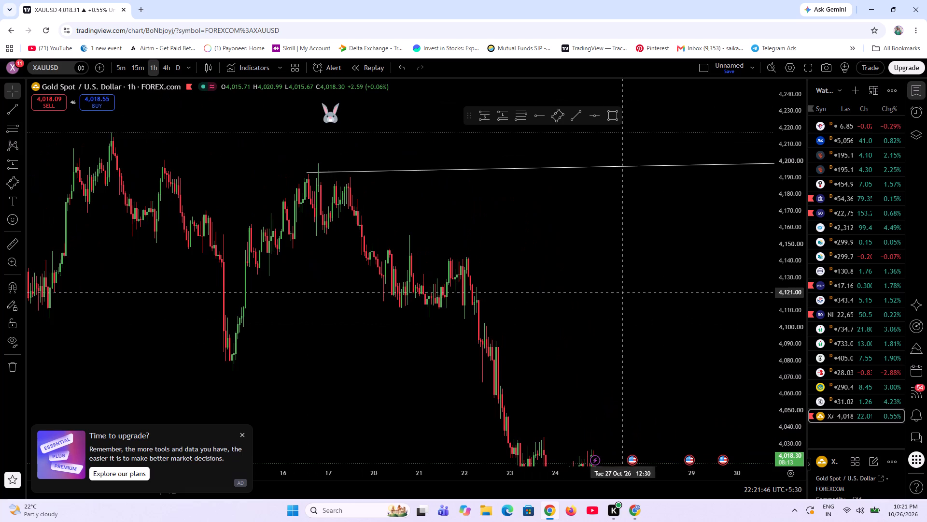
pyautogui.scroll(-4, 590, 298)
pyautogui.scroll(3, 413, 372)
pyautogui.moveTo(385, 377); pyautogui.dragTo(318, 383)
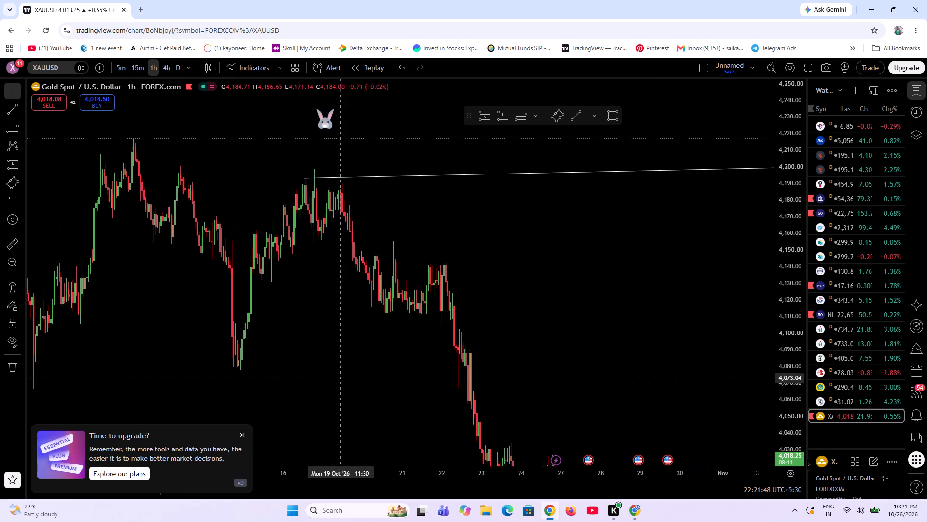
pyautogui.scroll(5, 351, 373)
pyautogui.scroll(3, 397, 363)
pyautogui.moveTo(276, 342); pyautogui.dragTo(405, 362)
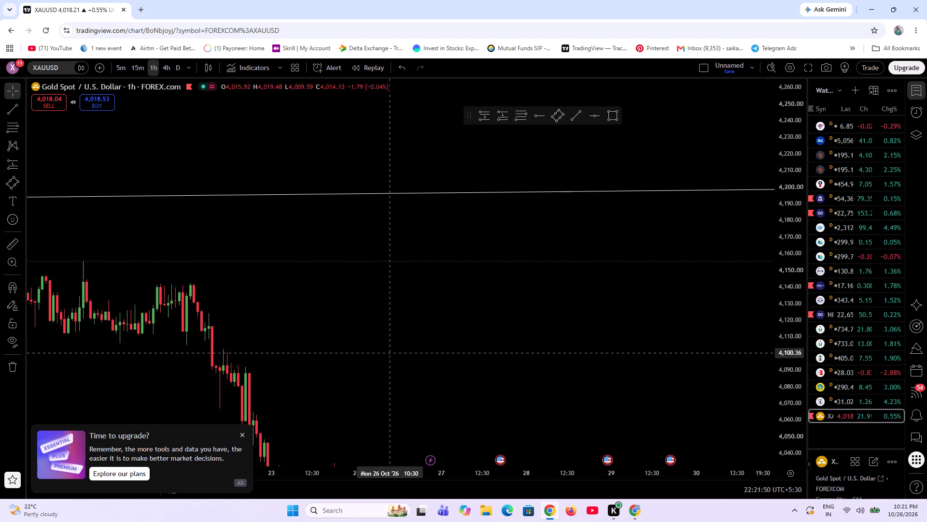
pyautogui.scroll(-5, 218, 276)
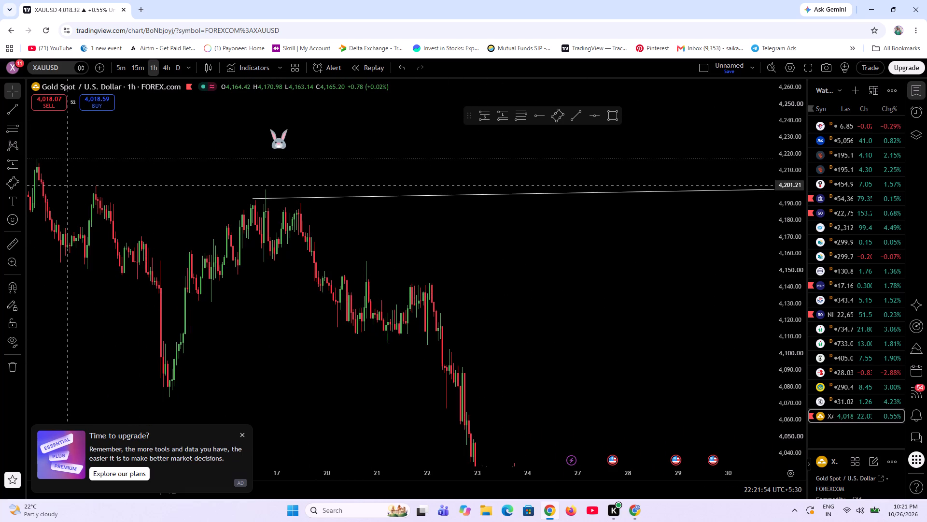
pyautogui.scroll(-2, 570, 302)
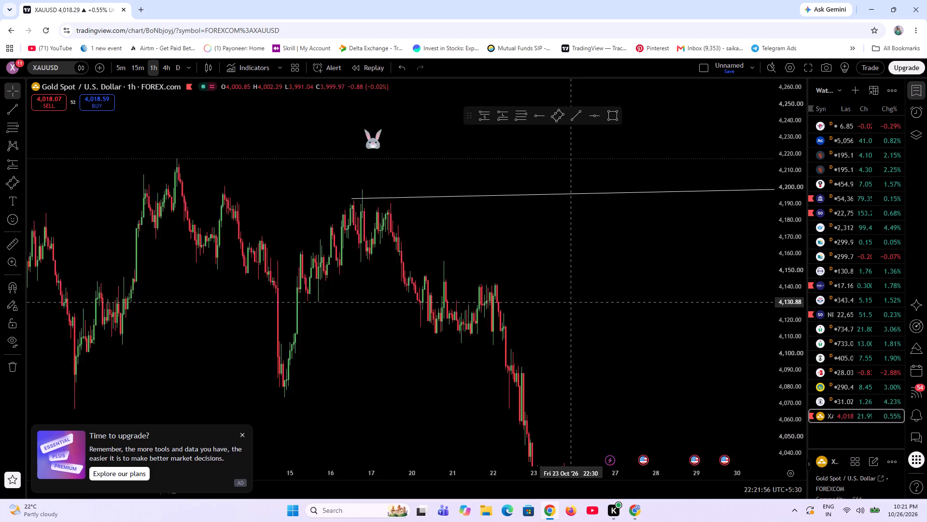
pyautogui.scroll(-4, 570, 302)
pyautogui.scroll(-6, 545, 246)
# Level the trendline from the mid-October high by lowering its 10 November end to about 4,193.
pyautogui.click(635, 198)
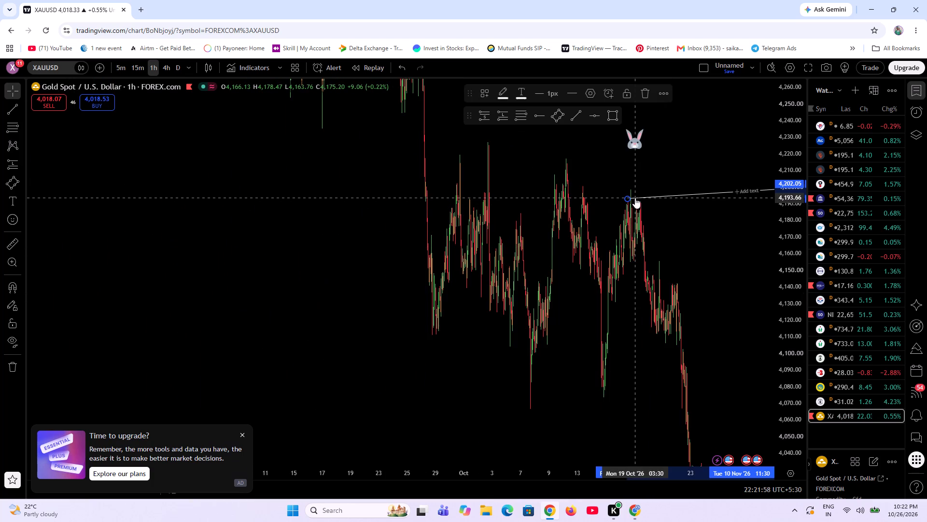
pyautogui.scroll(-17, 800, 305)
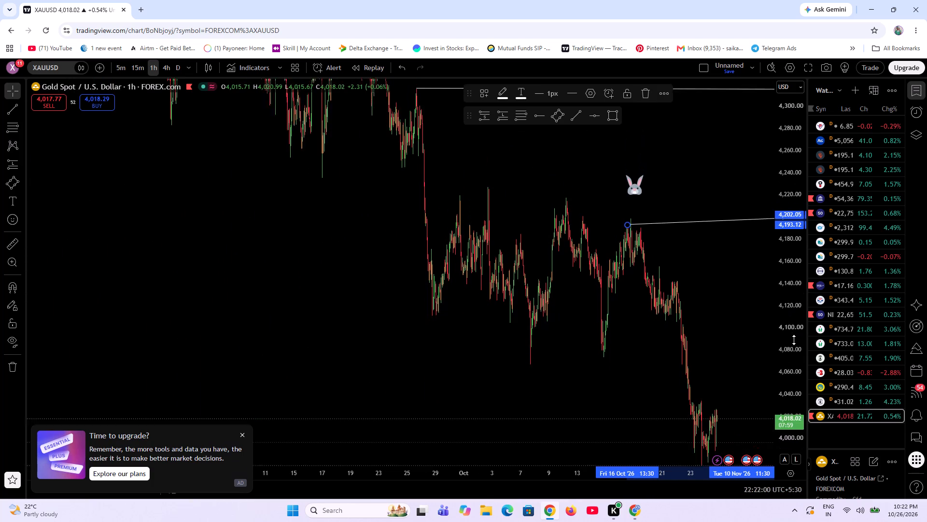
pyautogui.scroll(-15, 794, 340)
pyautogui.click(598, 295)
pyautogui.moveTo(632, 322); pyautogui.dragTo(410, 341)
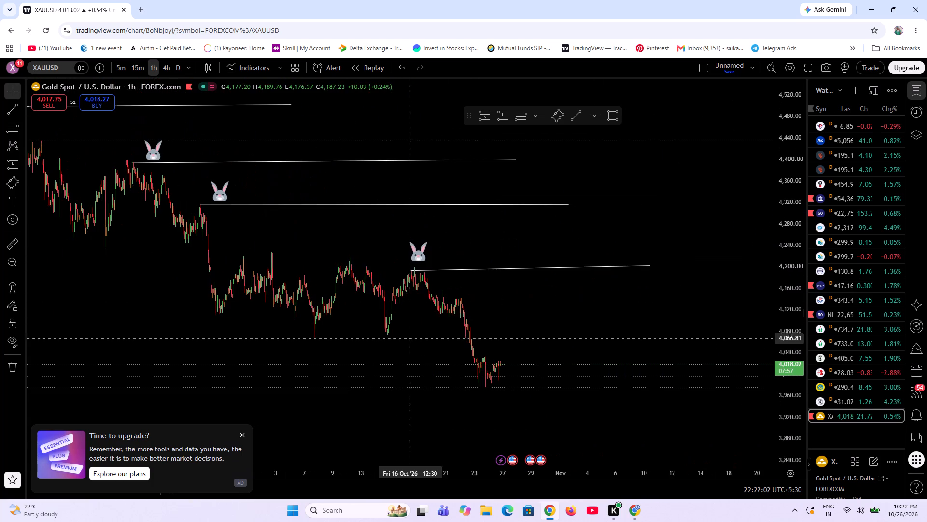
pyautogui.moveTo(651, 264); pyautogui.dragTo(651, 264)
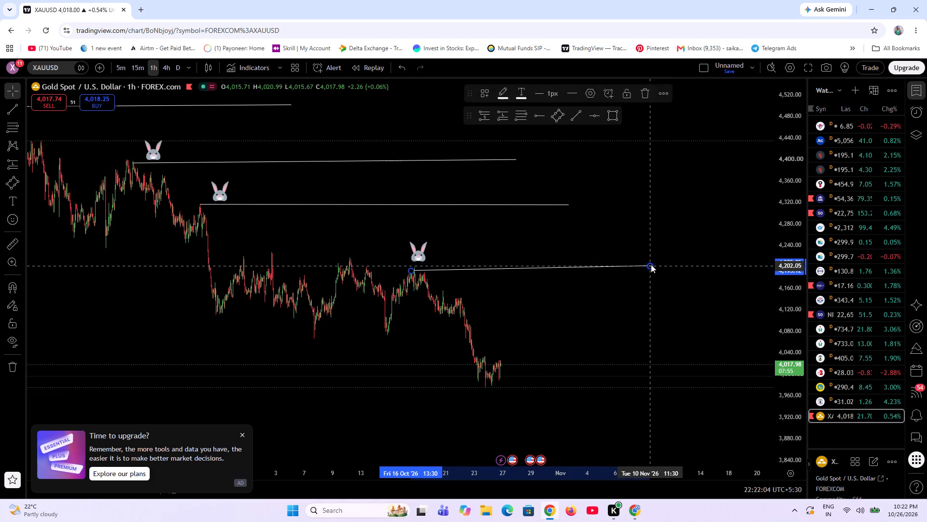
pyautogui.moveTo(651, 264); pyautogui.dragTo(654, 270)
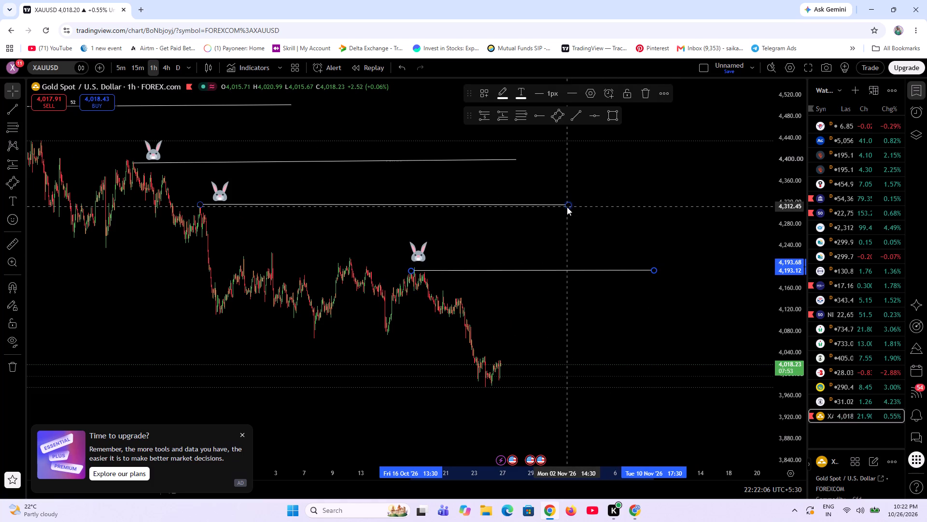
# Level the trendlines from the 25 September and mid-September highs by moving their far ends to about 4,316 and 4,393.
pyautogui.click(568, 204)
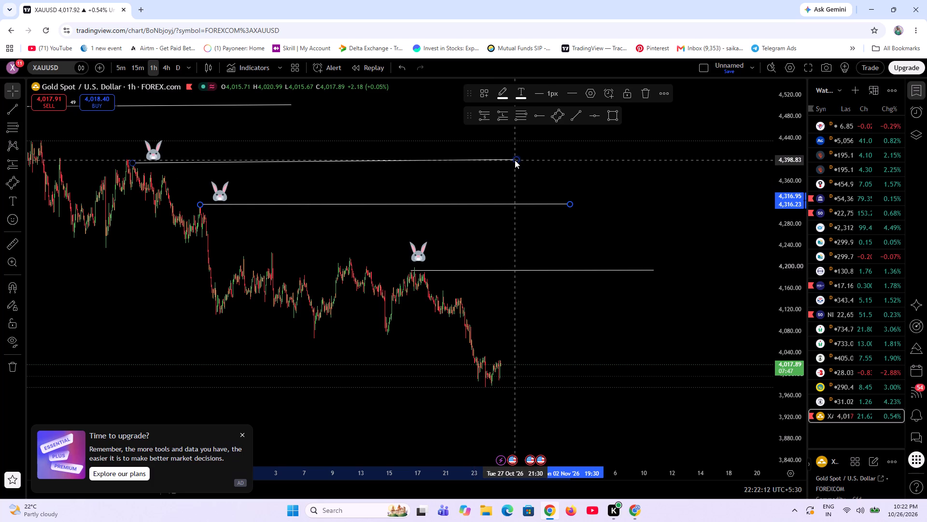
pyautogui.moveTo(517, 159); pyautogui.dragTo(517, 163)
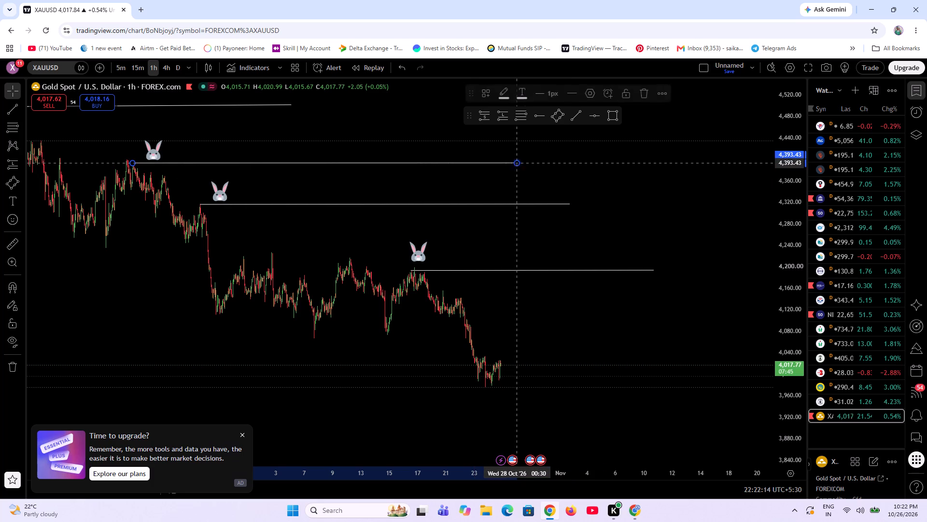
# Examine the marked, descending swing highs and their level trendlines from the late-August peak to the mid-October high.
pyautogui.scroll(-4, 601, 199)
pyautogui.scroll(-7, 615, 328)
pyautogui.moveTo(529, 326); pyautogui.dragTo(664, 471)
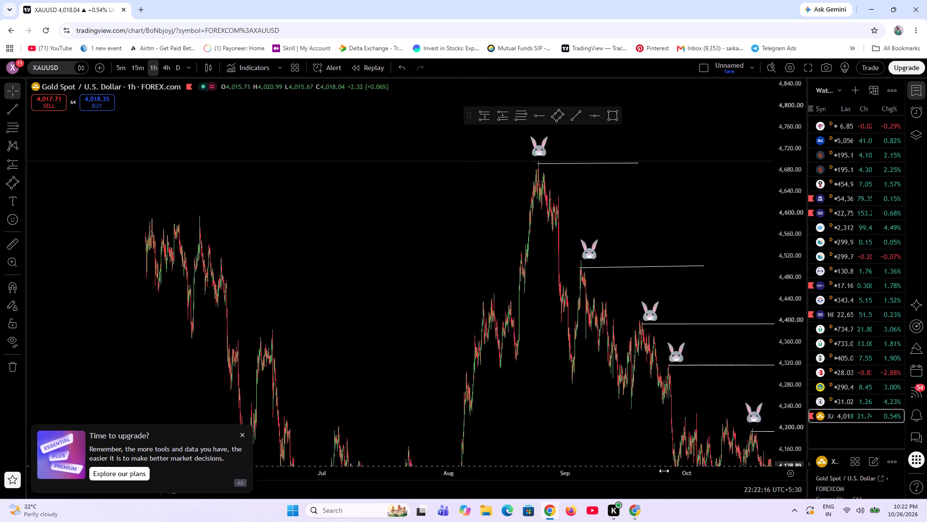
pyautogui.moveTo(664, 471); pyautogui.dragTo(446, 304)
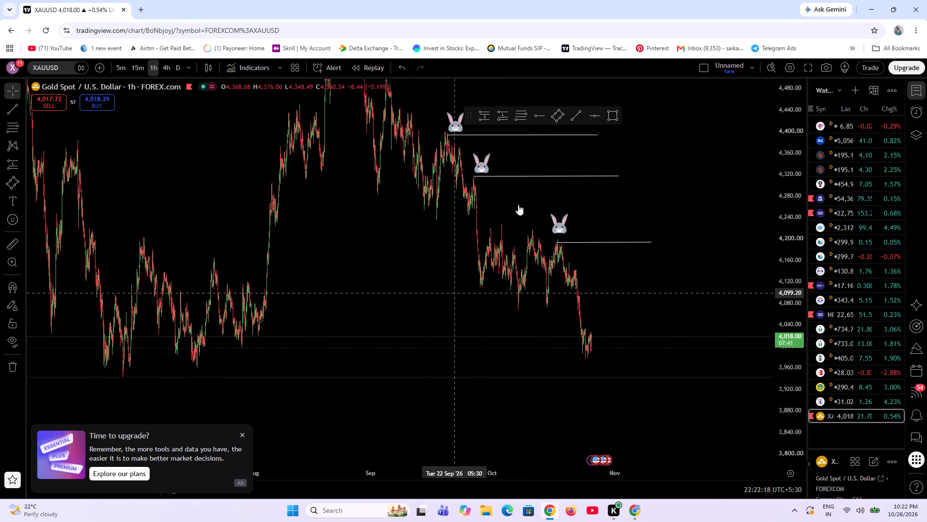
pyautogui.scroll(-6, 231, 368)
pyautogui.scroll(-6, 315, 300)
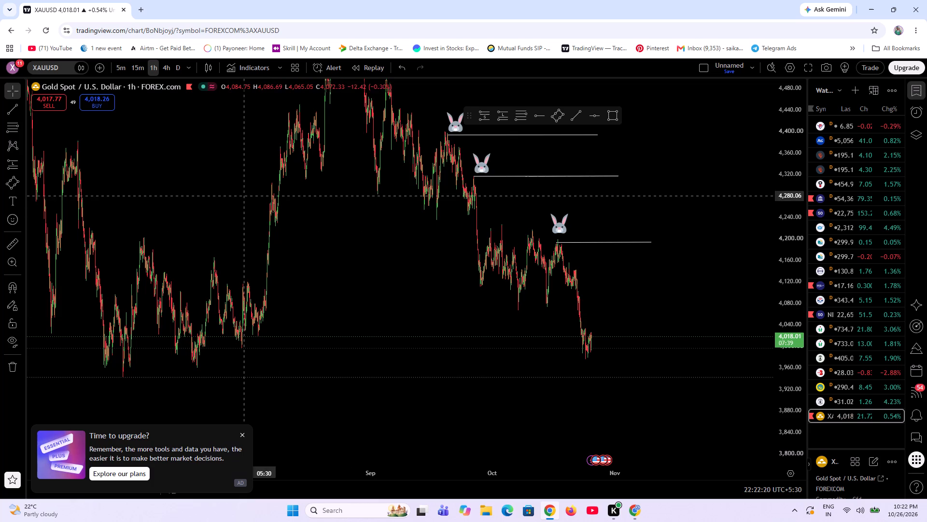
pyautogui.scroll(10, 302, 276)
pyautogui.moveTo(109, 311); pyautogui.dragTo(495, 369)
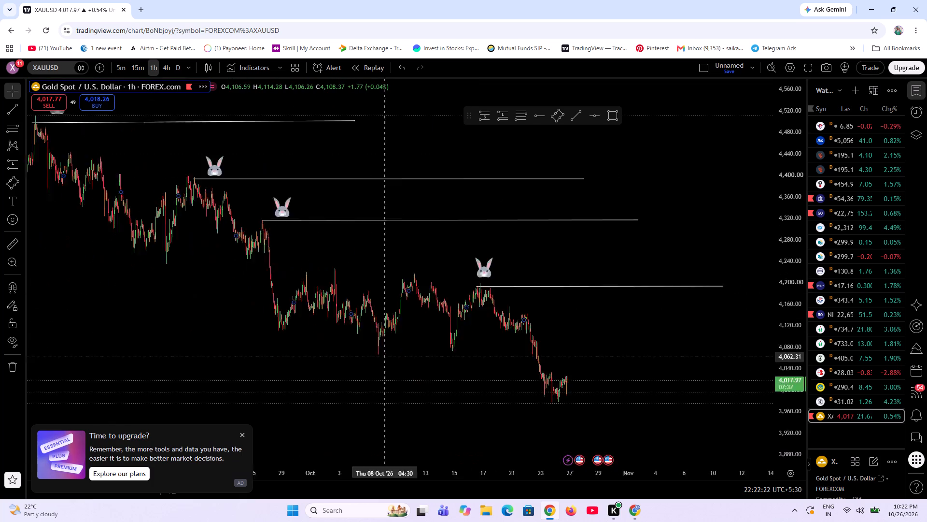
pyautogui.moveTo(495, 369); pyautogui.dragTo(715, 413)
pyautogui.scroll(-4, 280, 363)
pyautogui.scroll(-2, 374, 373)
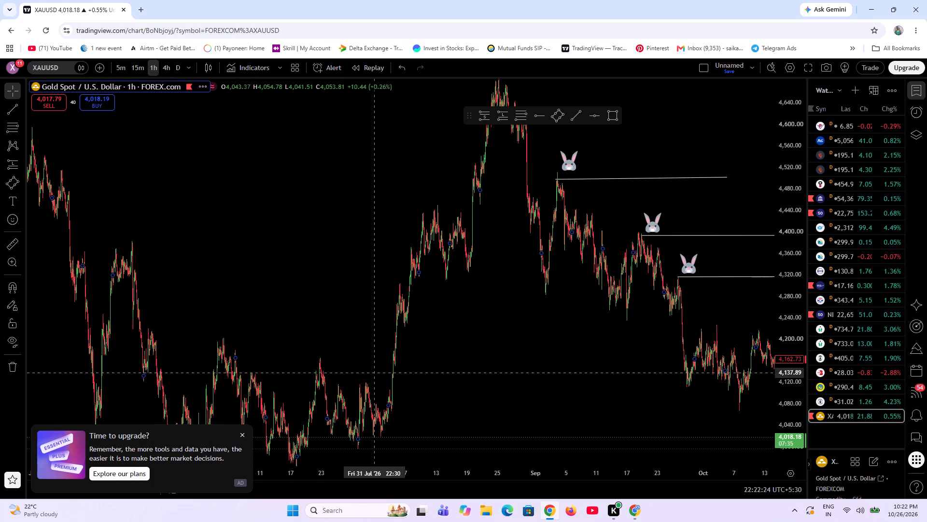
pyautogui.scroll(4, 374, 373)
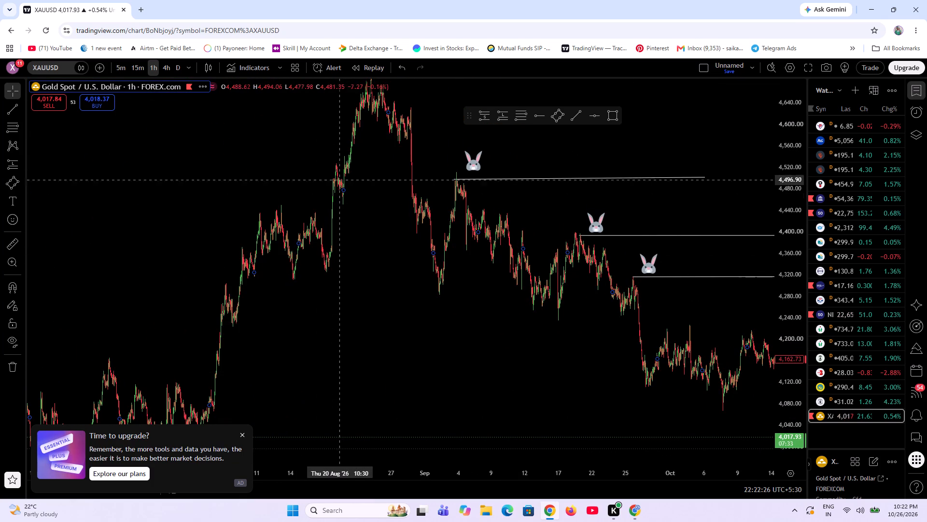
pyautogui.scroll(7, 333, 348)
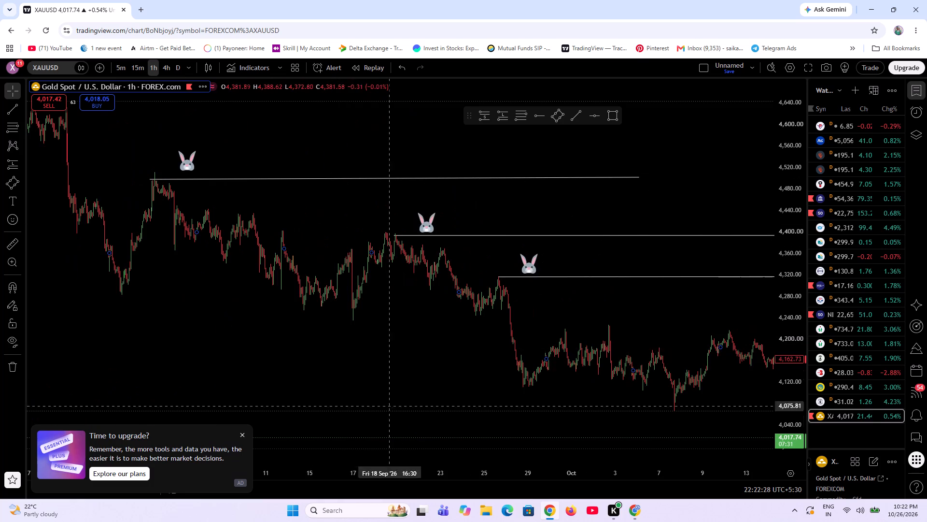
pyautogui.scroll(4, 256, 354)
pyautogui.moveTo(292, 372); pyautogui.dragTo(0, 343)
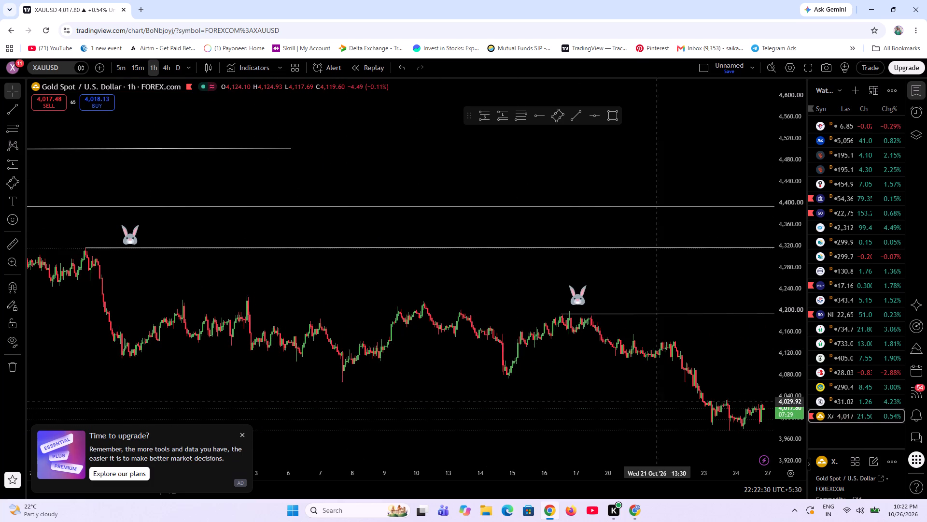
pyautogui.moveTo(652, 401); pyautogui.dragTo(364, 372)
# Examine the decline after the mid-October high and the hourly candles from 22 to 26 October up close.
pyautogui.scroll(-2, 565, 363)
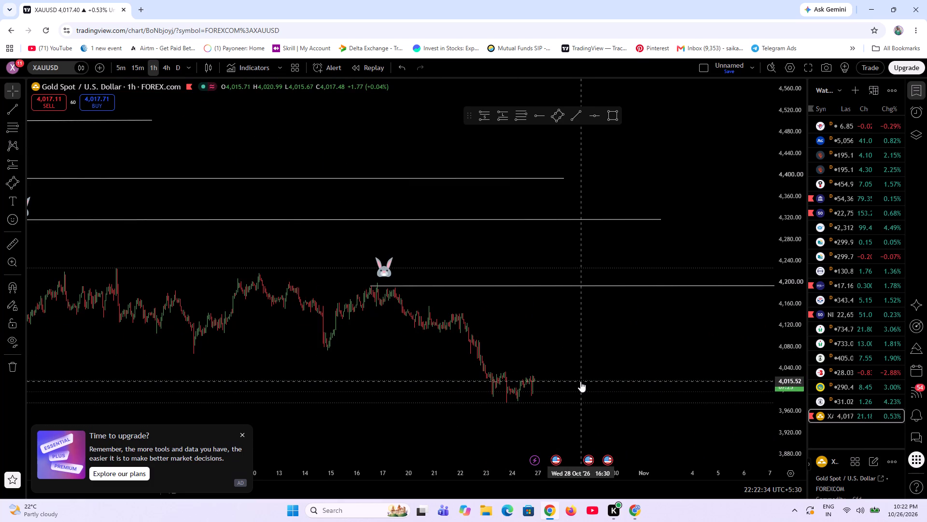
pyautogui.scroll(3, 557, 384)
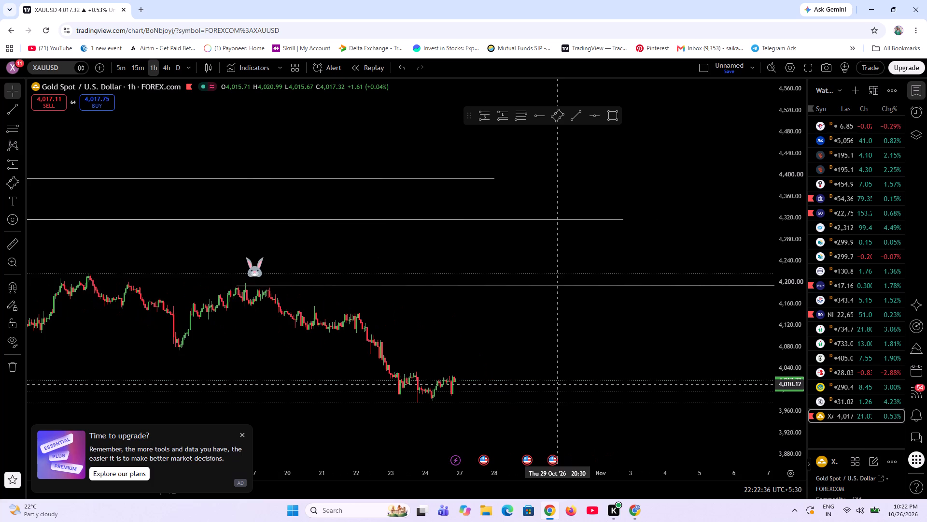
pyautogui.scroll(5, 558, 384)
pyautogui.moveTo(351, 325); pyautogui.dragTo(563, 359)
pyautogui.moveTo(462, 370); pyautogui.dragTo(516, 375)
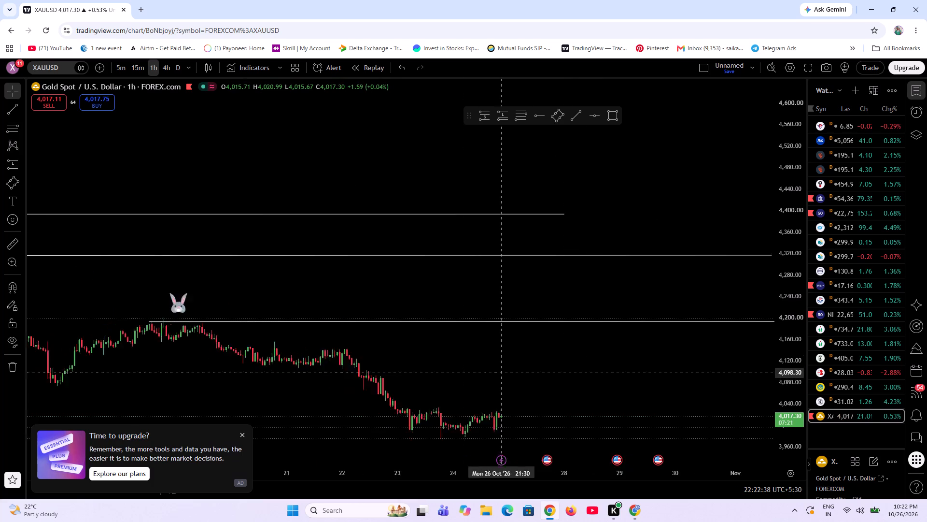
pyautogui.moveTo(516, 375); pyautogui.dragTo(606, 338)
pyautogui.scroll(12, 782, 414)
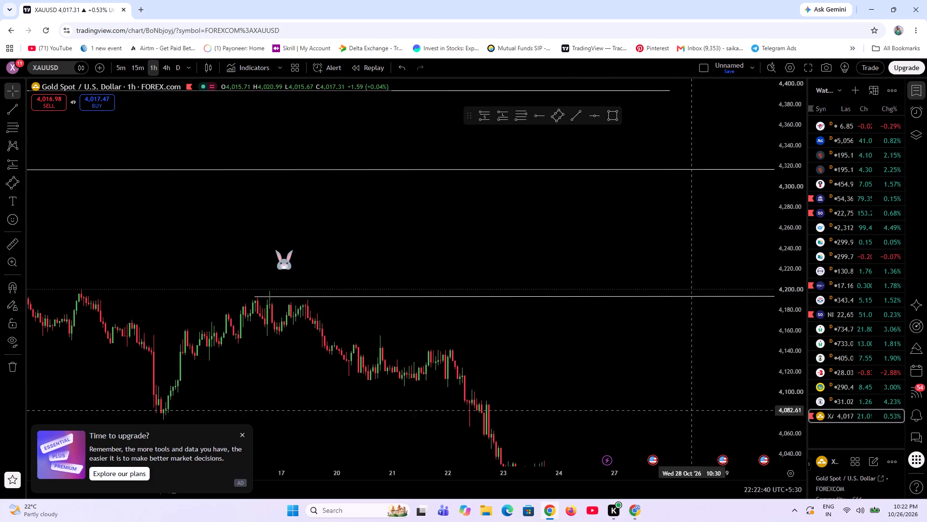
pyautogui.moveTo(594, 392); pyautogui.dragTo(599, 228)
pyautogui.scroll(5, 704, 351)
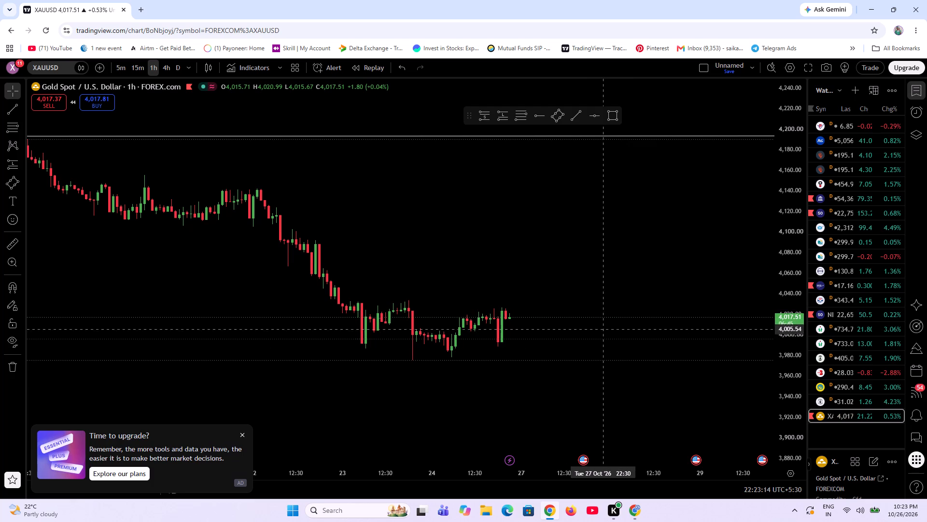
pyautogui.scroll(-4, 603, 329)
pyautogui.scroll(3, 307, 352)
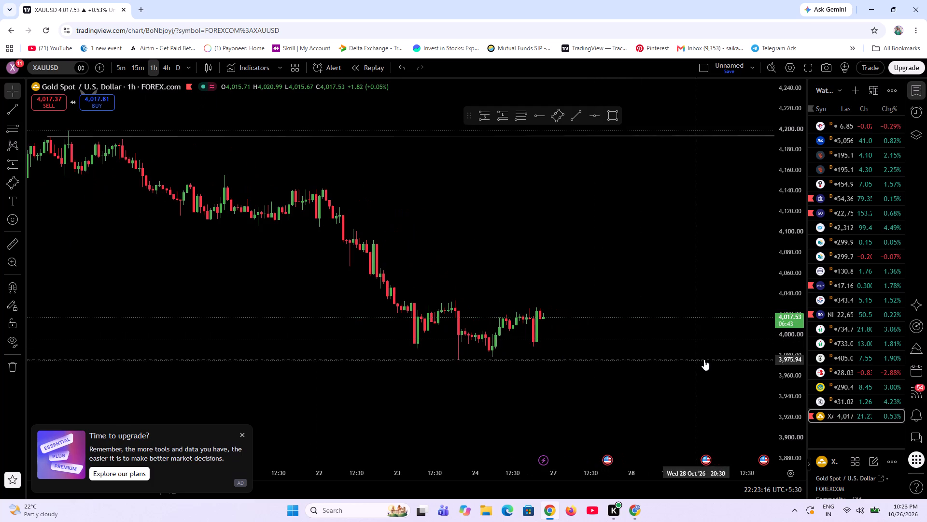
pyautogui.scroll(-1, 597, 377)
pyautogui.scroll(5, 541, 388)
pyautogui.moveTo(294, 412); pyautogui.dragTo(469, 385)
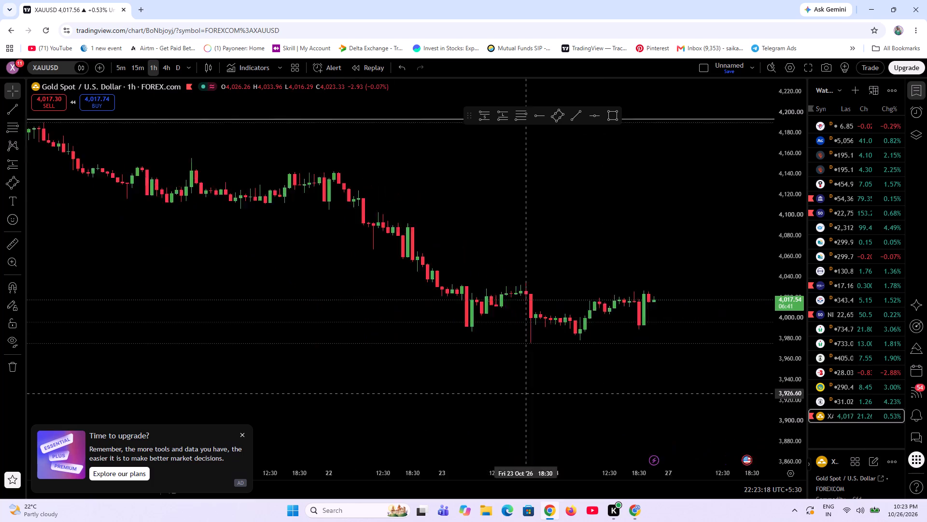
pyautogui.moveTo(469, 385); pyautogui.dragTo(393, 377)
pyautogui.scroll(12, 780, 380)
pyautogui.scroll(5, 481, 413)
pyautogui.moveTo(212, 421); pyautogui.dragTo(593, 408)
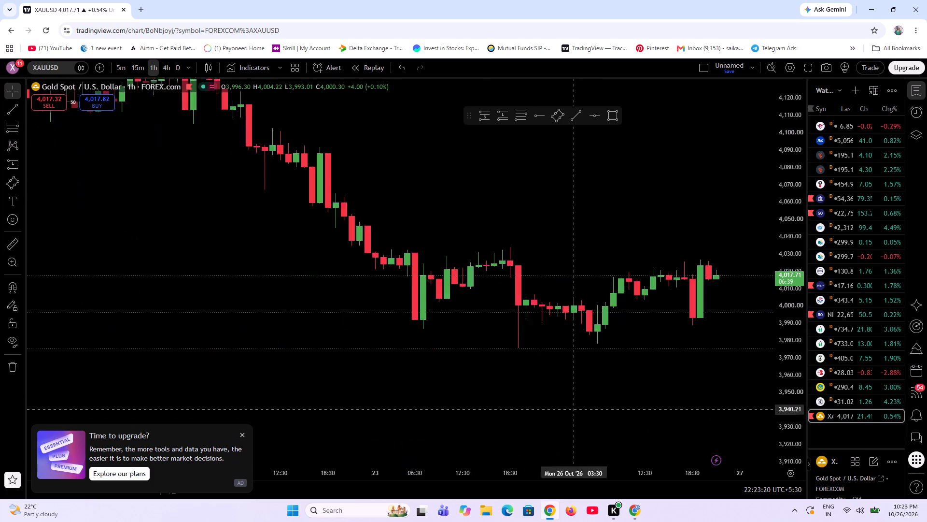
pyautogui.moveTo(593, 408); pyautogui.dragTo(446, 408)
pyautogui.scroll(6, 535, 385)
pyautogui.scroll(-6, 393, 403)
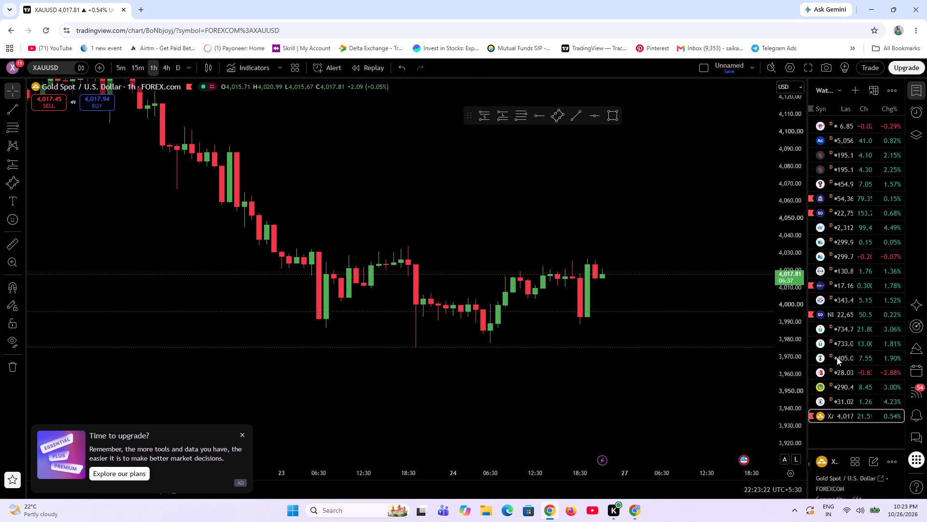
pyautogui.scroll(10, 800, 360)
pyautogui.scroll(-6, 376, 387)
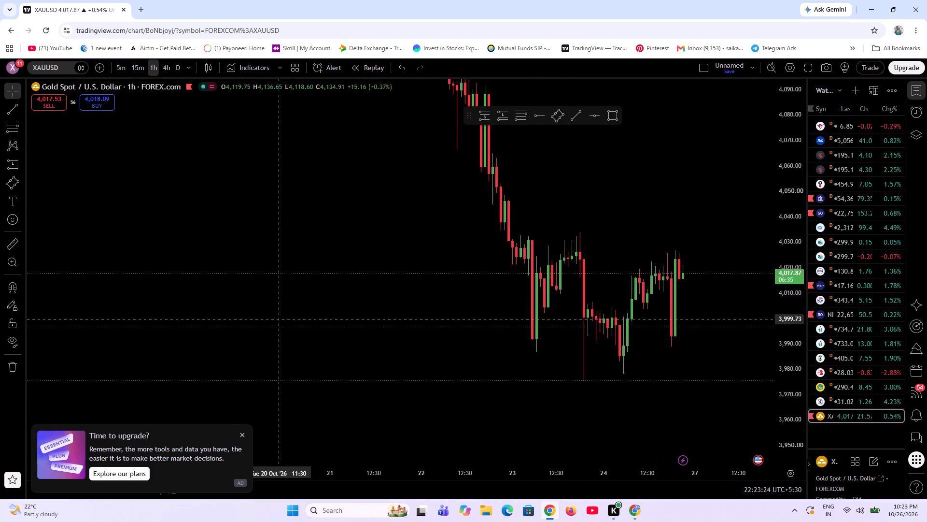
pyautogui.moveTo(284, 295); pyautogui.dragTo(172, 388)
pyautogui.scroll(-5, 525, 256)
pyautogui.scroll(6, 645, 283)
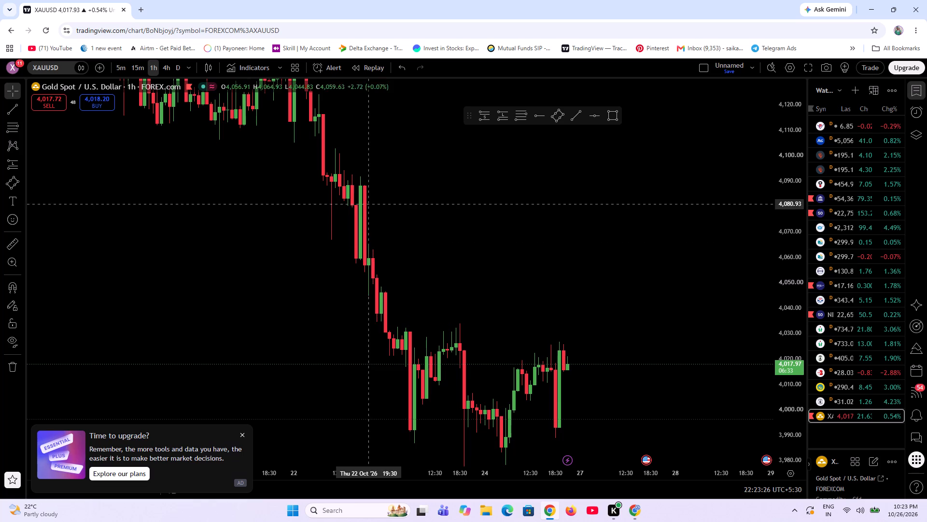
pyautogui.scroll(-4, 626, 319)
pyautogui.scroll(7, 625, 319)
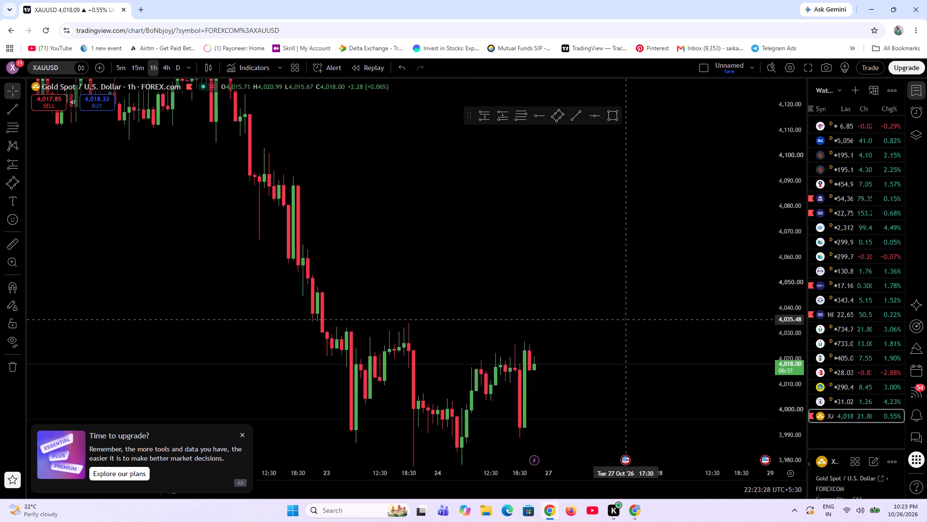
pyautogui.moveTo(534, 312); pyautogui.dragTo(582, 273)
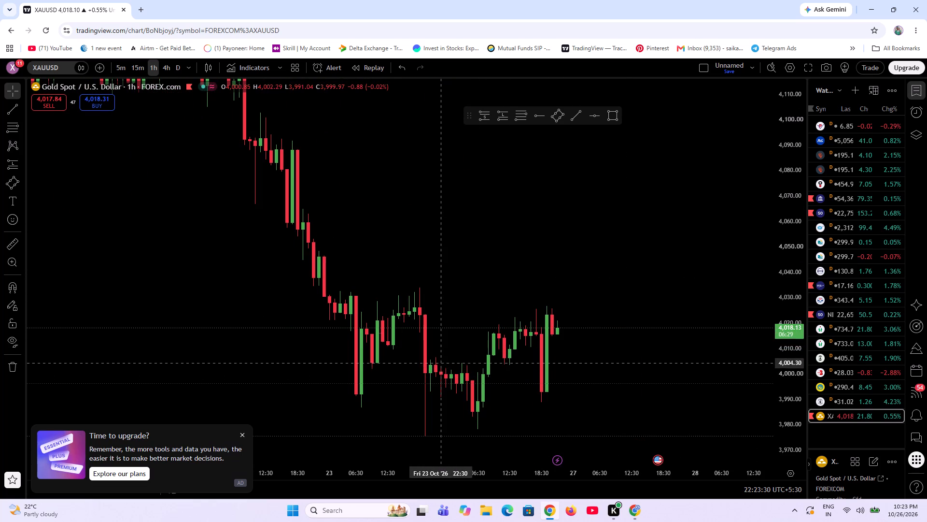
pyautogui.scroll(4, 663, 334)
pyautogui.moveTo(497, 267); pyautogui.dragTo(560, 196)
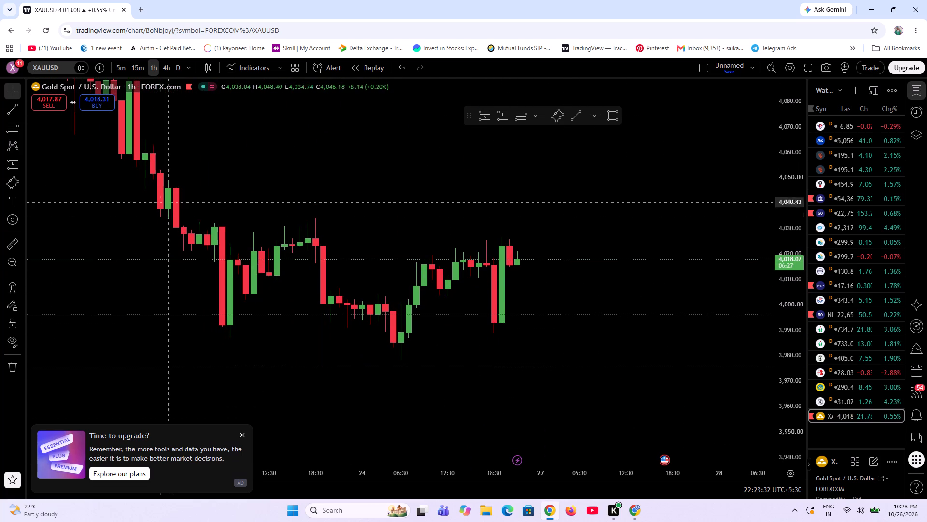
pyautogui.scroll(4, 444, 221)
pyautogui.moveTo(383, 223); pyautogui.dragTo(602, 221)
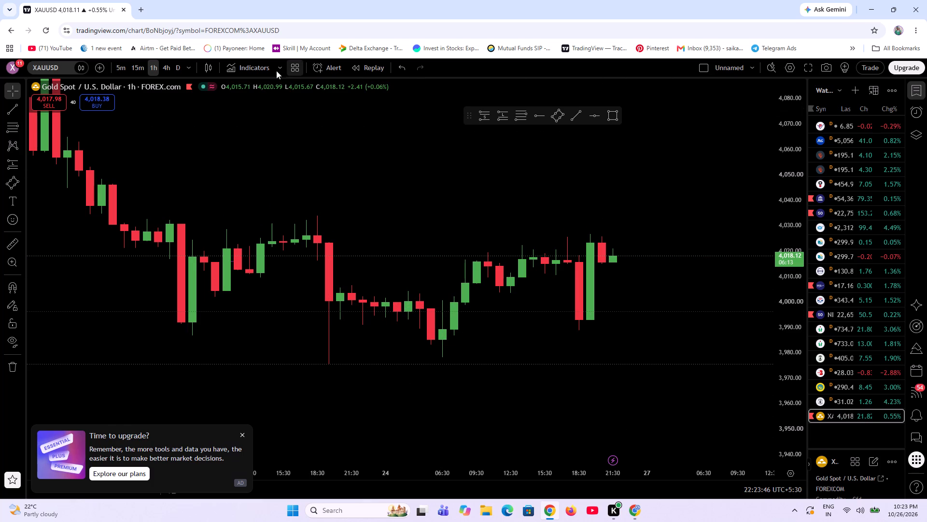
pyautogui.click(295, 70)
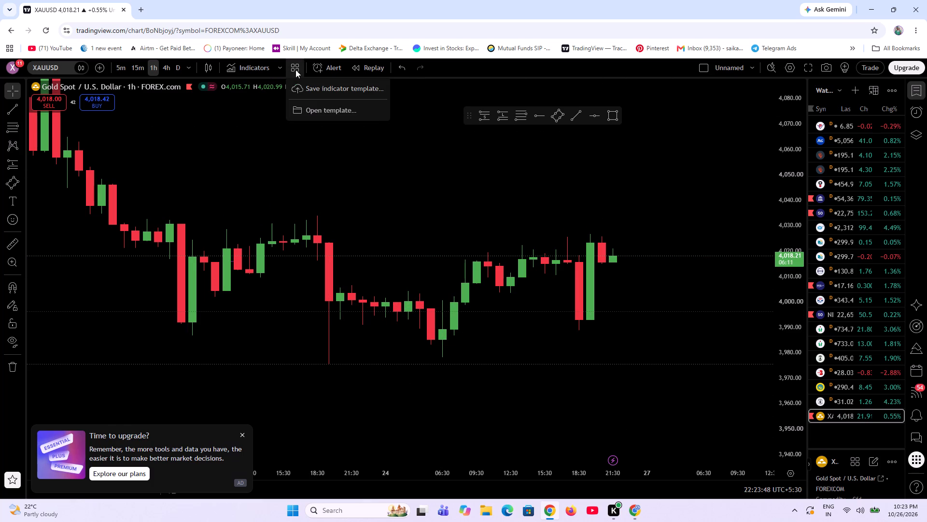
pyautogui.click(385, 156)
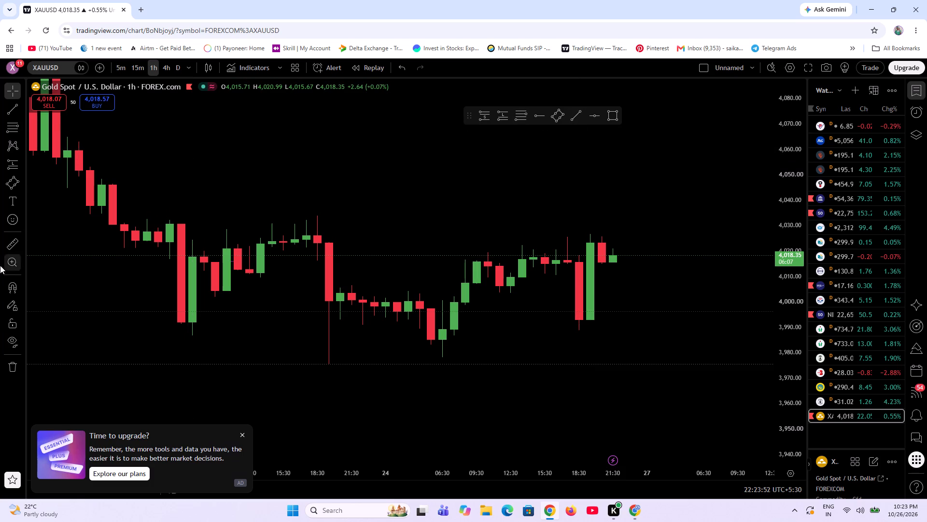
# Add a vertical line at the Saturday 24 October 01:30 candle and colour it white.
pyautogui.click(21, 111)
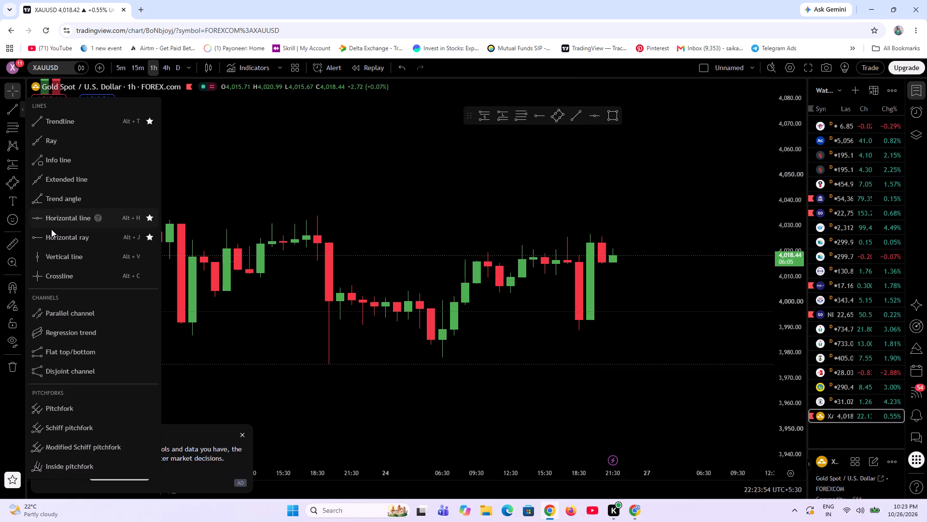
pyautogui.click(67, 260)
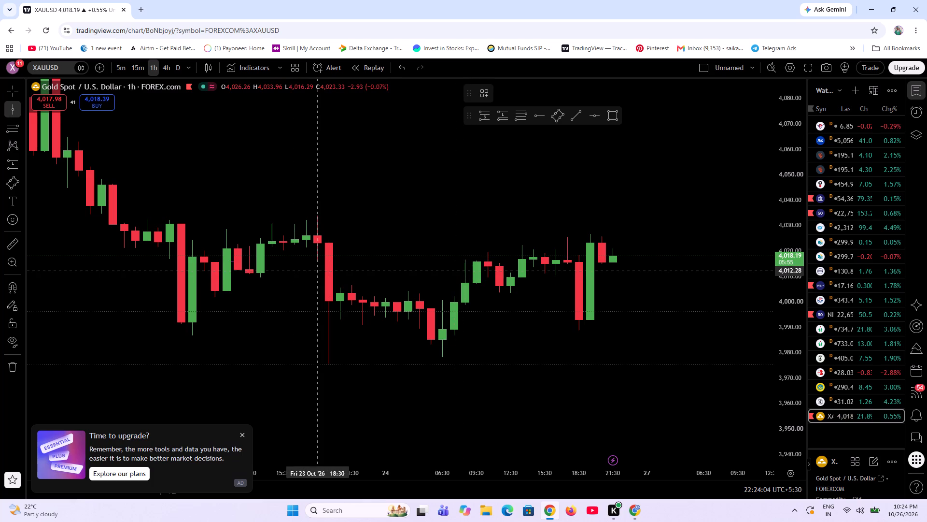
pyautogui.click(399, 280)
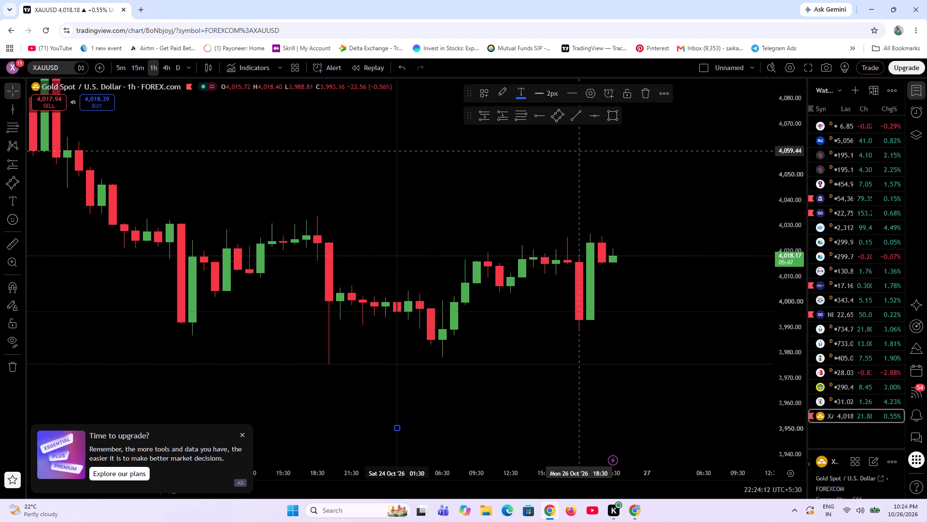
pyautogui.click(502, 92)
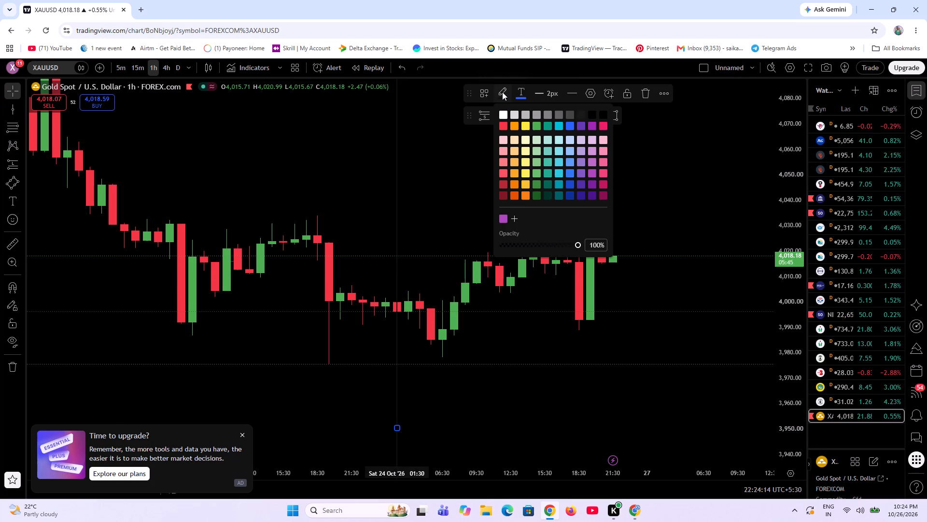
pyautogui.click(503, 117)
# Examine the 23 to 26 October candles on both sides of the white vertical line.
pyautogui.scroll(-4, 685, 249)
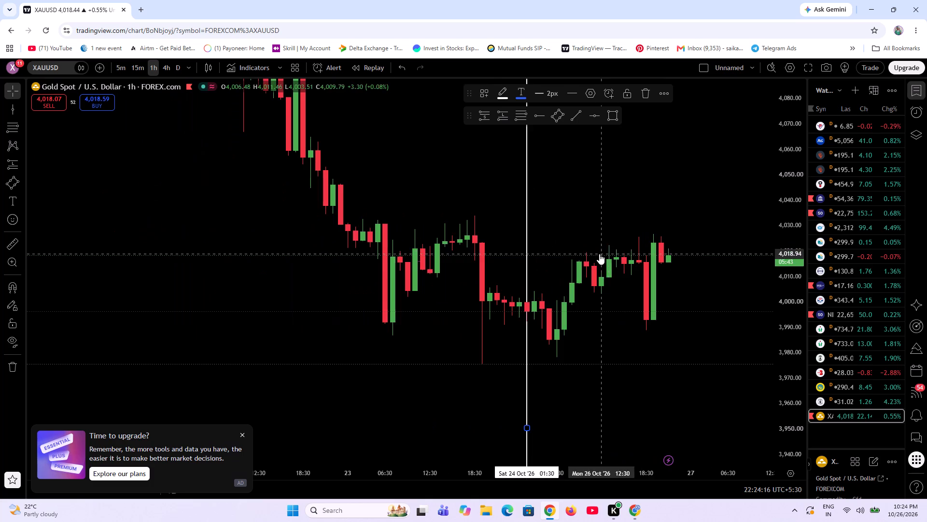
pyautogui.scroll(-4, 601, 355)
pyautogui.moveTo(716, 399); pyautogui.dragTo(445, 370)
pyautogui.scroll(6, 428, 369)
pyautogui.moveTo(214, 346); pyautogui.dragTo(422, 361)
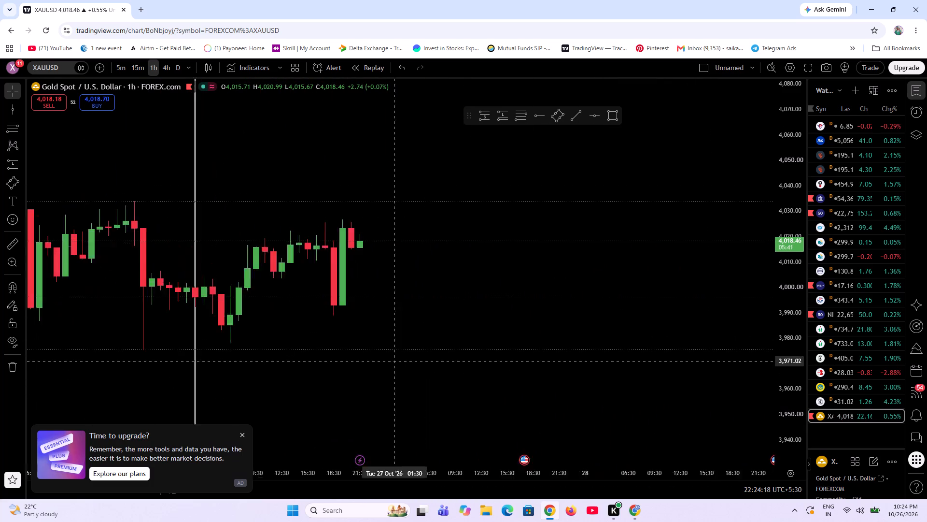
pyautogui.moveTo(422, 361); pyautogui.dragTo(442, 361)
pyautogui.scroll(5, 461, 362)
pyautogui.moveTo(193, 377); pyautogui.dragTo(572, 351)
pyautogui.scroll(6, 319, 359)
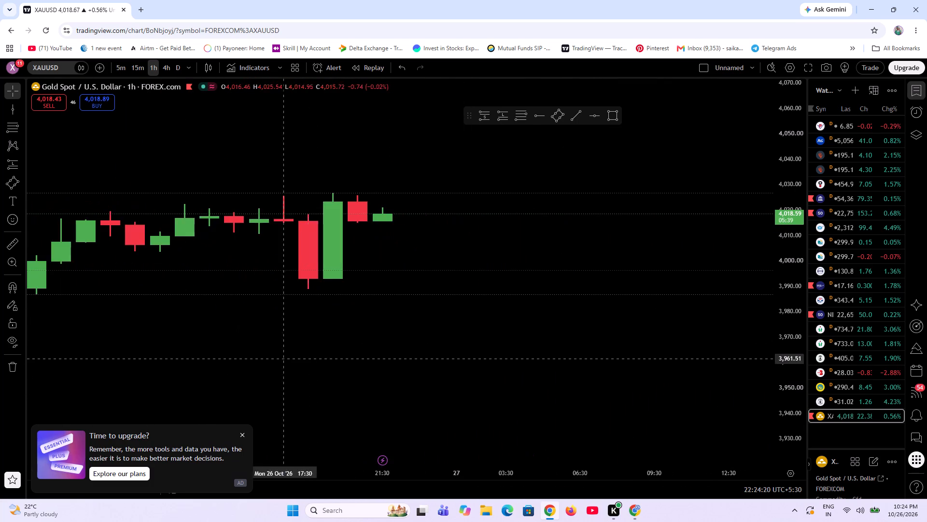
pyautogui.moveTo(130, 358); pyautogui.dragTo(418, 357)
pyautogui.scroll(18, 799, 321)
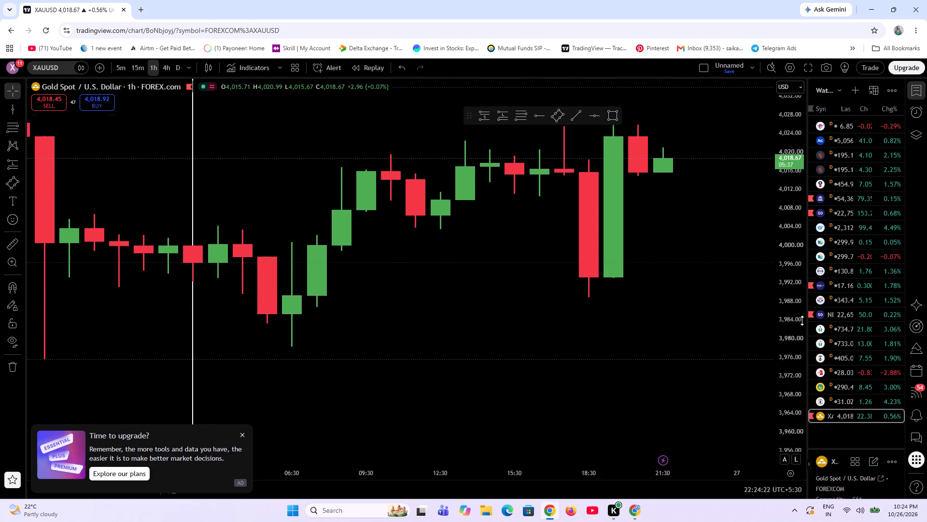
pyautogui.scroll(8, 802, 320)
pyautogui.scroll(-6, 522, 338)
pyautogui.scroll(-6, 736, 356)
pyautogui.moveTo(737, 375); pyautogui.dragTo(516, 379)
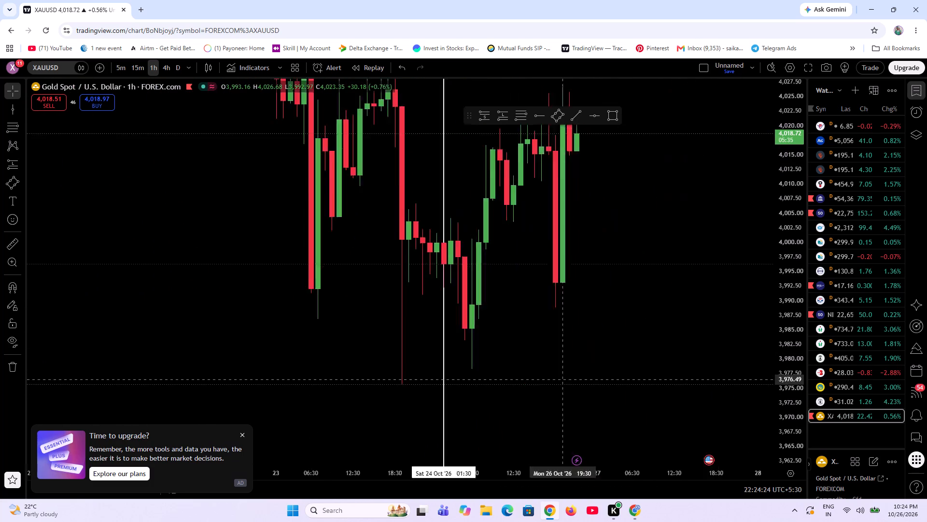
pyautogui.moveTo(516, 379); pyautogui.dragTo(359, 373)
pyautogui.scroll(-20, 792, 291)
pyautogui.scroll(-3, 792, 291)
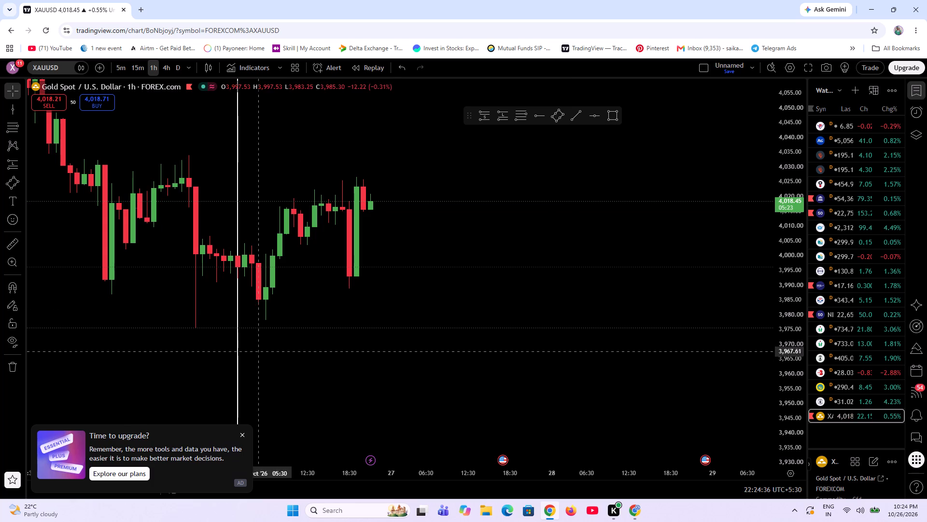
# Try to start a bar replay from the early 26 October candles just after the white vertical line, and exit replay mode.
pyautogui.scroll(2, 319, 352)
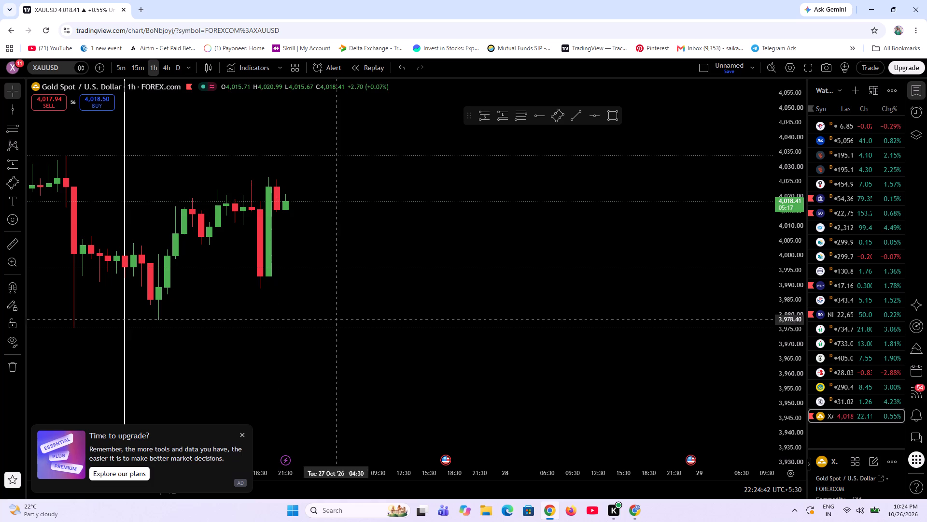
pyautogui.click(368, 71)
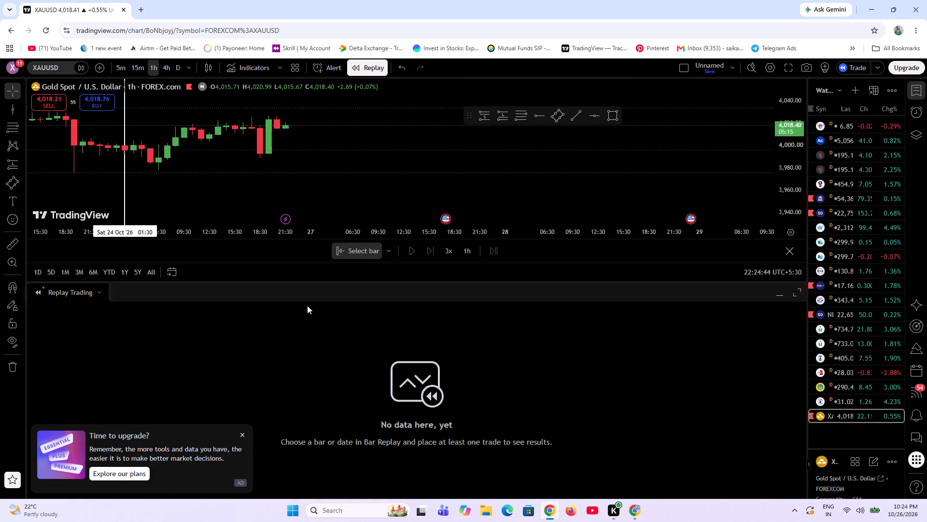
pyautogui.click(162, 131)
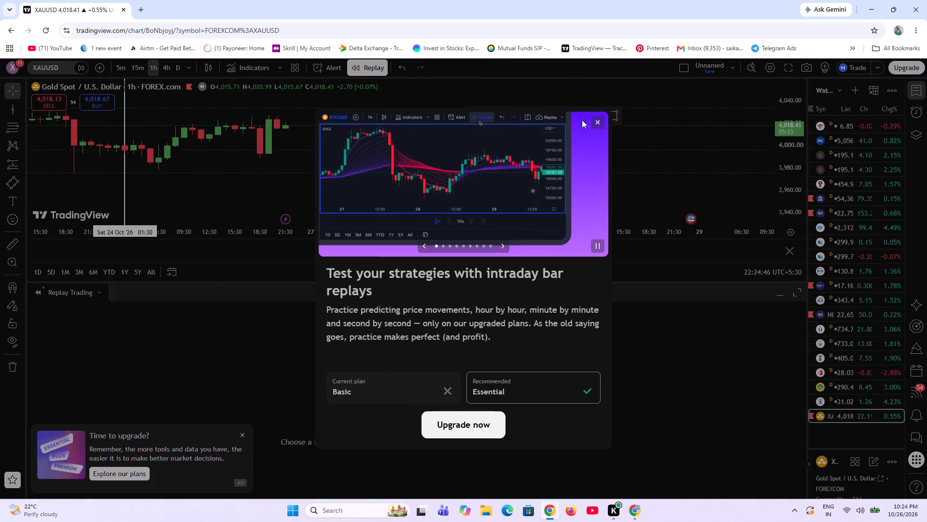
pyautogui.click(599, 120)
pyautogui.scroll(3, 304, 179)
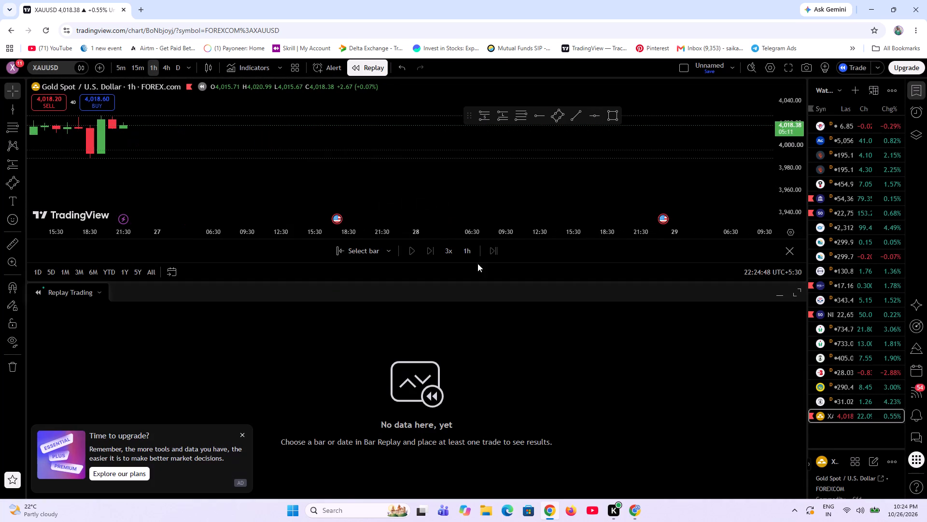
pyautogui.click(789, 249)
# Examine the hourly candles from the 22 October decline through the 26 October rebound around the white vertical line.
pyautogui.scroll(3, 333, 253)
pyautogui.moveTo(126, 322); pyautogui.dragTo(637, 411)
pyautogui.scroll(-7, 486, 358)
pyautogui.moveTo(568, 406); pyautogui.dragTo(424, 409)
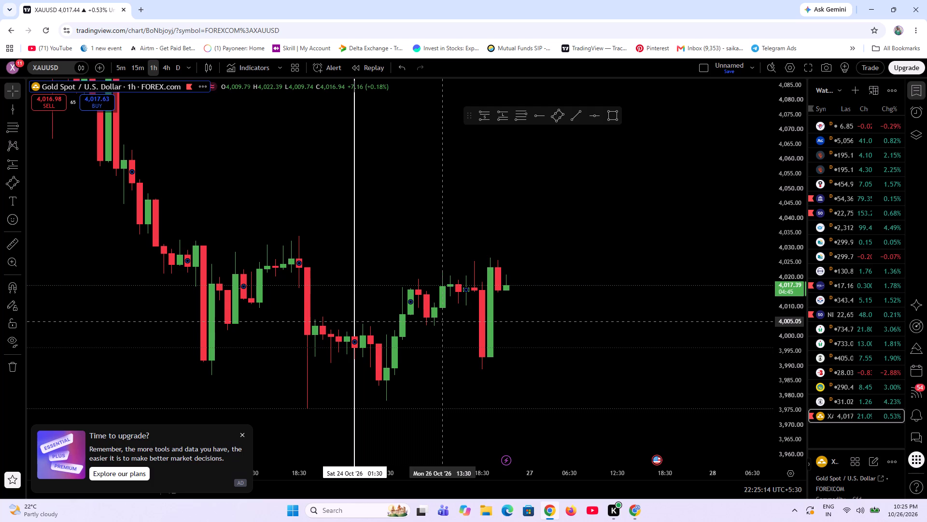
pyautogui.scroll(-7, 436, 338)
pyautogui.scroll(4, 214, 384)
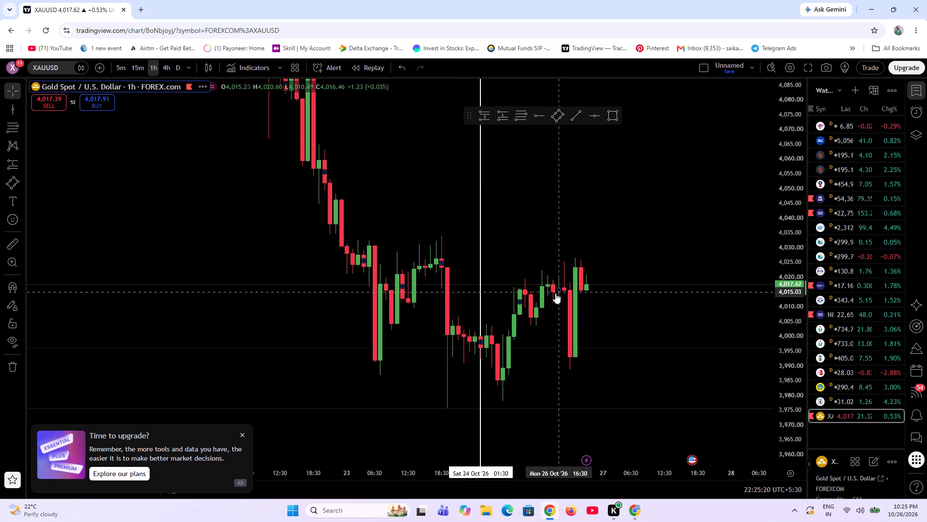
pyautogui.scroll(-3, 546, 299)
pyautogui.scroll(5, 529, 299)
pyautogui.scroll(4, 304, 381)
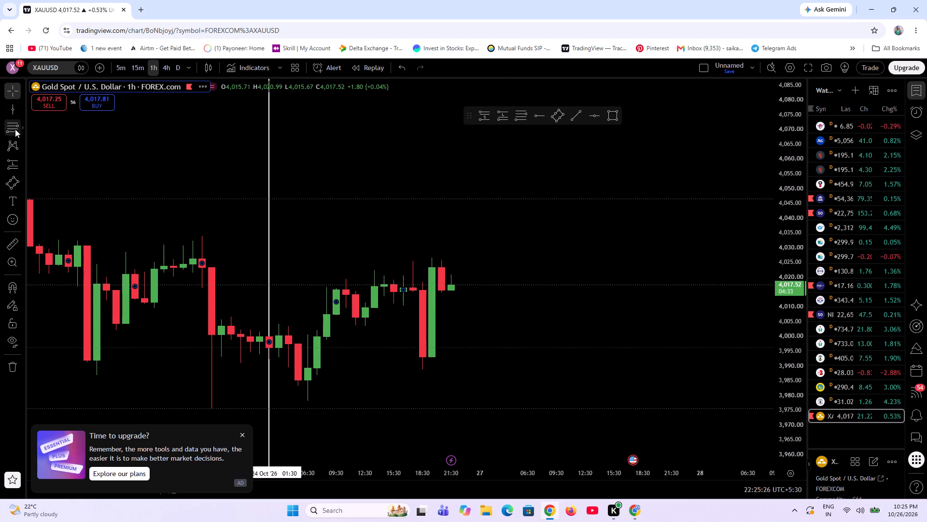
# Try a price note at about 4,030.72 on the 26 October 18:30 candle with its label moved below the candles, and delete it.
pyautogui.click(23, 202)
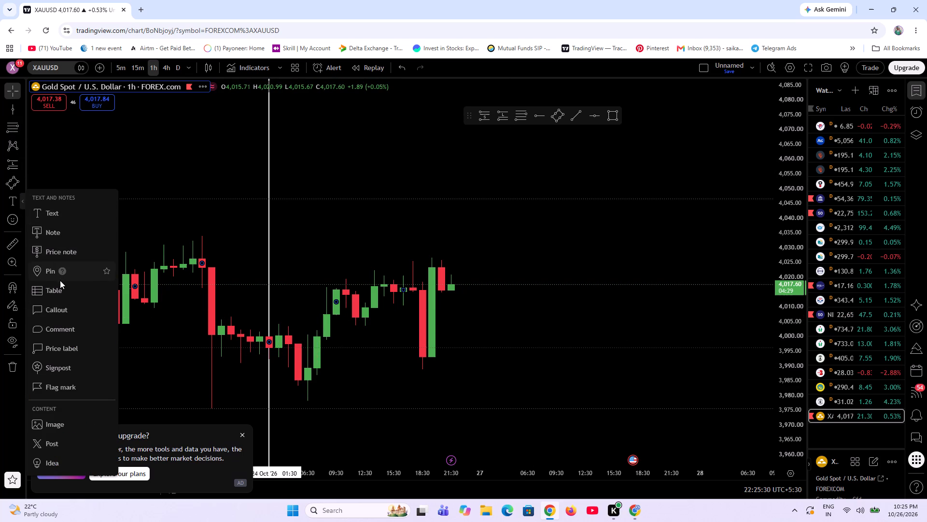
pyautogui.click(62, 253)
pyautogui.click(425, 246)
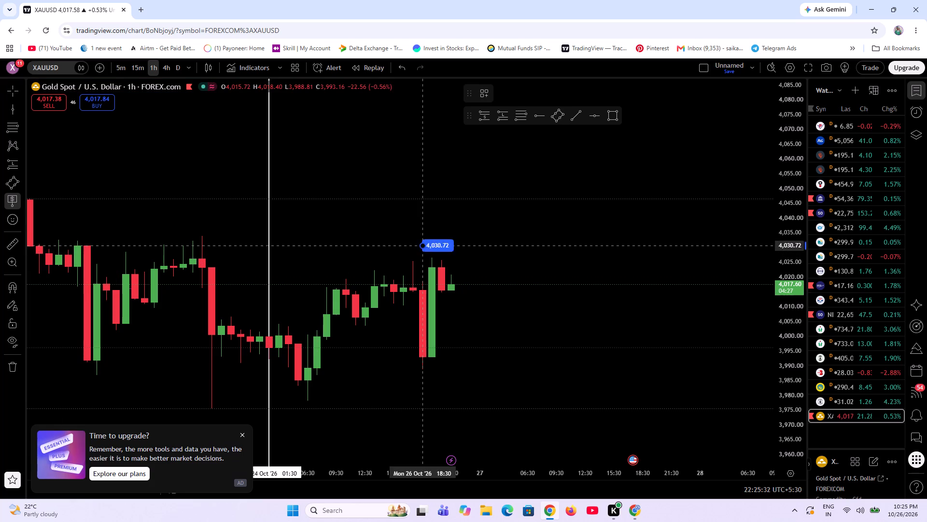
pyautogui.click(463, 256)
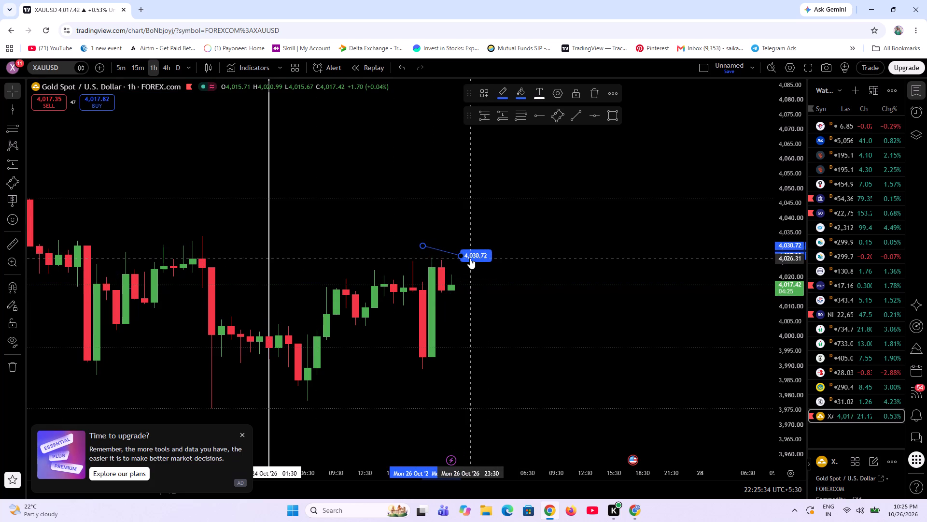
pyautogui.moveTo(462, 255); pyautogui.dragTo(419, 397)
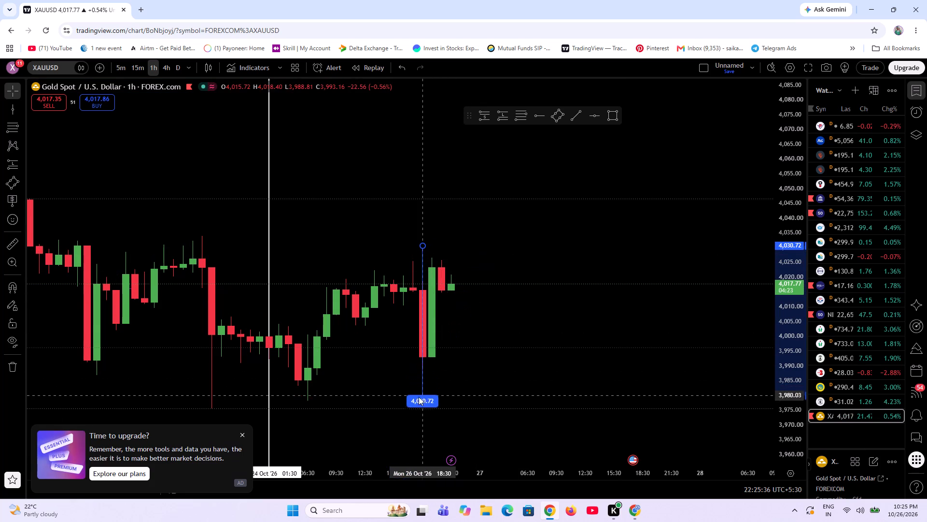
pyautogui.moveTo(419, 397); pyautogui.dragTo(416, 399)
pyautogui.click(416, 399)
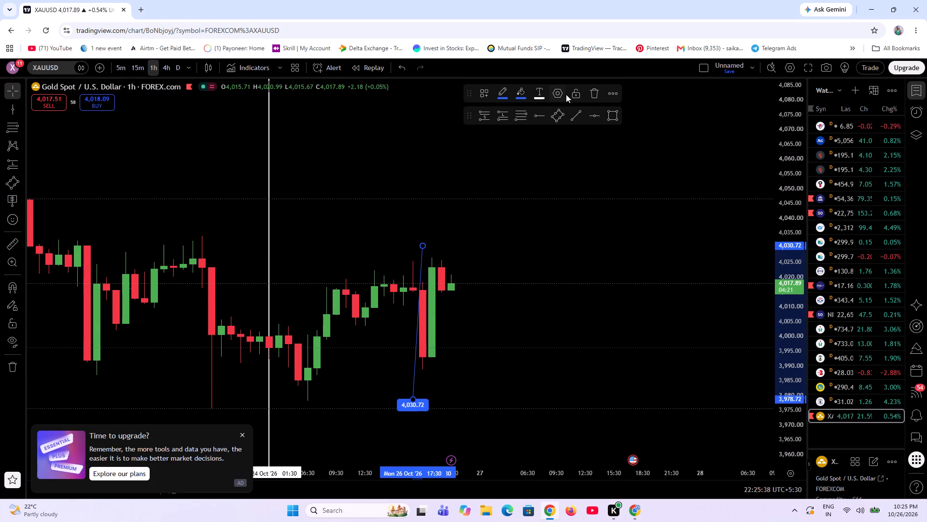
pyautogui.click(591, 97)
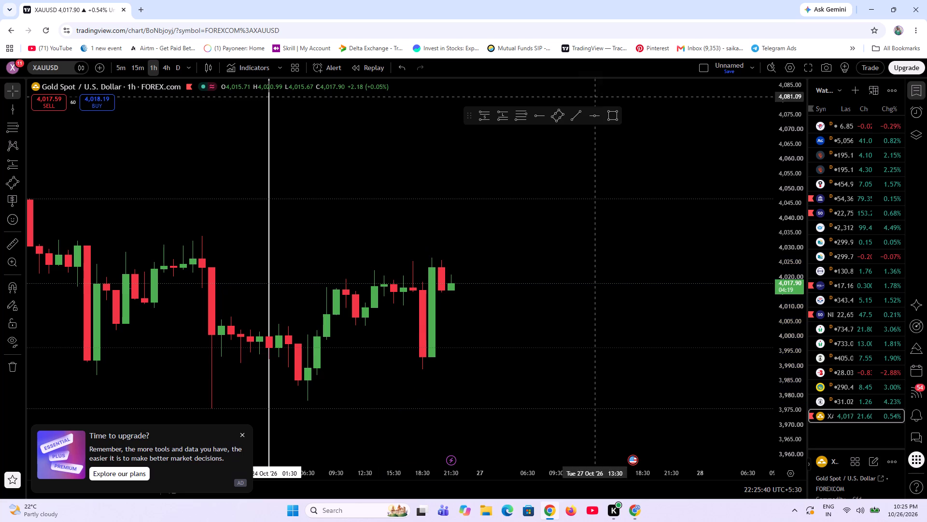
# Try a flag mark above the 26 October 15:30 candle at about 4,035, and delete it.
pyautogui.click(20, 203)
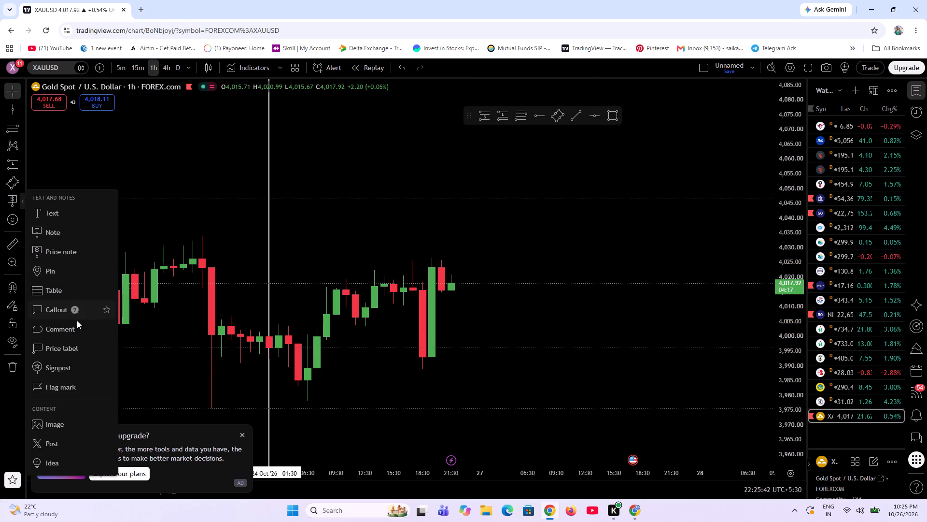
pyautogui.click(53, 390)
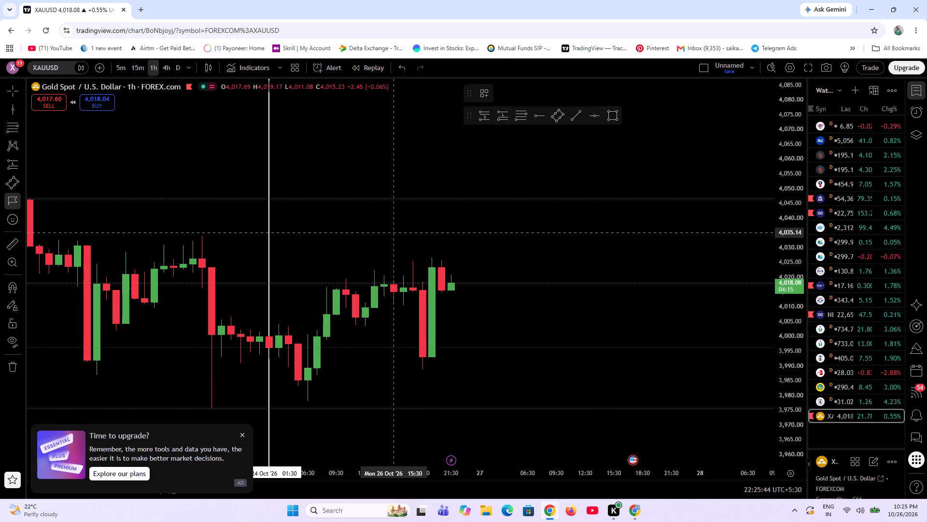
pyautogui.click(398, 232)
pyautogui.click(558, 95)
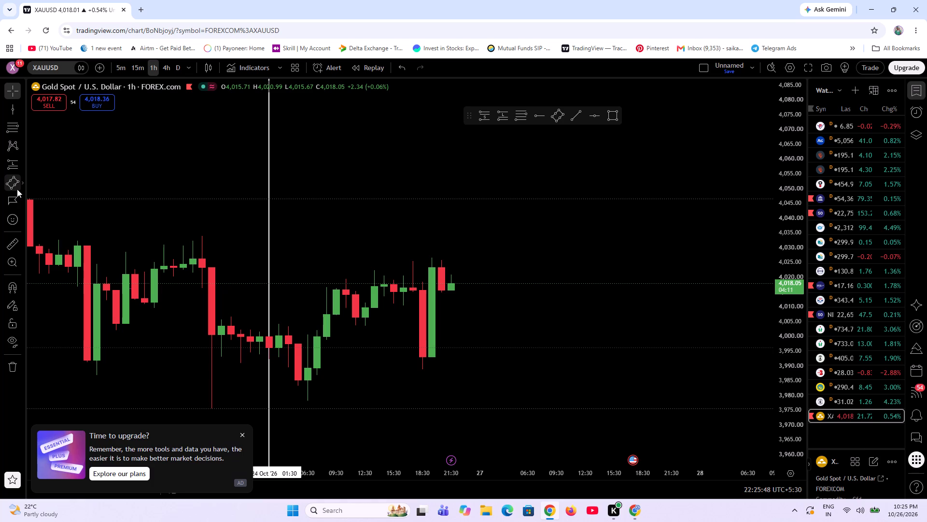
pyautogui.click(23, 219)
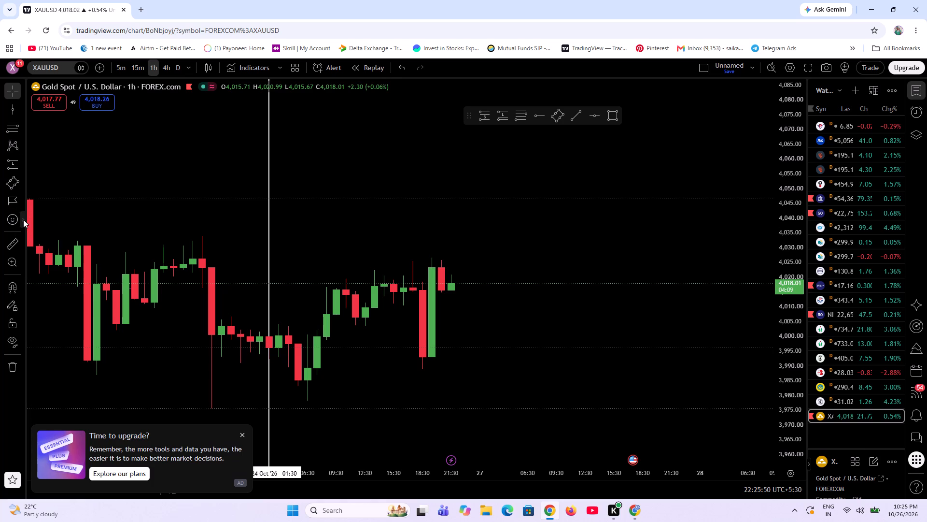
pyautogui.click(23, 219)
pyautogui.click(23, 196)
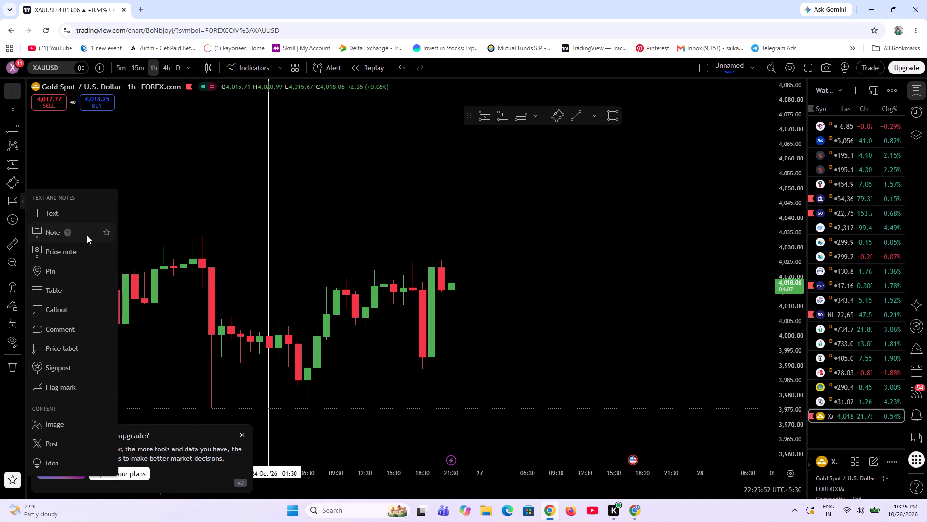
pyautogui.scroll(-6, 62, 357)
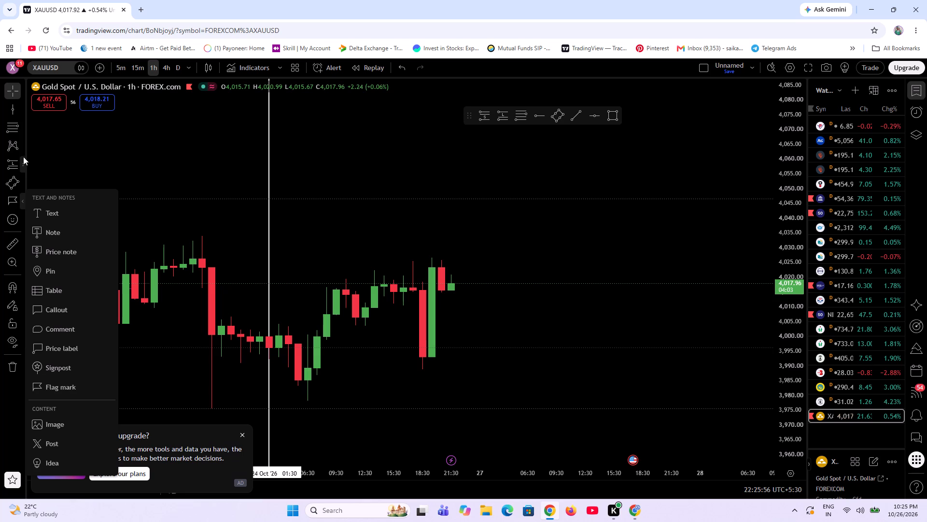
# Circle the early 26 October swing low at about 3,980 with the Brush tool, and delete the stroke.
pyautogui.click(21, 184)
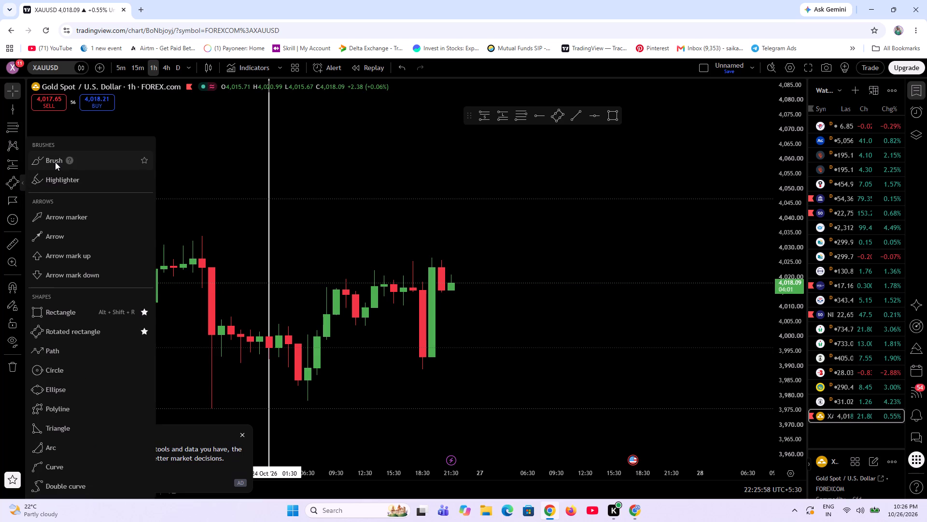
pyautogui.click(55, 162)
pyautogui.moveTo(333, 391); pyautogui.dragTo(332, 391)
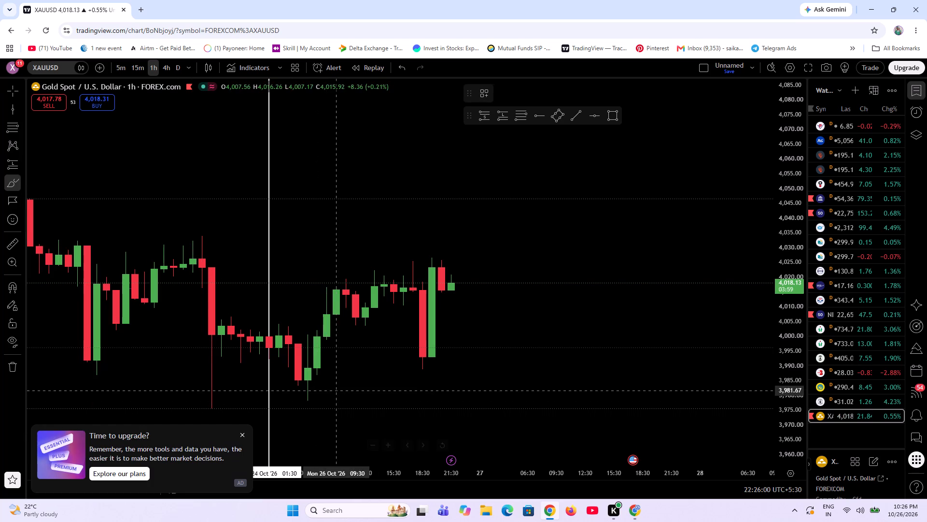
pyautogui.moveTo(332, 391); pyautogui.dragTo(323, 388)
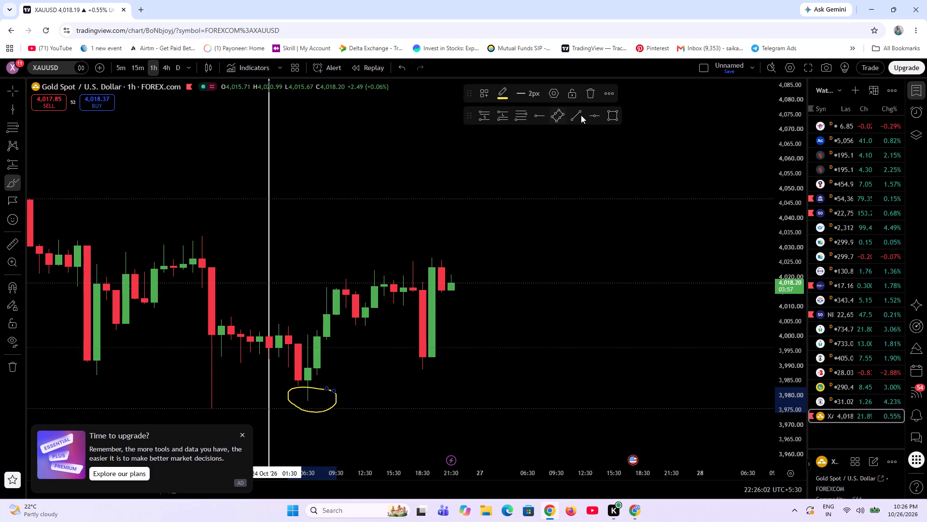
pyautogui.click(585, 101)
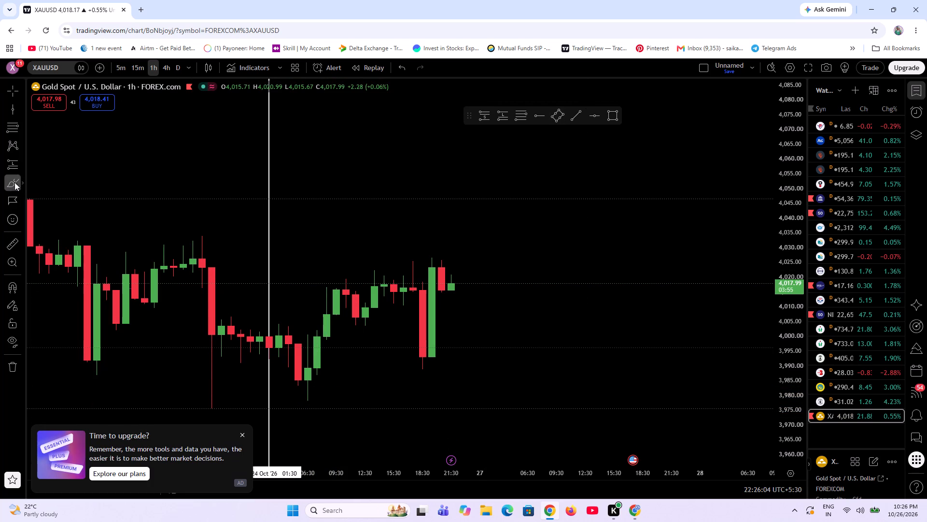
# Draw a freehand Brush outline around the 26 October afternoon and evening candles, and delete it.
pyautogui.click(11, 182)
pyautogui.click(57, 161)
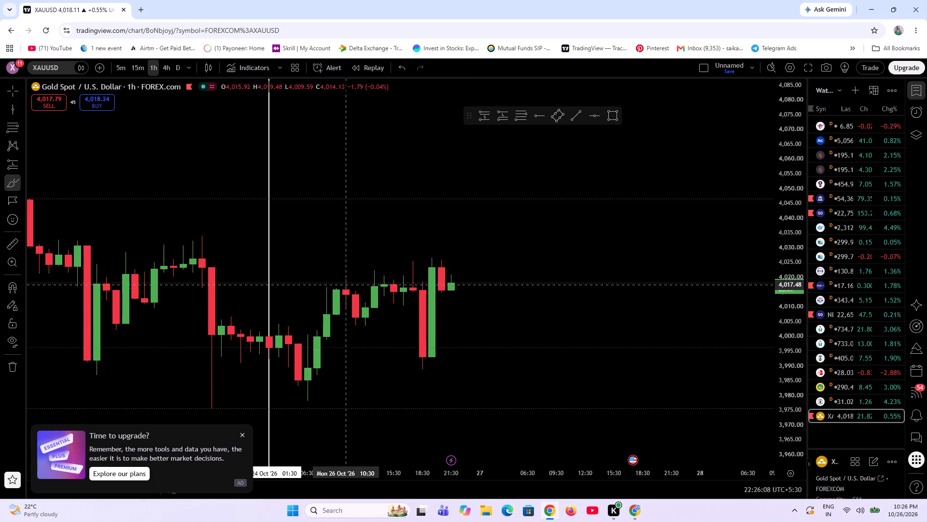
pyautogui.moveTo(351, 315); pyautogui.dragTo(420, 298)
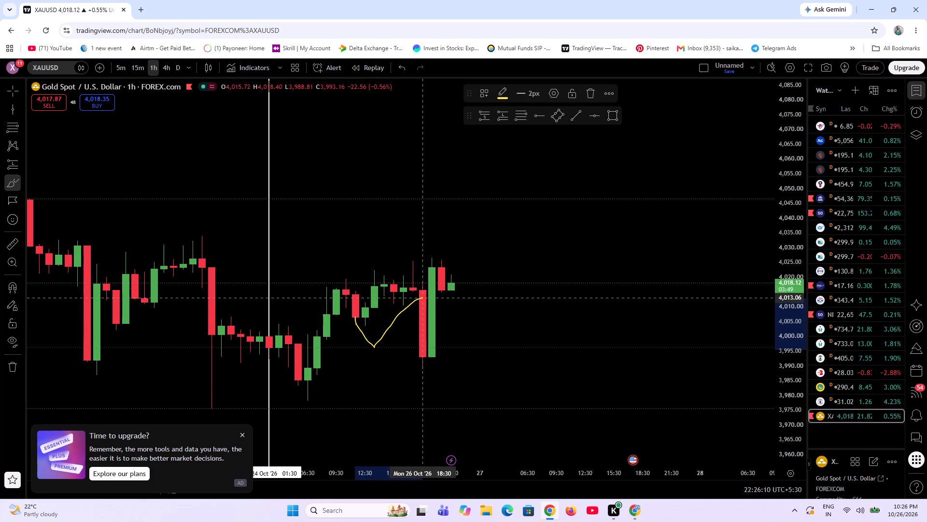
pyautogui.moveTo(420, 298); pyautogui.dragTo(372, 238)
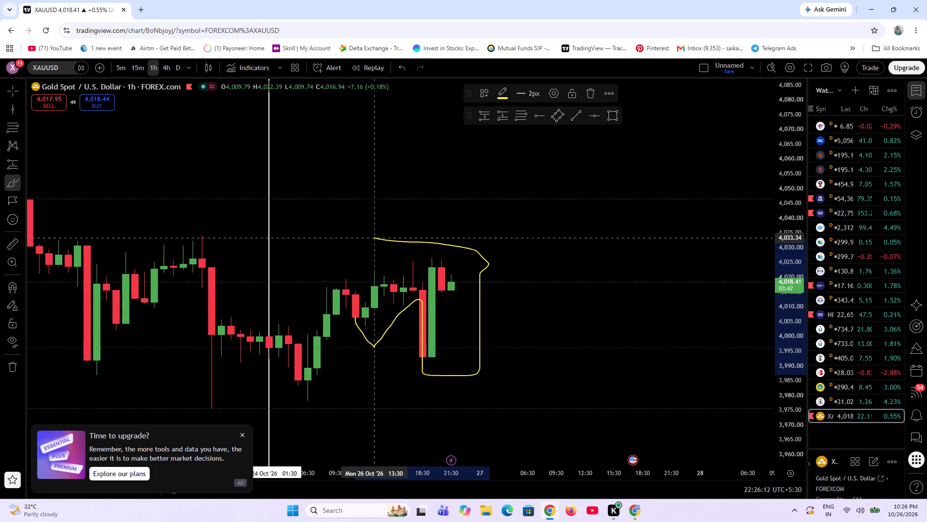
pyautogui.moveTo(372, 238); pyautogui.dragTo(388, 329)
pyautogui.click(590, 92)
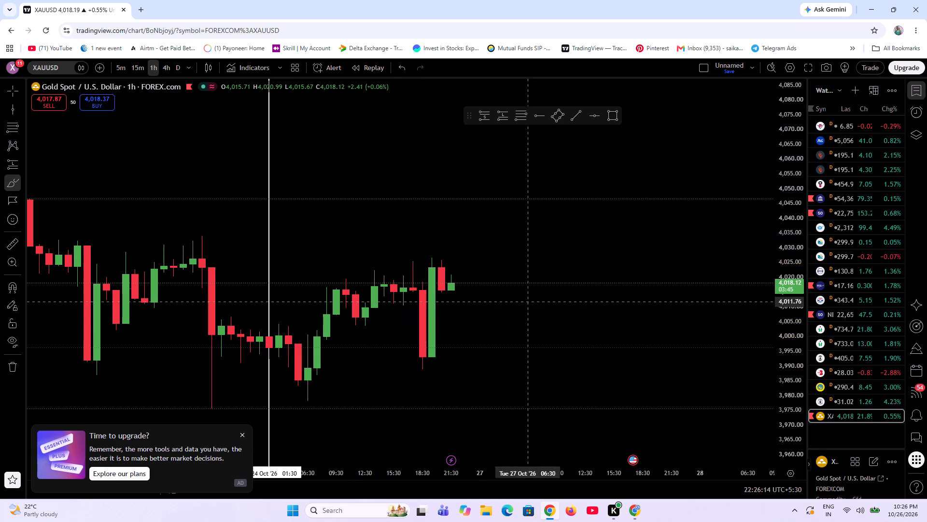
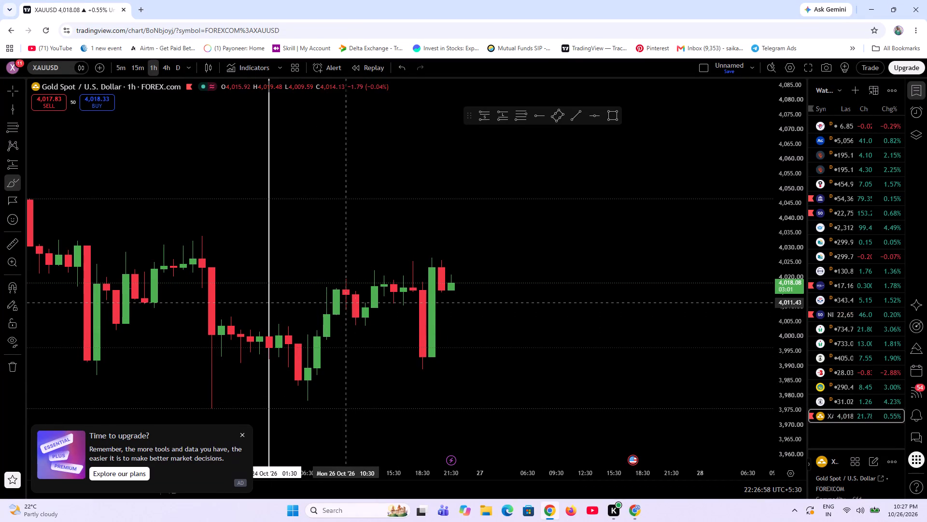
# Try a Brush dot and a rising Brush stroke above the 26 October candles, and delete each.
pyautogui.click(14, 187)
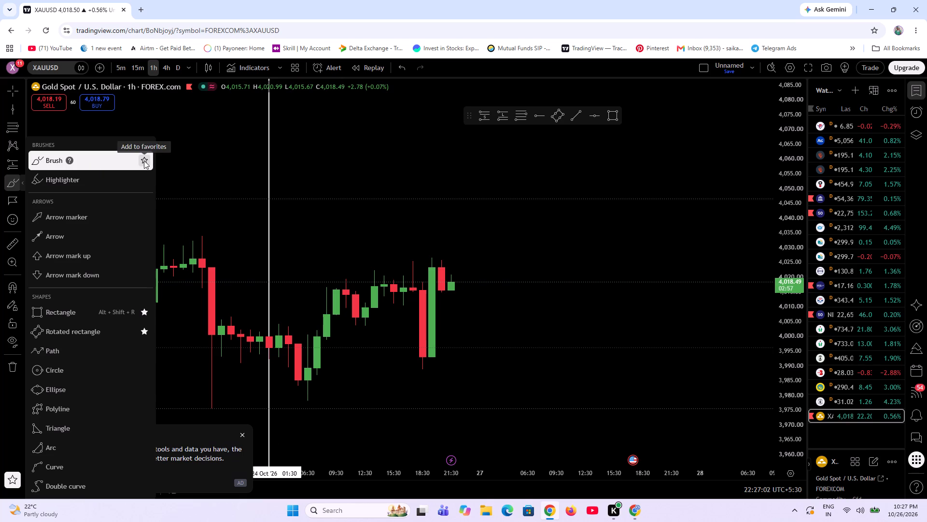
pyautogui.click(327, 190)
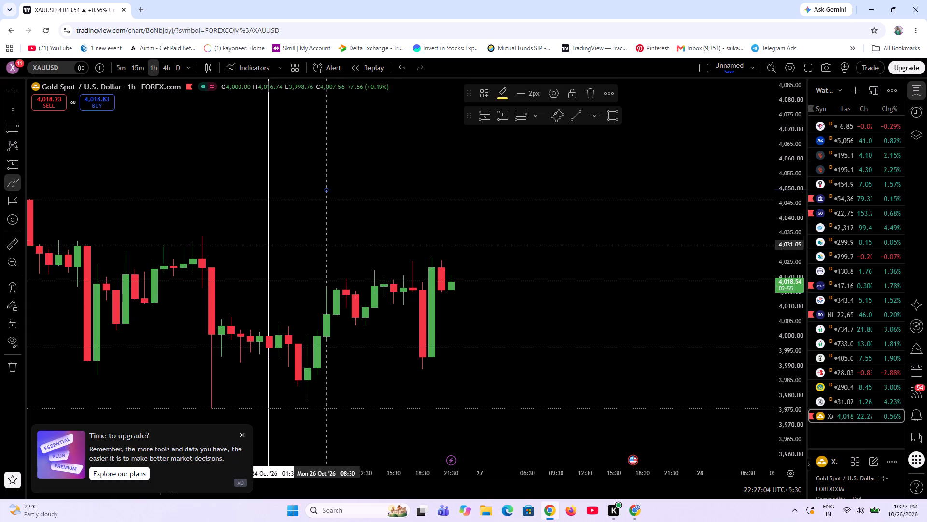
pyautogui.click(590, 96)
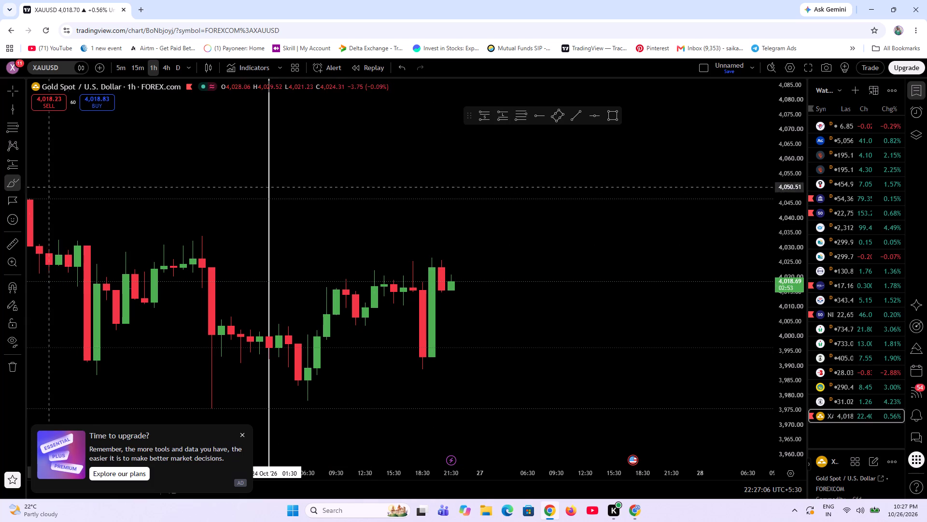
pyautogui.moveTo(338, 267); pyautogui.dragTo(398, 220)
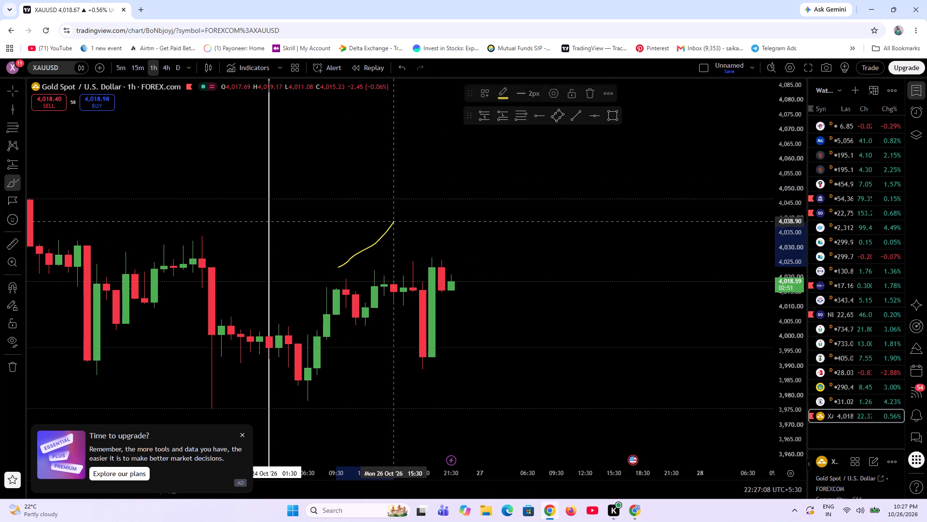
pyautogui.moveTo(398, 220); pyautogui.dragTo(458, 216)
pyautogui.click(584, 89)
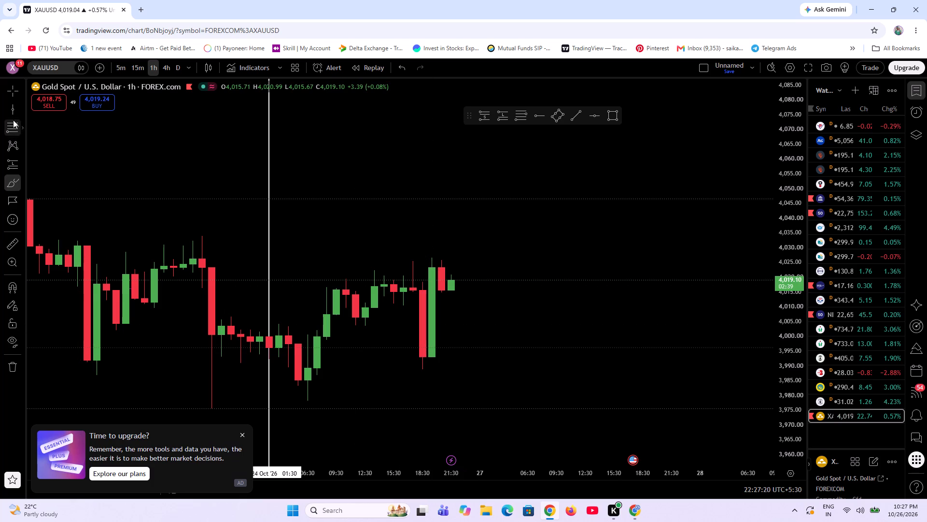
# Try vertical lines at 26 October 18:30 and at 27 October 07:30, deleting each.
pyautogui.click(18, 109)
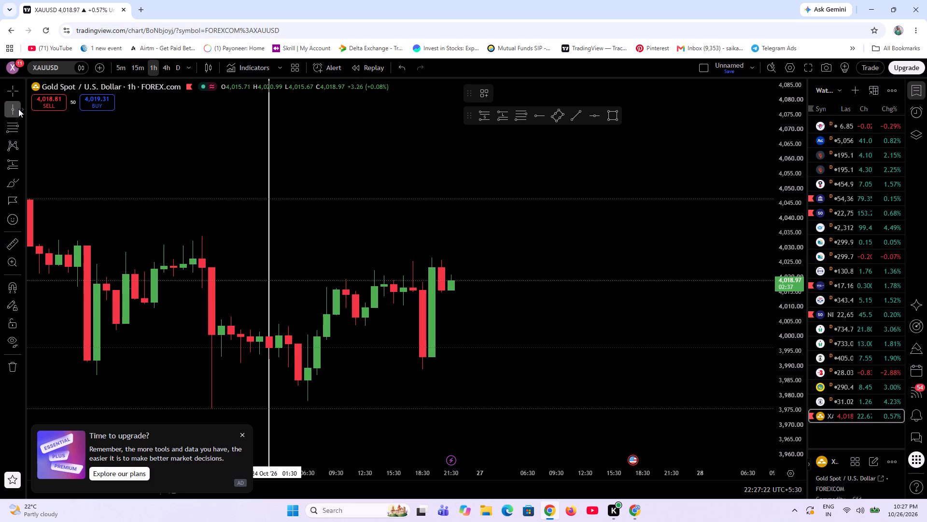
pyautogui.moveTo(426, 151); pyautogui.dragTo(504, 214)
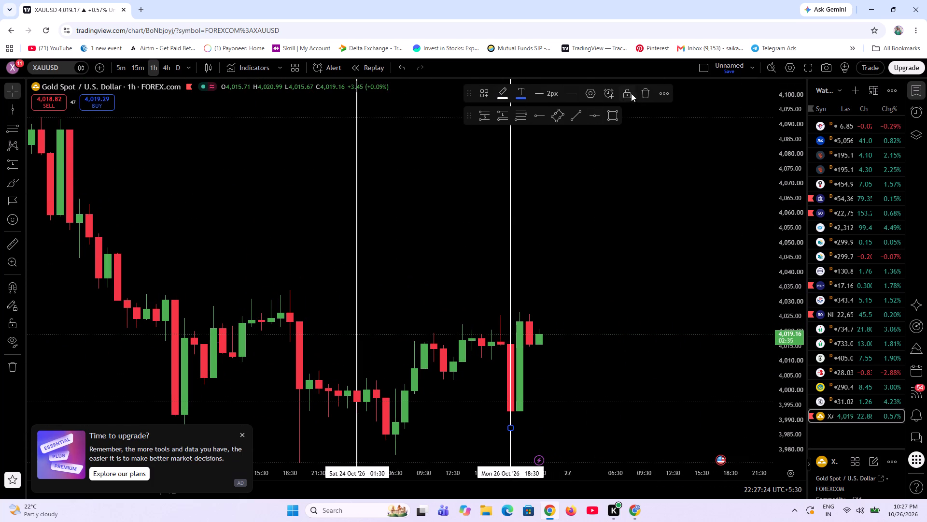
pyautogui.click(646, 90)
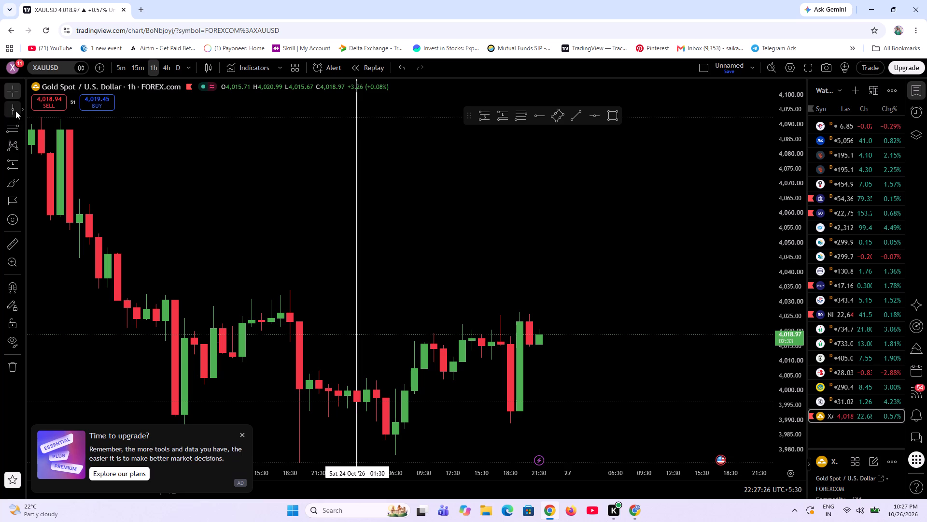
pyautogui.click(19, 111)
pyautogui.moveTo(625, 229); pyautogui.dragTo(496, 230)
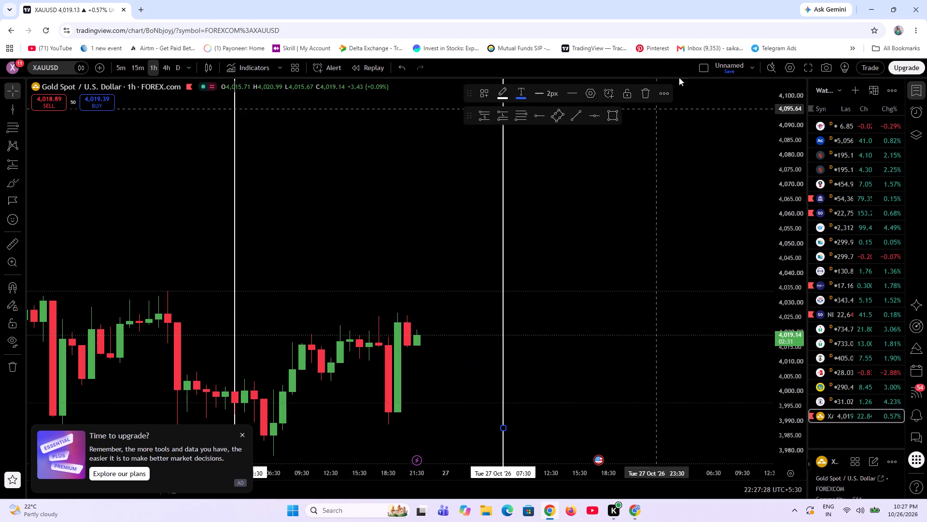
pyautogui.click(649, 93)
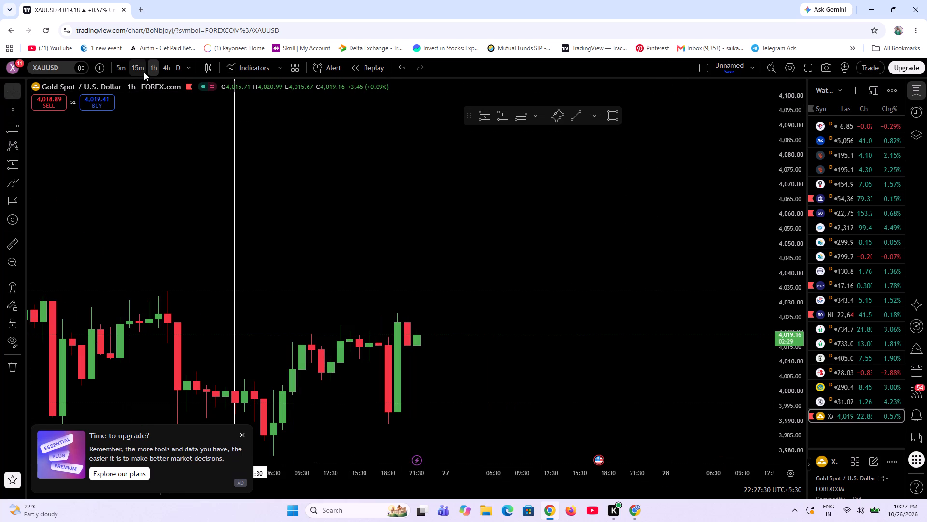
# Switch the XAUUSD chart to the 15-minute timeframe with the 24 to 26 October candles in view.
pyautogui.click(144, 72)
pyautogui.scroll(-6, 546, 406)
pyautogui.scroll(-2, 354, 435)
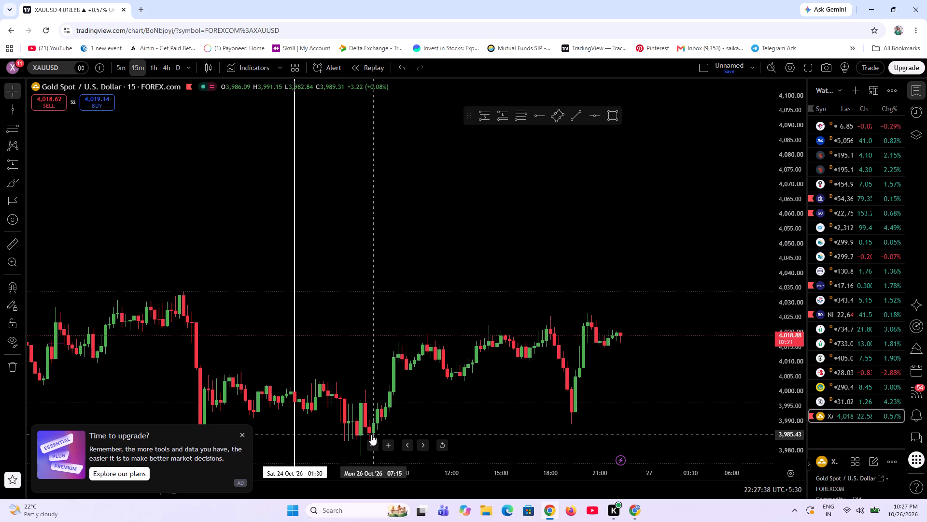
pyautogui.scroll(-3, 432, 411)
pyautogui.moveTo(520, 410); pyautogui.dragTo(378, 398)
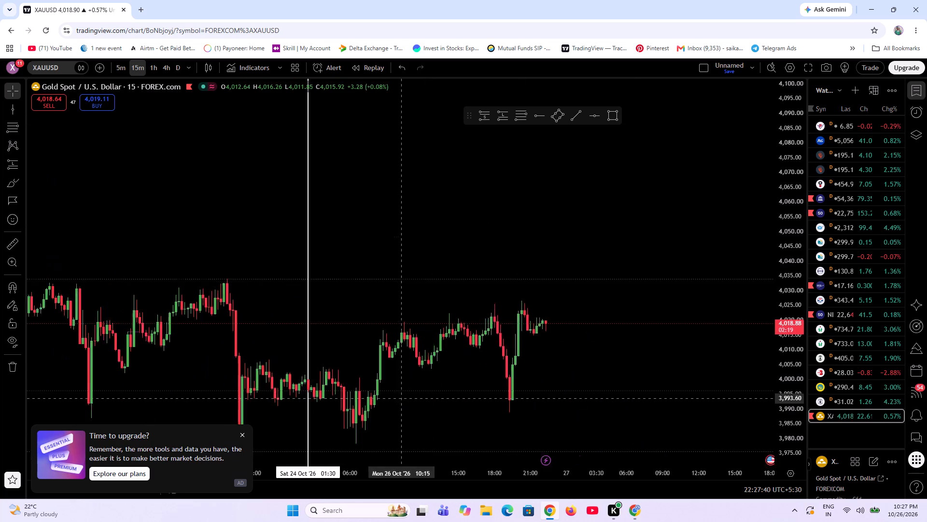
pyautogui.moveTo(378, 398); pyautogui.dragTo(344, 397)
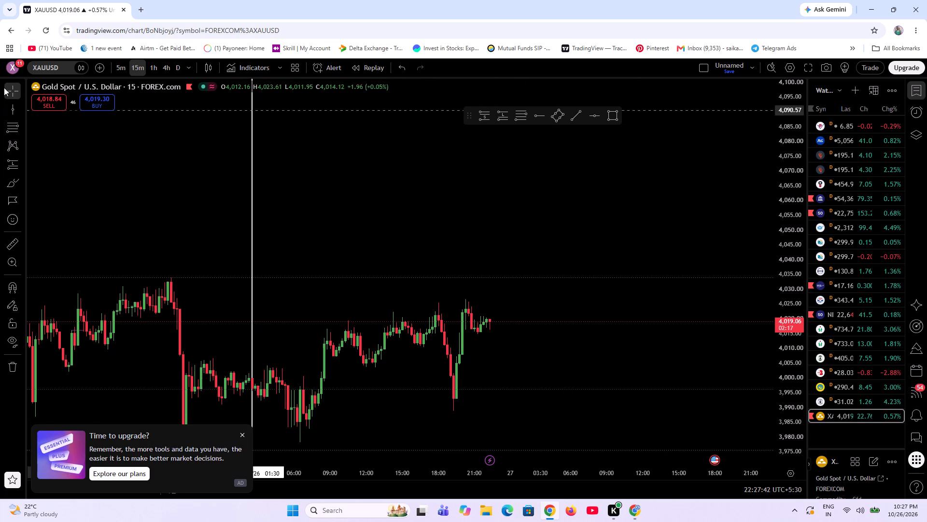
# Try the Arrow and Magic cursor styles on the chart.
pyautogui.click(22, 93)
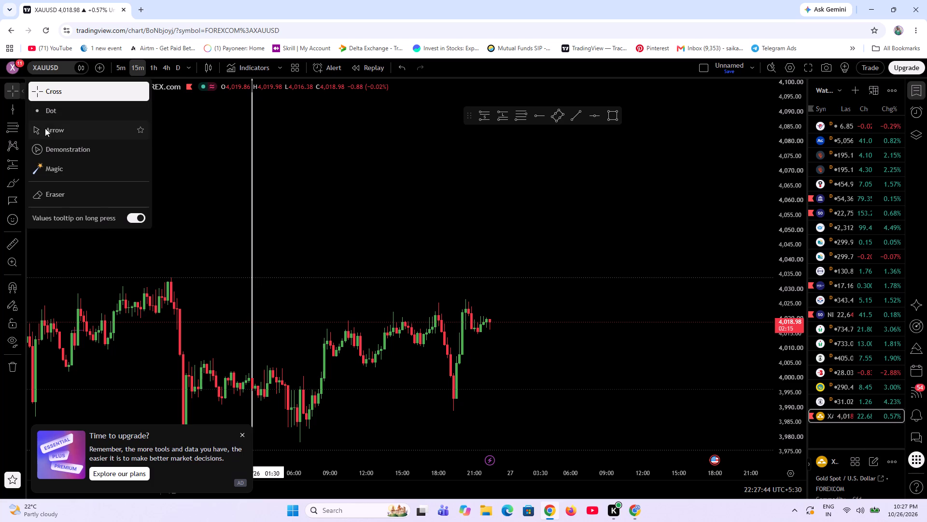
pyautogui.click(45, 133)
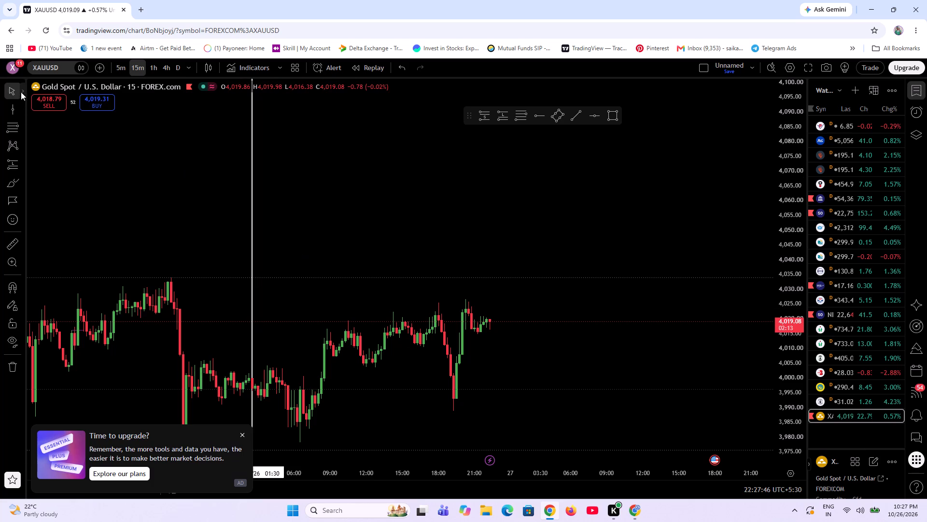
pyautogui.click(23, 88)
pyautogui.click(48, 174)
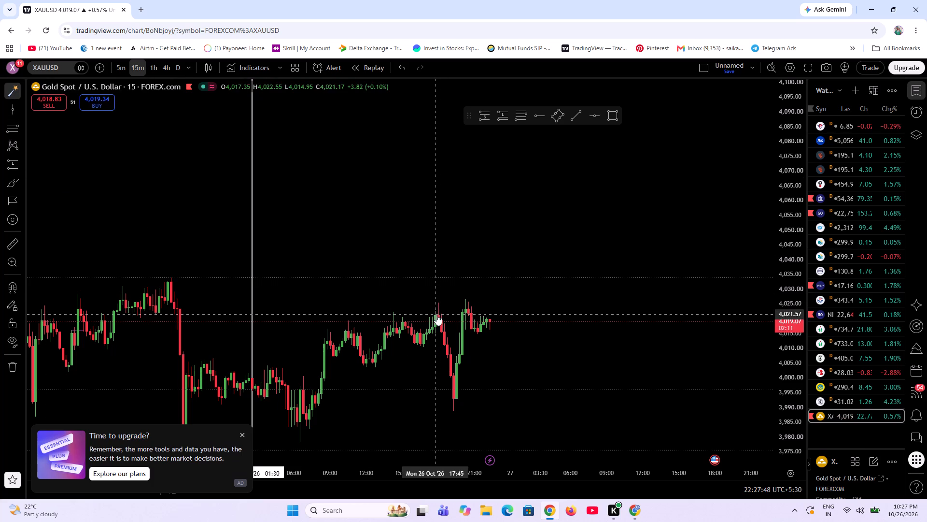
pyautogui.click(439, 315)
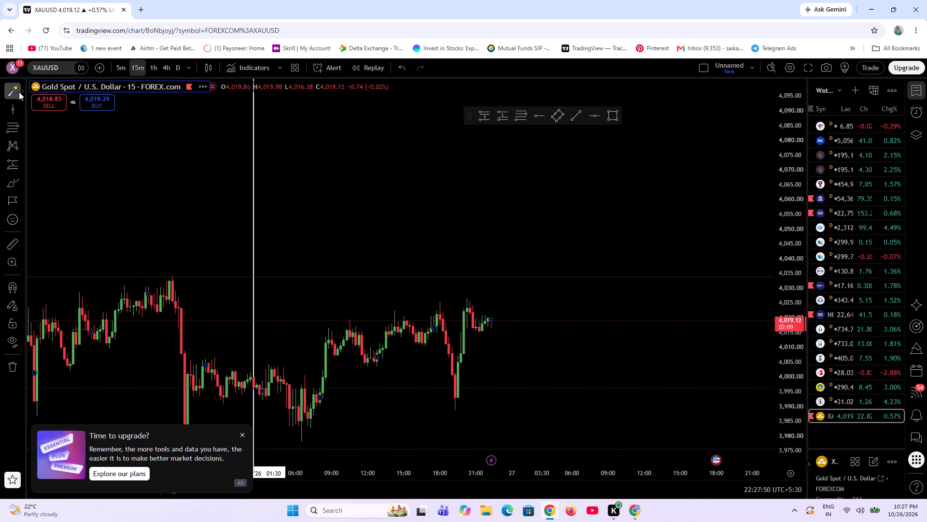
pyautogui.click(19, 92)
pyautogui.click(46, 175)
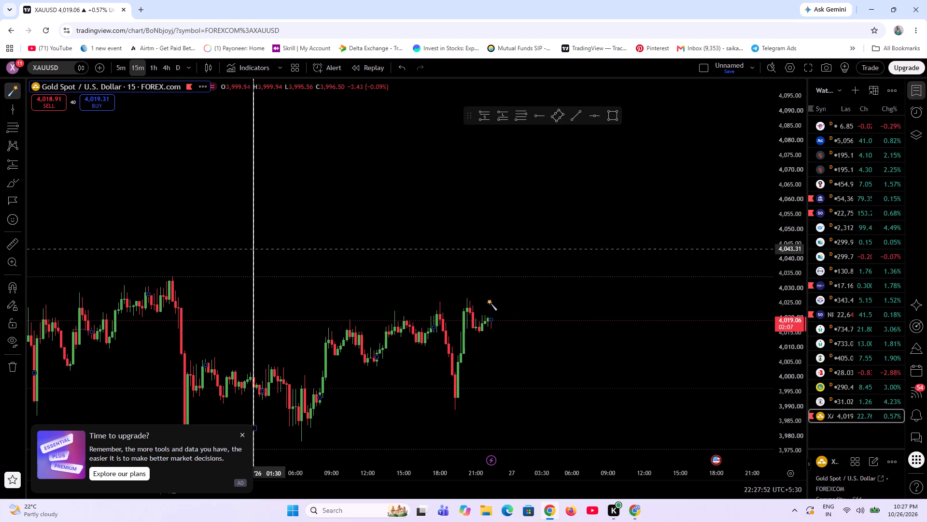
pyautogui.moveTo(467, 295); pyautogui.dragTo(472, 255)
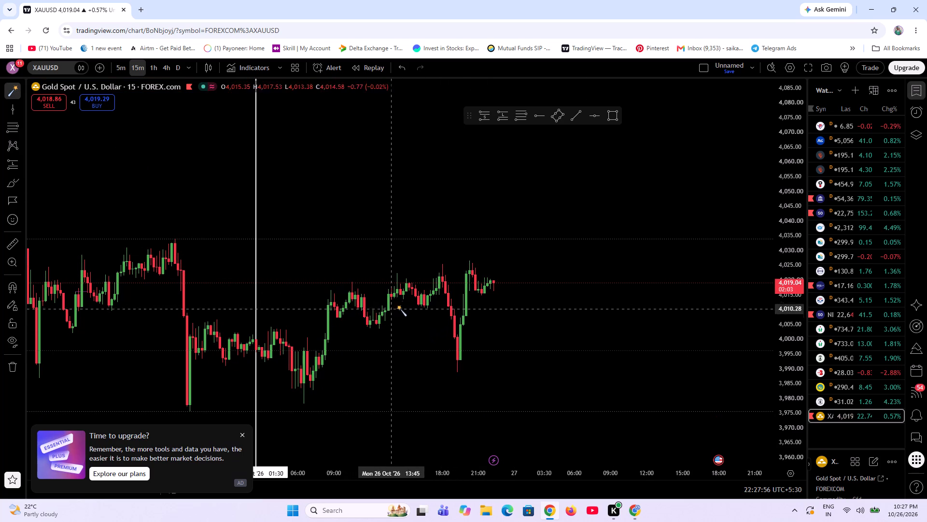
# Set the chart cursor style to Dot.
pyautogui.click(22, 92)
pyautogui.click(54, 107)
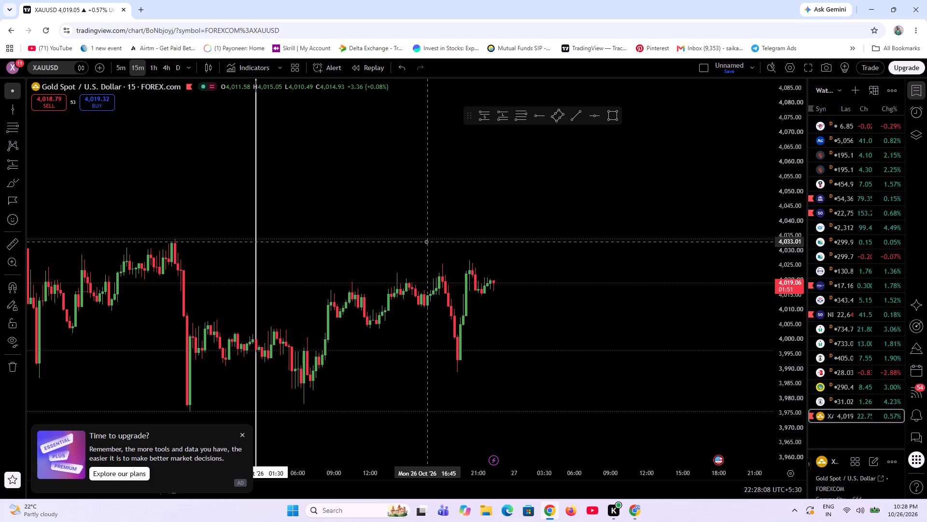
# Draw a rising trend line from 26 October 08:15 at about 3,999 to 22:30 at about 4,019.
pyautogui.scroll(3, 370, 352)
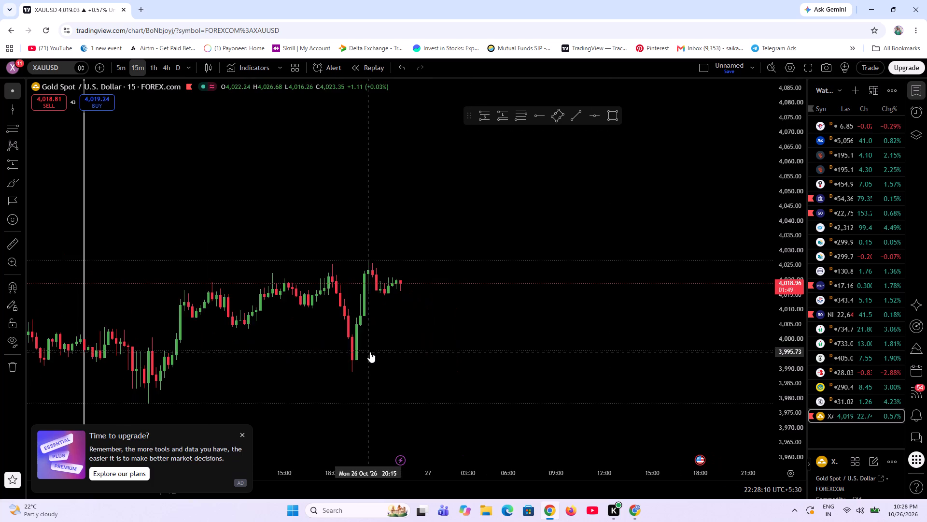
pyautogui.scroll(2, 366, 358)
pyautogui.moveTo(276, 371); pyautogui.dragTo(473, 374)
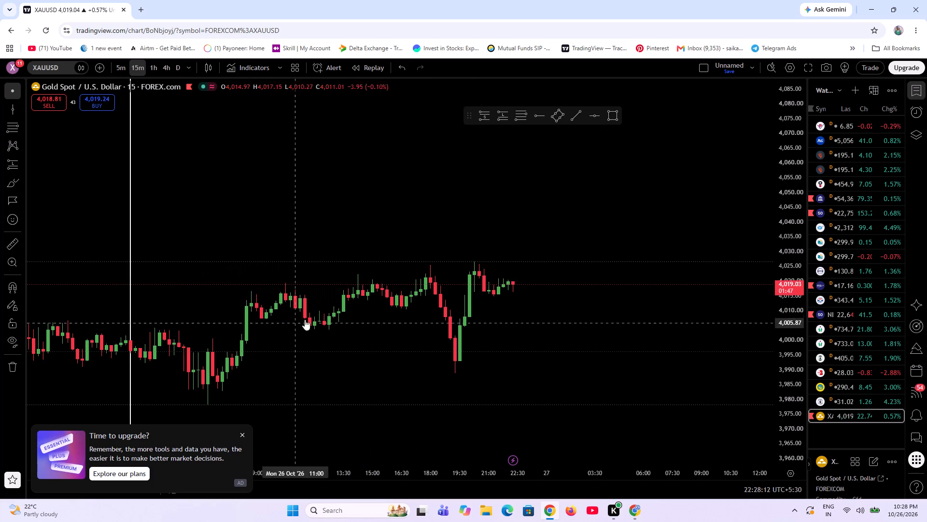
pyautogui.click(573, 114)
pyautogui.moveTo(243, 343); pyautogui.dragTo(284, 338)
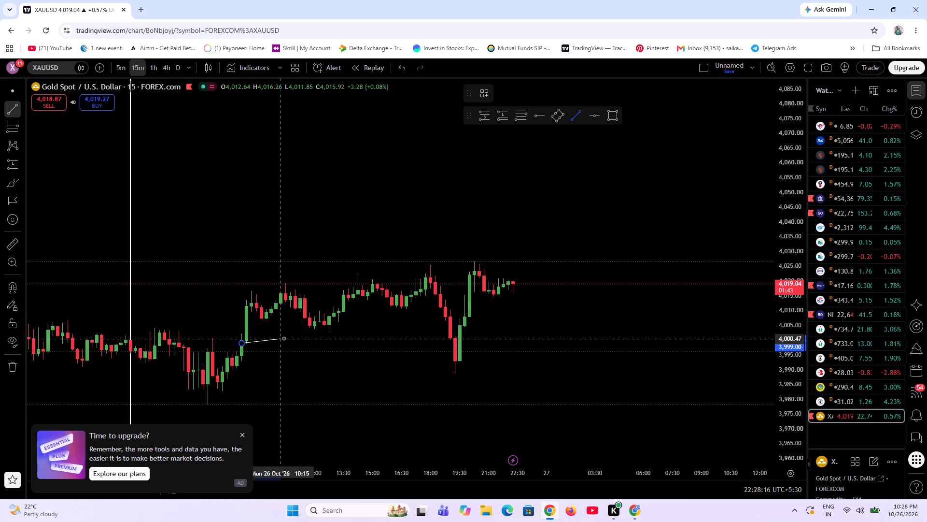
pyautogui.moveTo(284, 338); pyautogui.dragTo(429, 304)
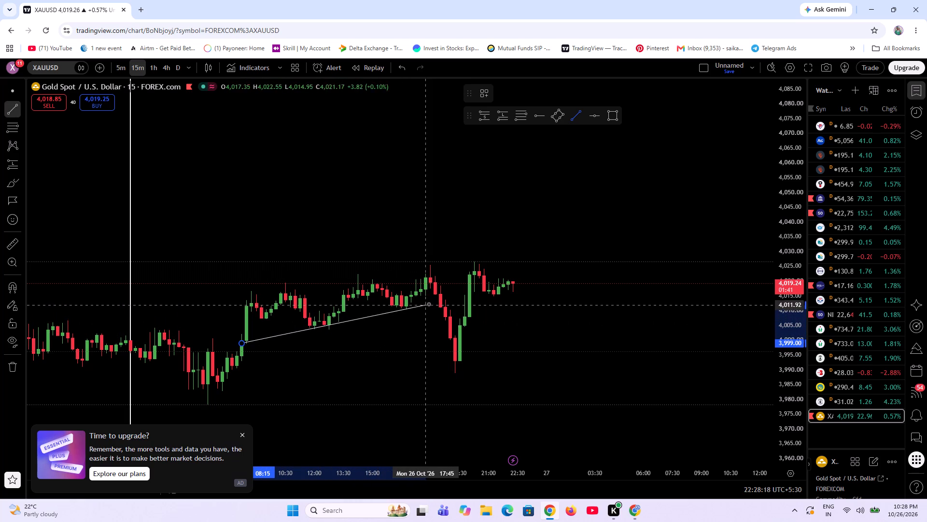
pyautogui.moveTo(429, 304); pyautogui.dragTo(499, 293)
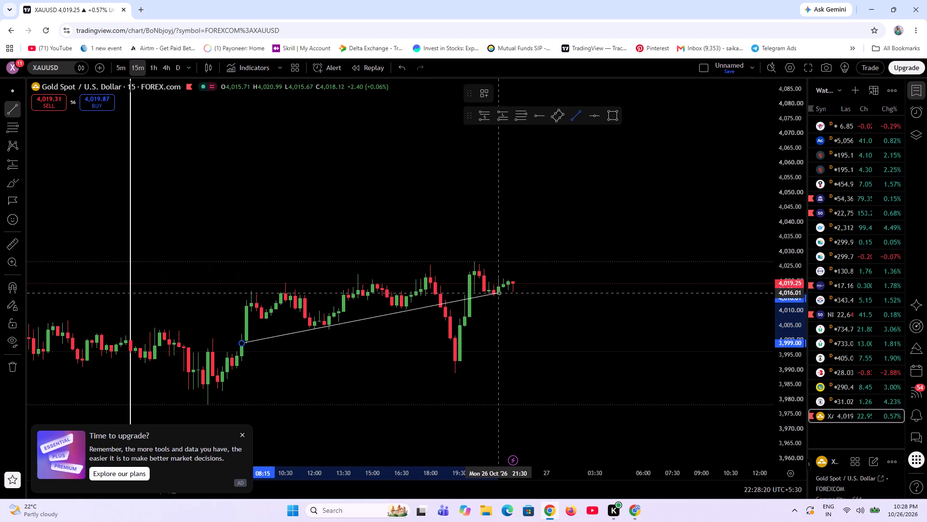
pyautogui.moveTo(499, 293); pyautogui.dragTo(519, 283)
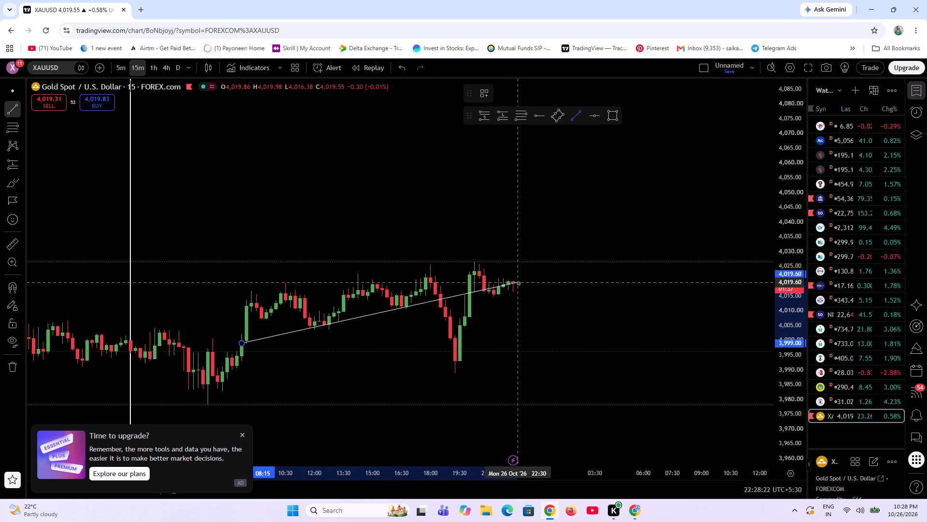
pyautogui.moveTo(519, 283); pyautogui.dragTo(520, 284)
pyautogui.click(520, 284)
# Examine the 26 October swings around the rising trend line on the 15-minute chart.
pyautogui.scroll(-1, 285, 376)
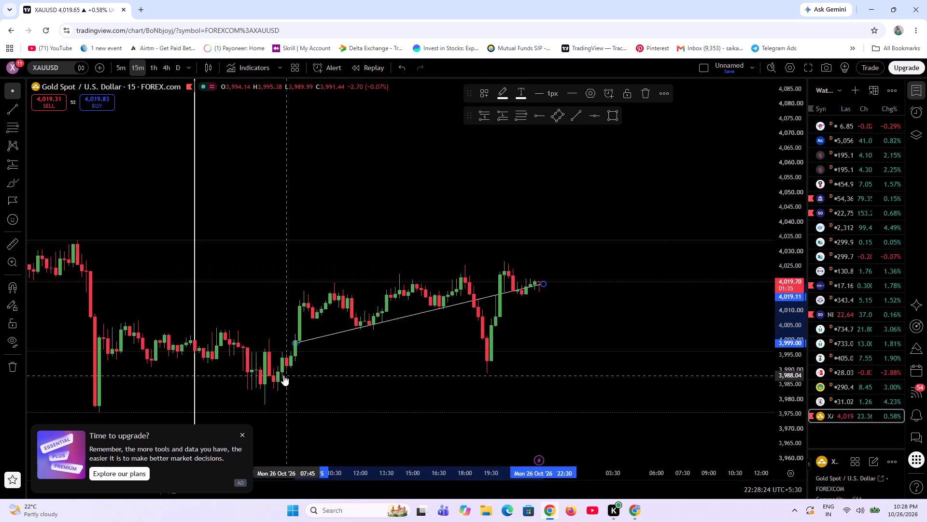
pyautogui.scroll(-2, 283, 375)
pyautogui.scroll(9, 281, 375)
pyautogui.moveTo(132, 370); pyautogui.dragTo(393, 384)
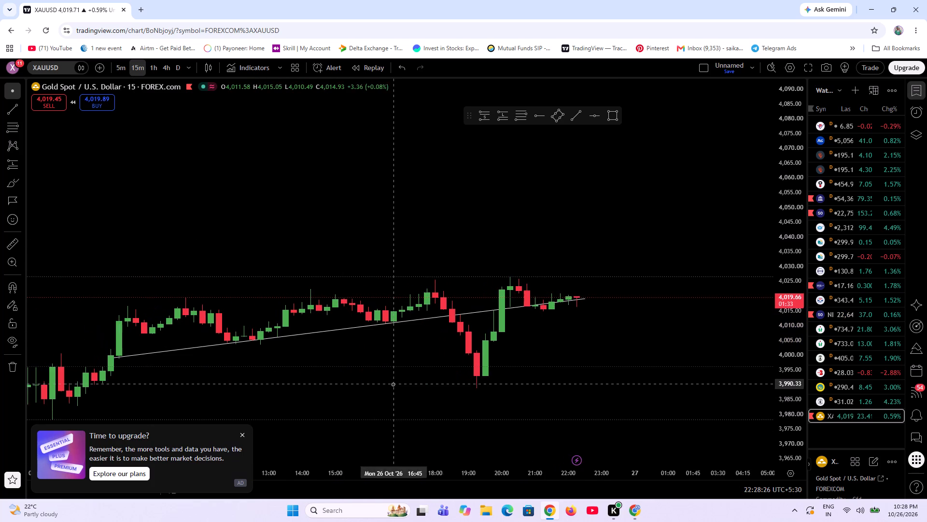
pyautogui.scroll(9, 802, 364)
pyautogui.moveTo(597, 442); pyautogui.dragTo(648, 346)
pyautogui.scroll(-4, 325, 380)
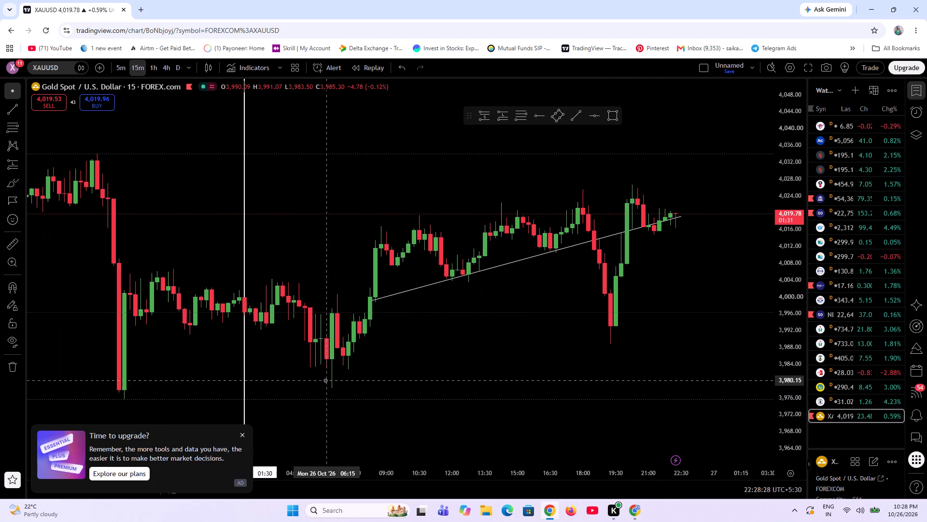
pyautogui.scroll(1, 472, 368)
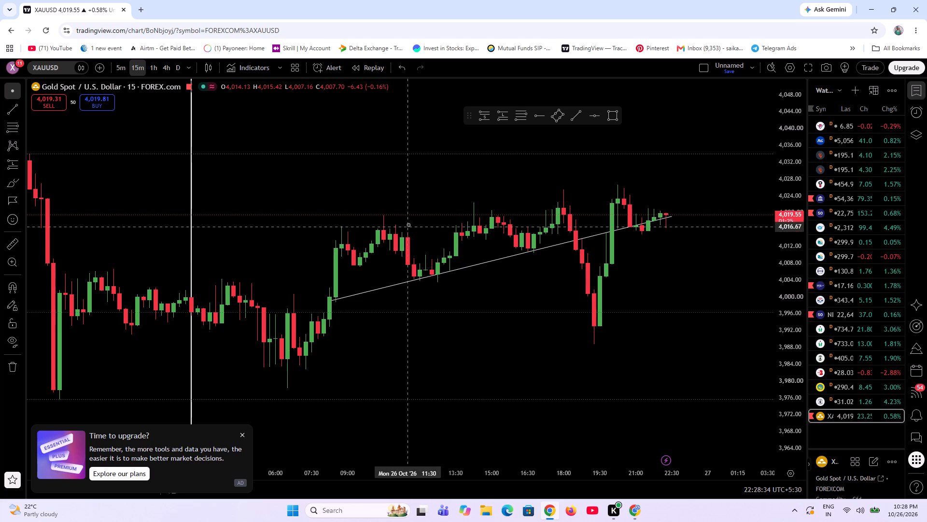
pyautogui.moveTo(384, 216); pyautogui.dragTo(409, 216)
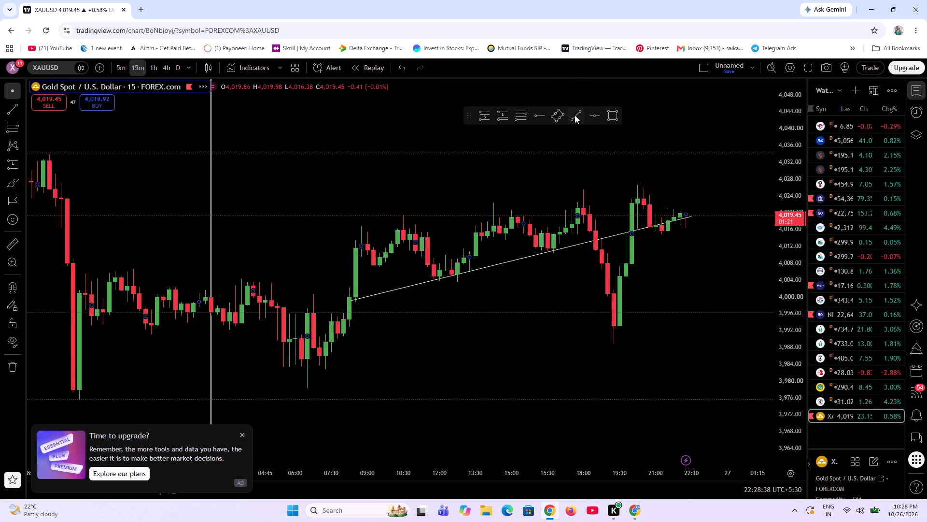
# Draw a horizontal trend line at about 4,019.54 from the 26 October 10:30 swing high to 14:15.
pyautogui.click(575, 115)
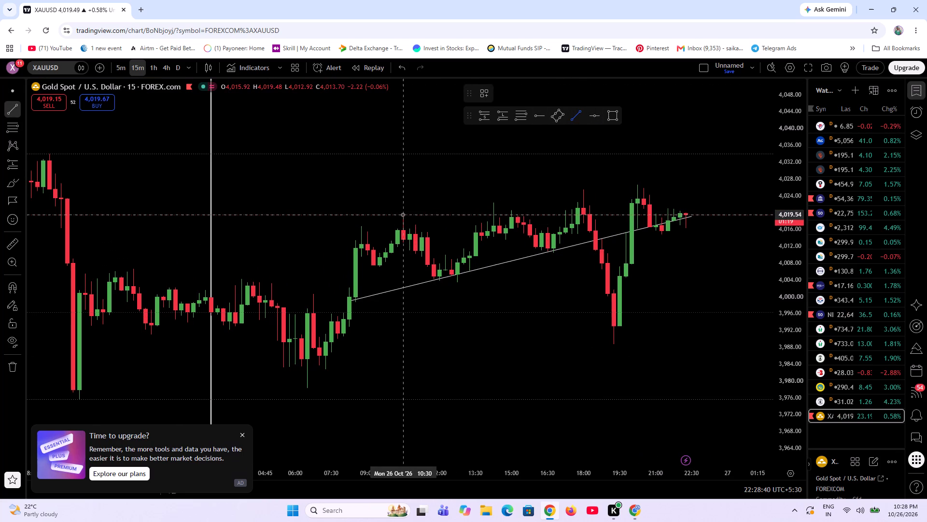
pyautogui.moveTo(403, 215); pyautogui.dragTo(494, 215)
pyautogui.click(494, 215)
# Apply the saved BOS drawing template to the horizontal trend line at about 4,019.54.
pyautogui.click(483, 88)
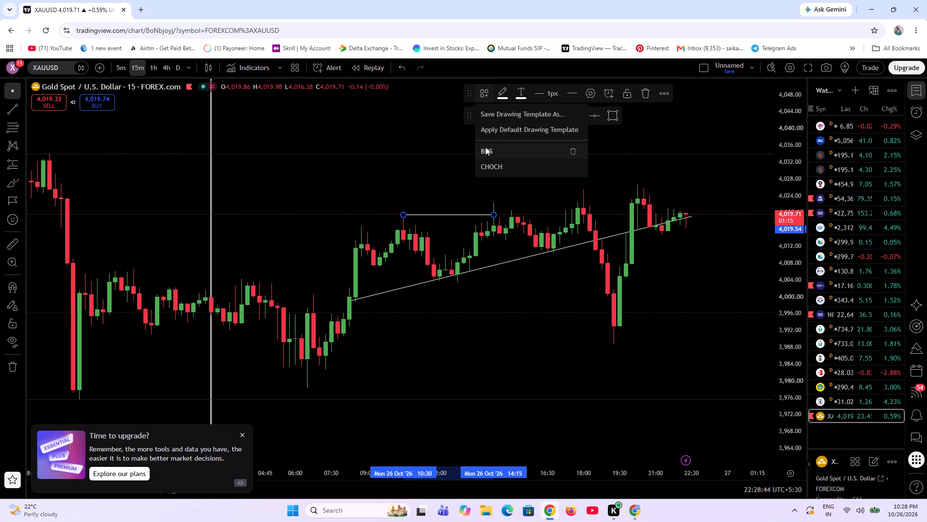
pyautogui.click(487, 151)
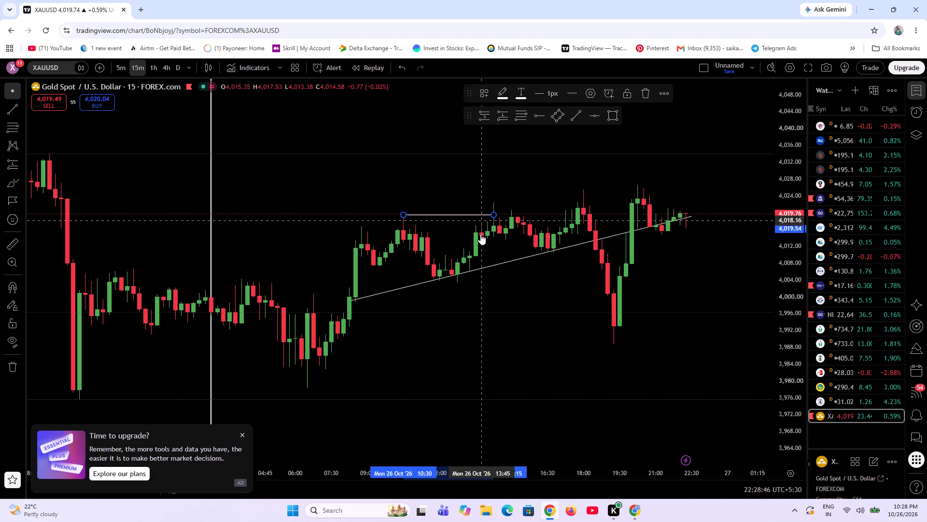
pyautogui.click(447, 214)
pyautogui.click(488, 91)
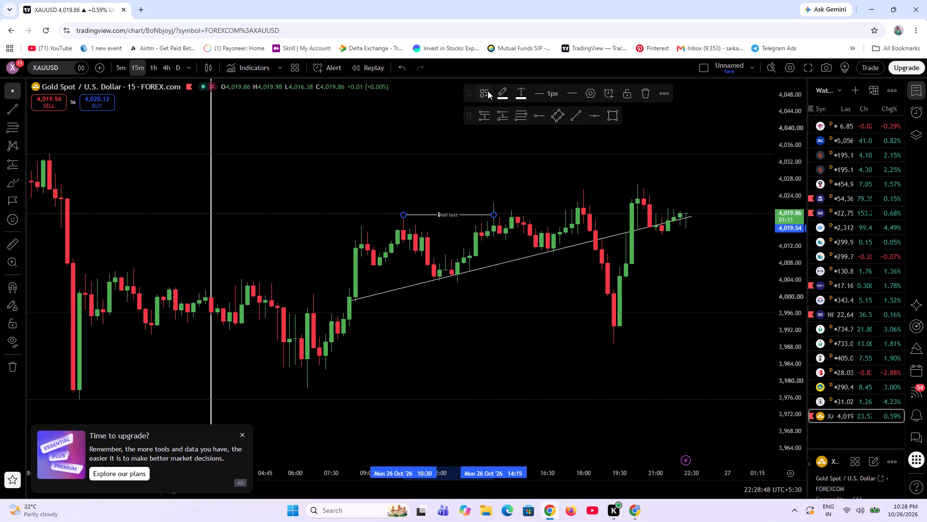
pyautogui.click(523, 151)
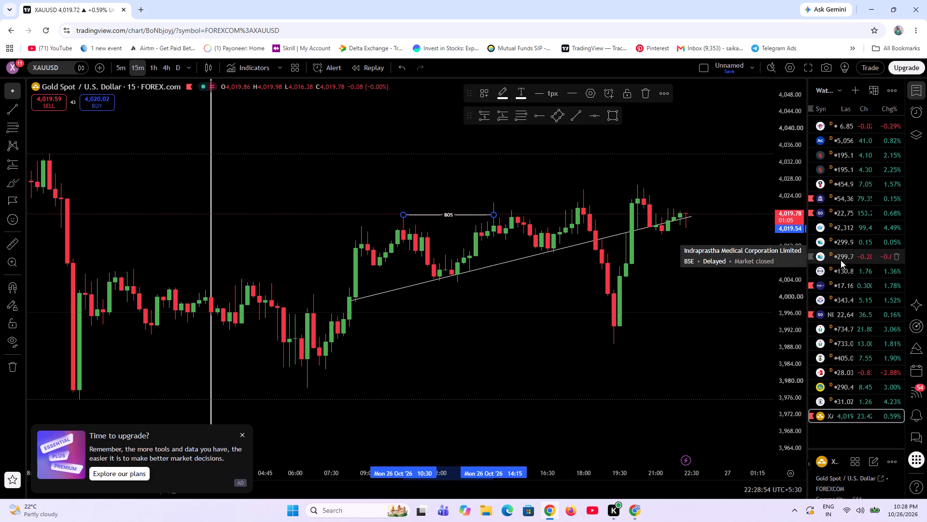
# Draw a trend line from 26 October 14:15 at about 4,022.52 to 18:00 at about 4,022.29, using the BOS template.
pyautogui.scroll(-3, 500, 279)
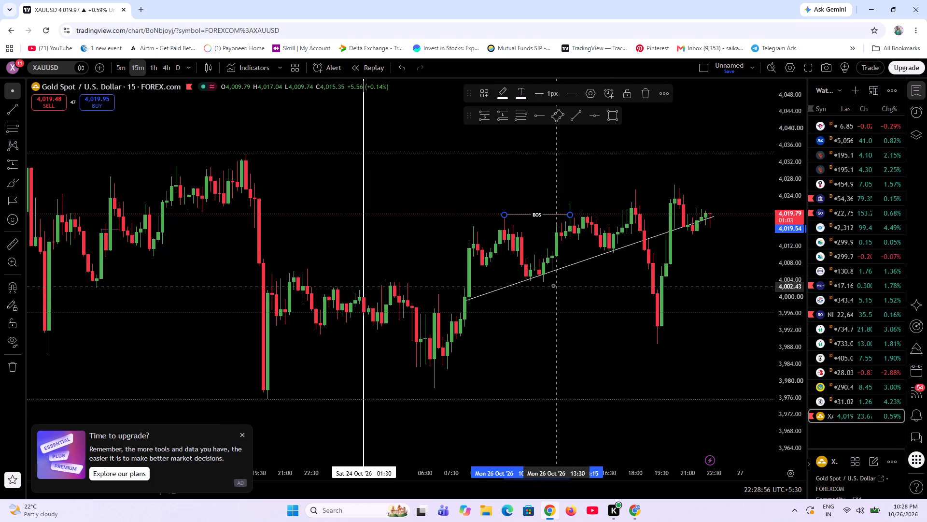
pyautogui.moveTo(552, 286); pyautogui.dragTo(526, 330)
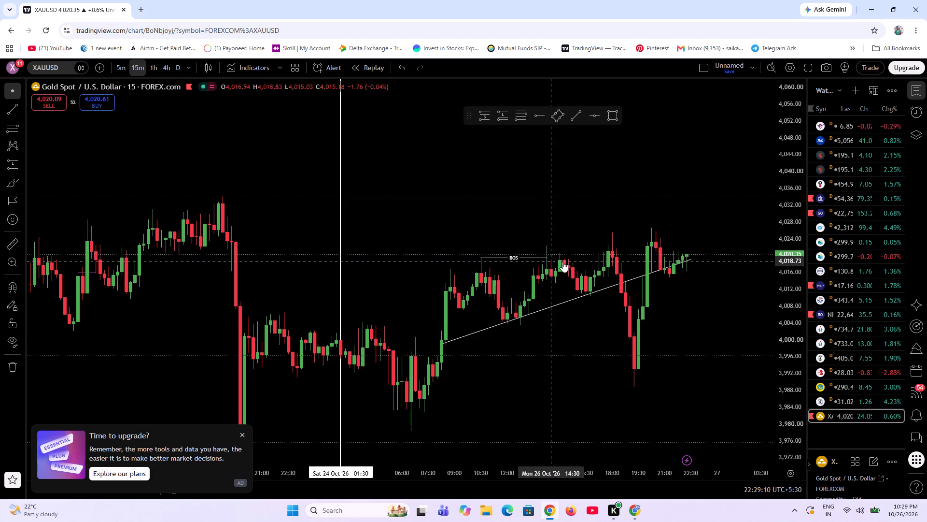
pyautogui.scroll(2, 590, 374)
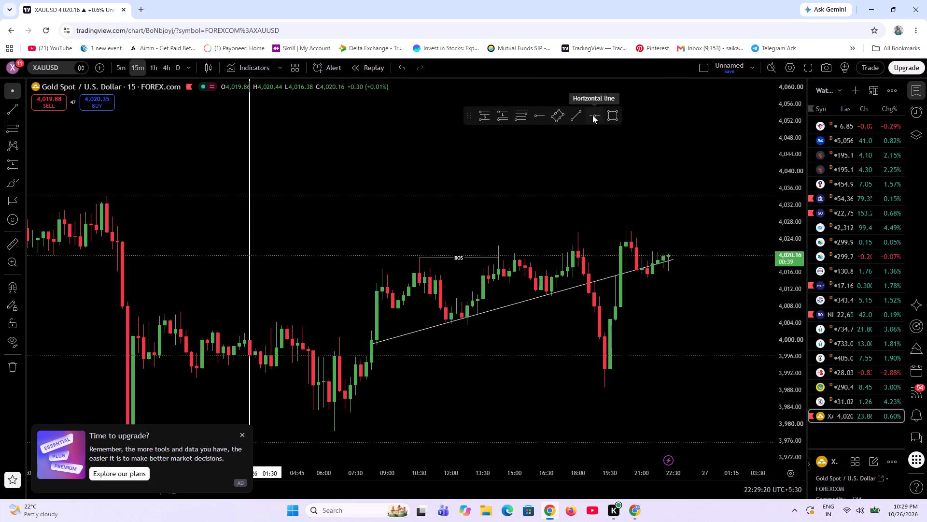
pyautogui.click(574, 115)
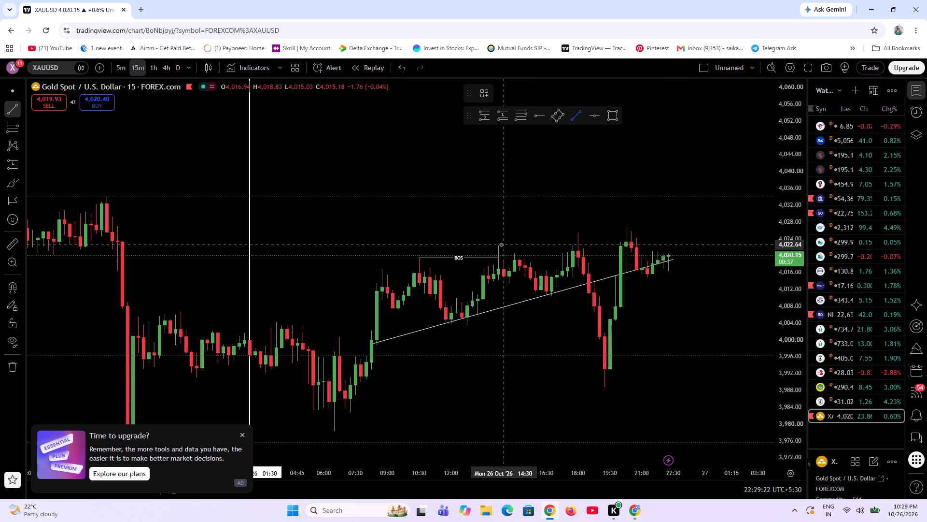
pyautogui.click(498, 245)
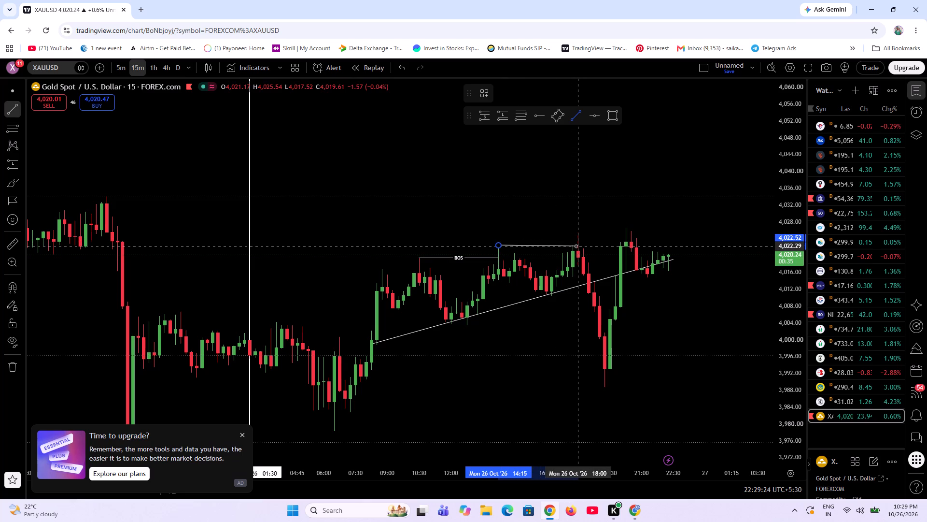
pyautogui.click(579, 246)
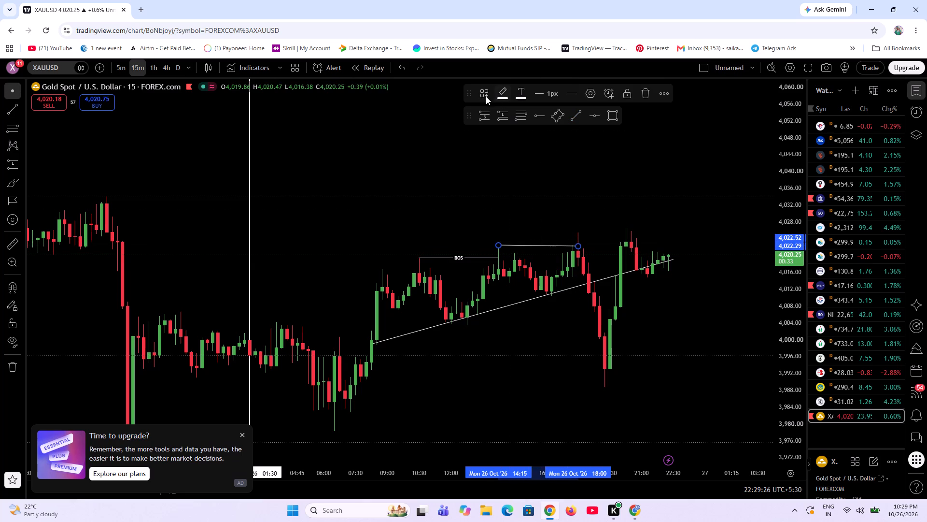
pyautogui.click(482, 94)
pyautogui.click(499, 147)
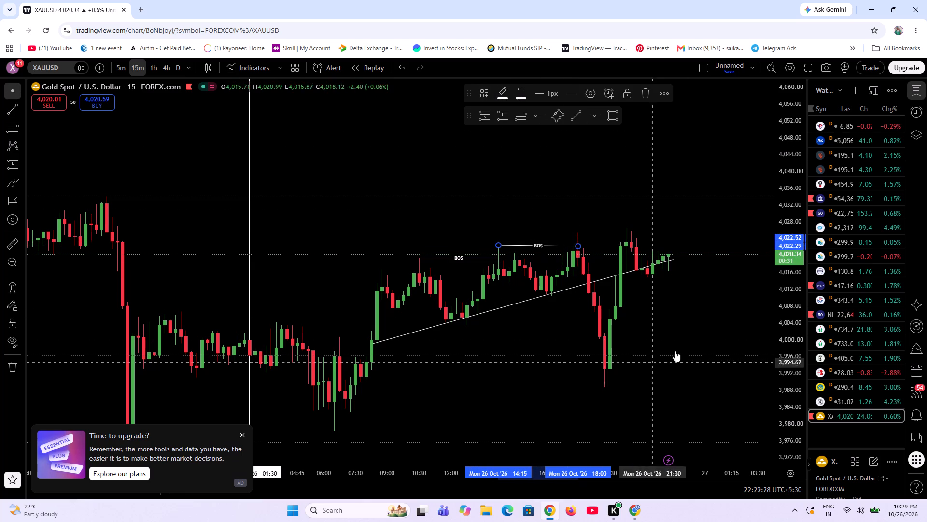
# Draw a horizontal trend line at about 3,993.70 from 26 October 08:15 to 19:15, using the CHOCH template.
pyautogui.scroll(-3, 510, 378)
pyautogui.scroll(4, 510, 378)
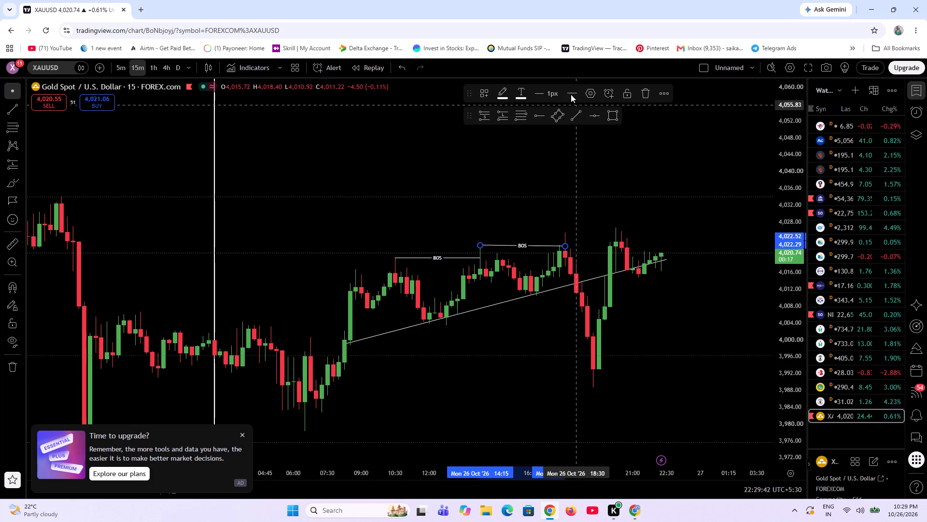
pyautogui.click(576, 116)
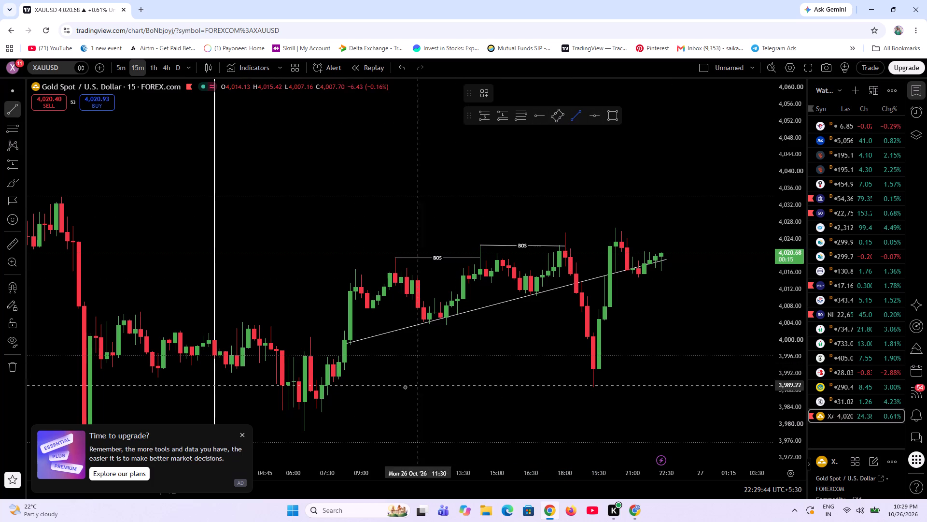
pyautogui.click(346, 366)
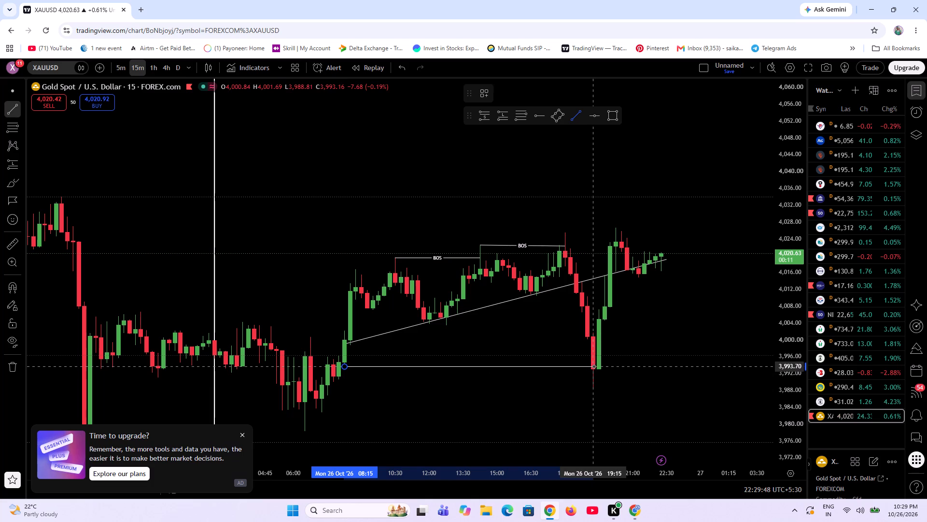
pyautogui.click(594, 366)
pyautogui.click(488, 91)
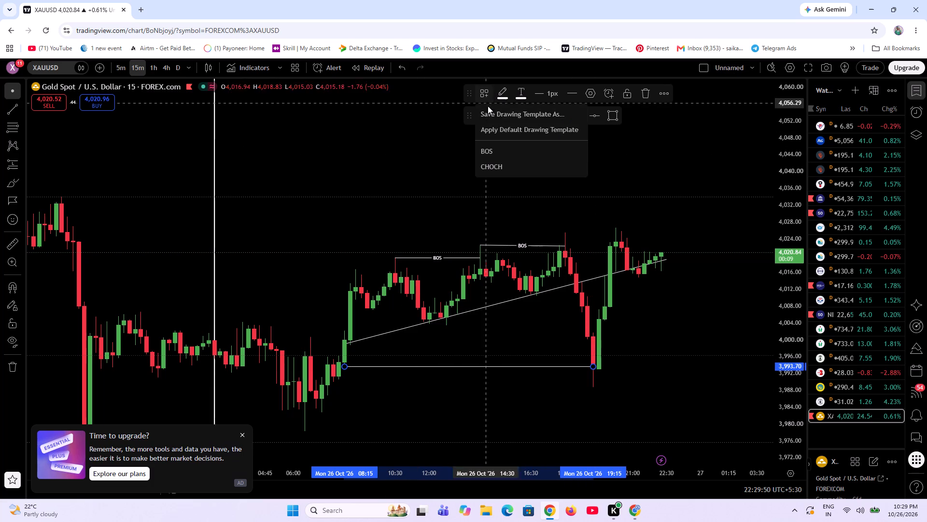
pyautogui.click(492, 173)
# Extend the later end of the CHOCH line to 26 October 21:00 at about 3,993.71.
pyautogui.scroll(-4, 756, 415)
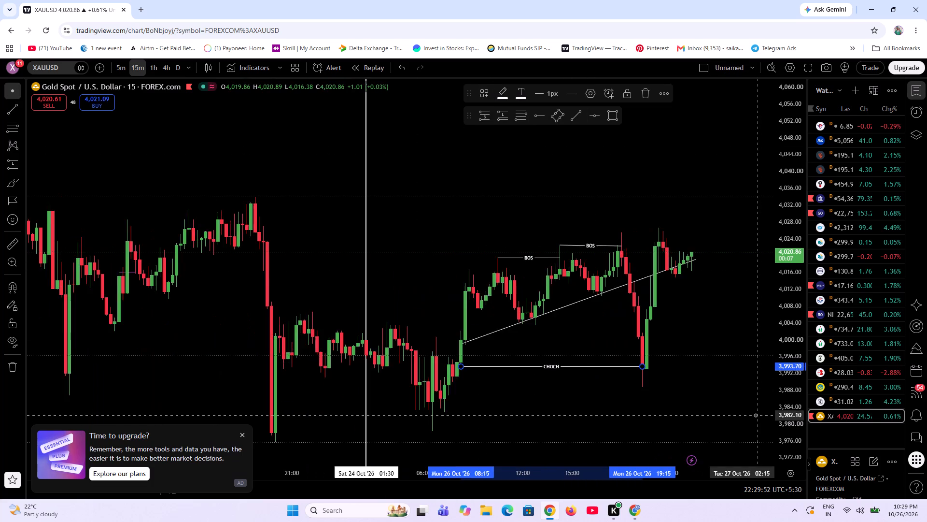
pyautogui.scroll(-2, 511, 413)
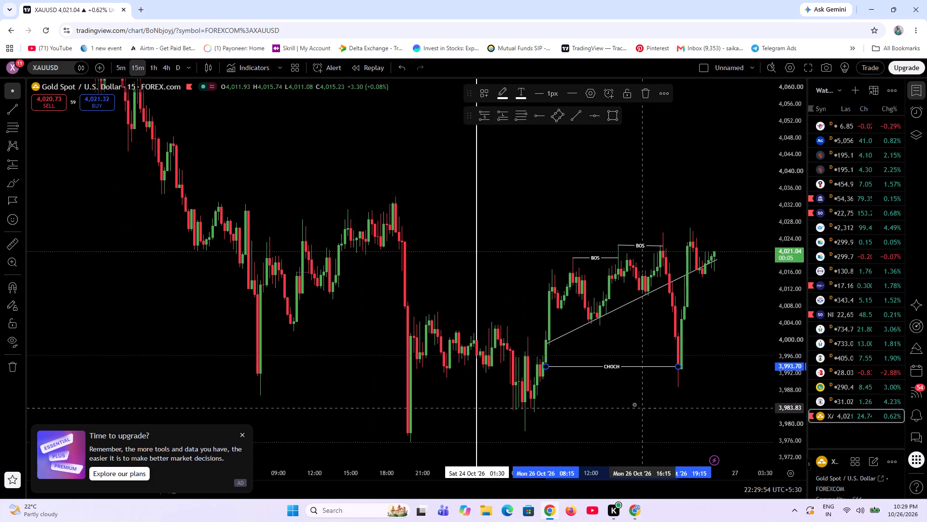
pyautogui.moveTo(629, 402); pyautogui.dragTo(521, 412)
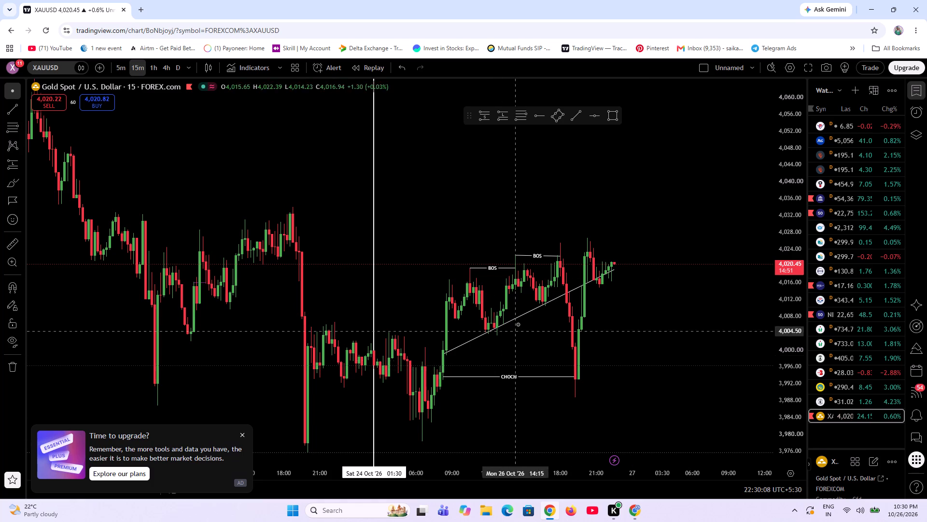
pyautogui.scroll(4, 520, 325)
pyautogui.scroll(3, 398, 381)
pyautogui.scroll(2, 325, 322)
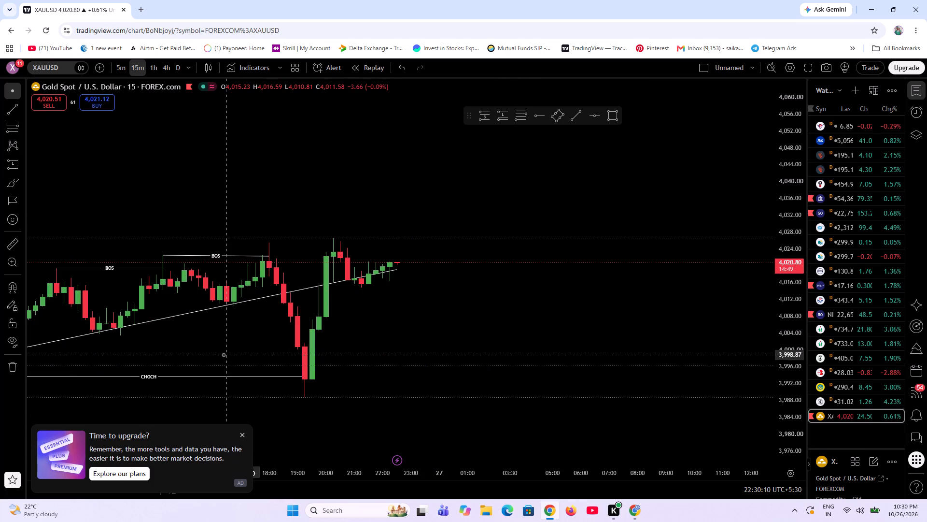
pyautogui.scroll(20, 787, 379)
pyautogui.scroll(2, 787, 379)
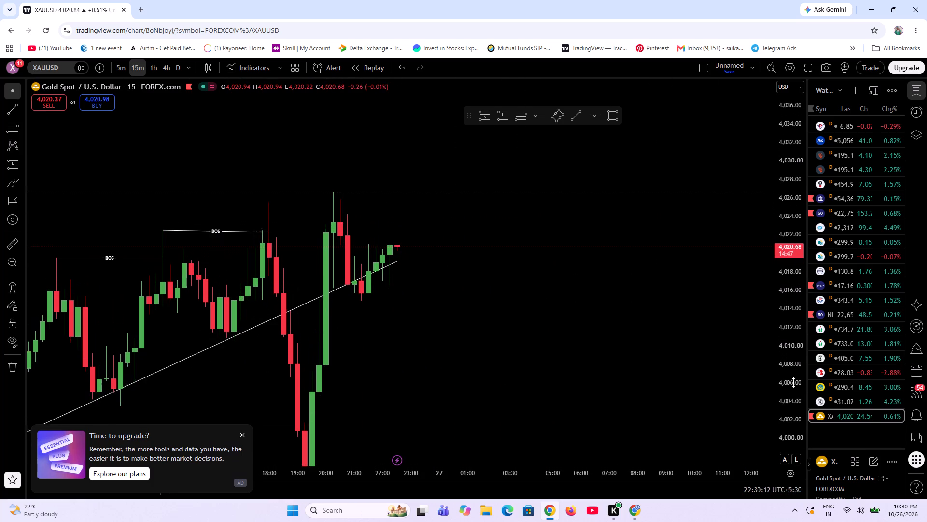
pyautogui.scroll(1, 793, 382)
pyautogui.moveTo(452, 389); pyautogui.dragTo(650, 228)
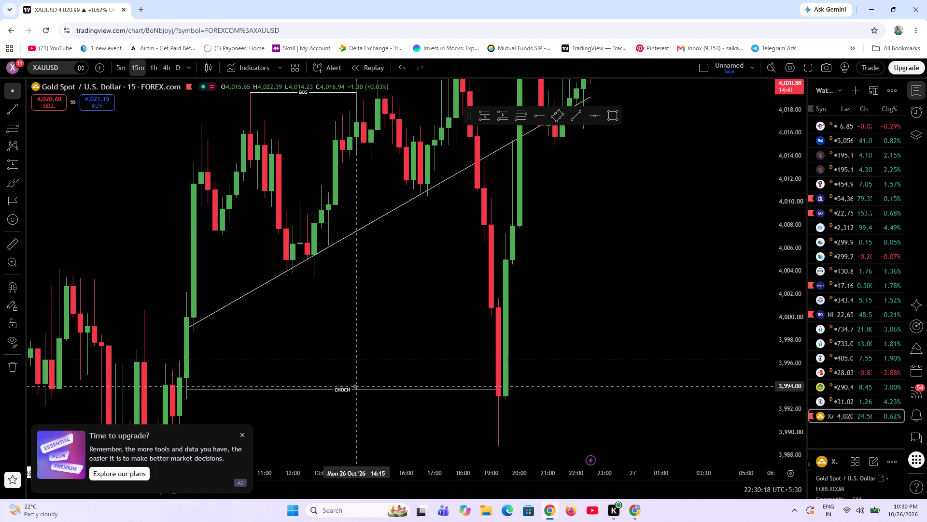
pyautogui.scroll(5, 605, 384)
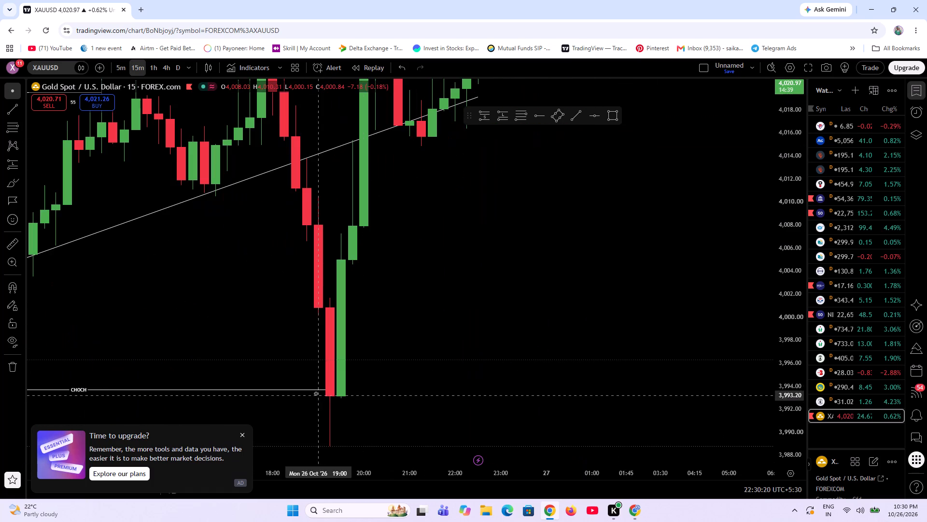
pyautogui.moveTo(330, 390); pyautogui.dragTo(408, 390)
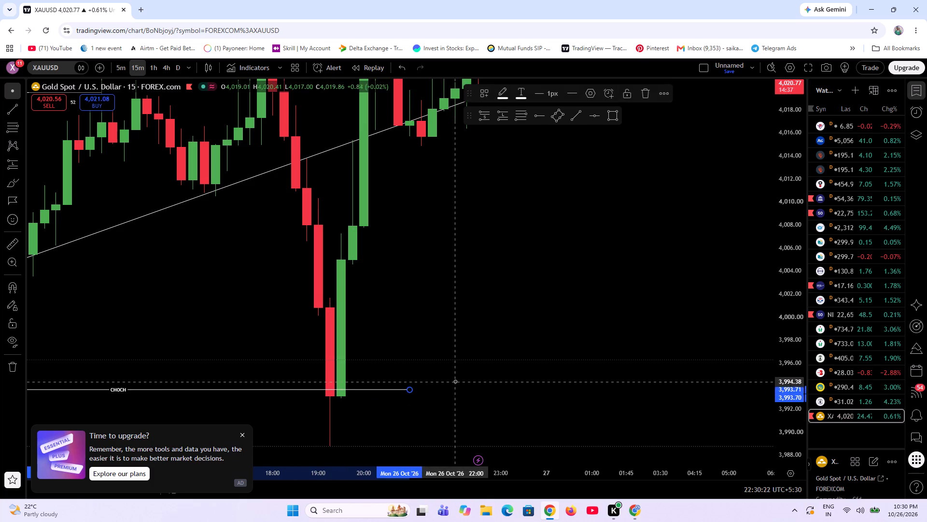
pyautogui.click(474, 378)
# Examine the 26 October price action around the BOS lines, rising trend line and CHOCH level against the preceding sessions.
pyautogui.scroll(-4, 468, 402)
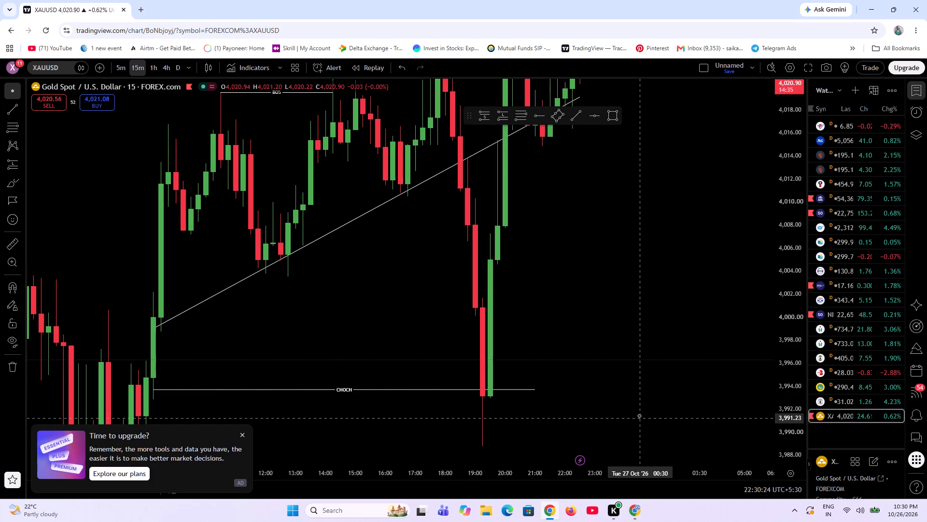
pyautogui.scroll(-6, 638, 413)
pyautogui.scroll(8, 631, 338)
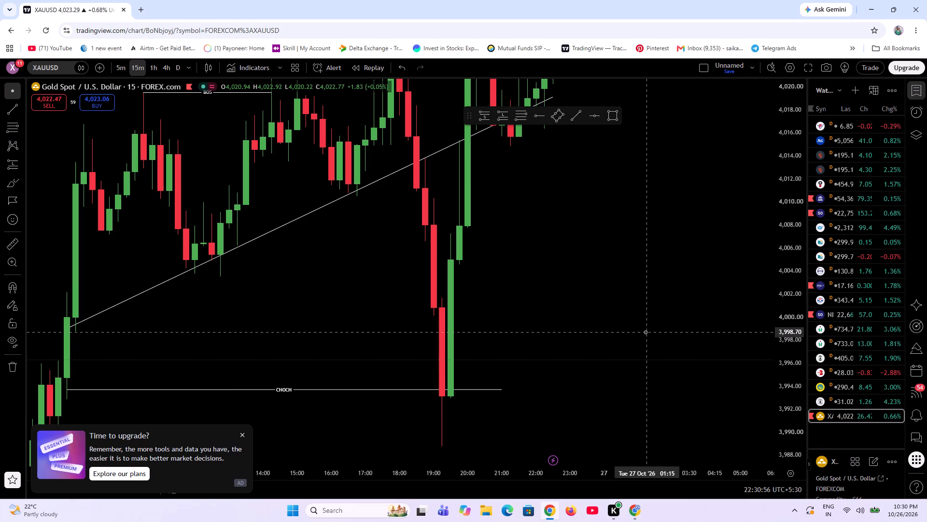
pyautogui.scroll(-3, 525, 348)
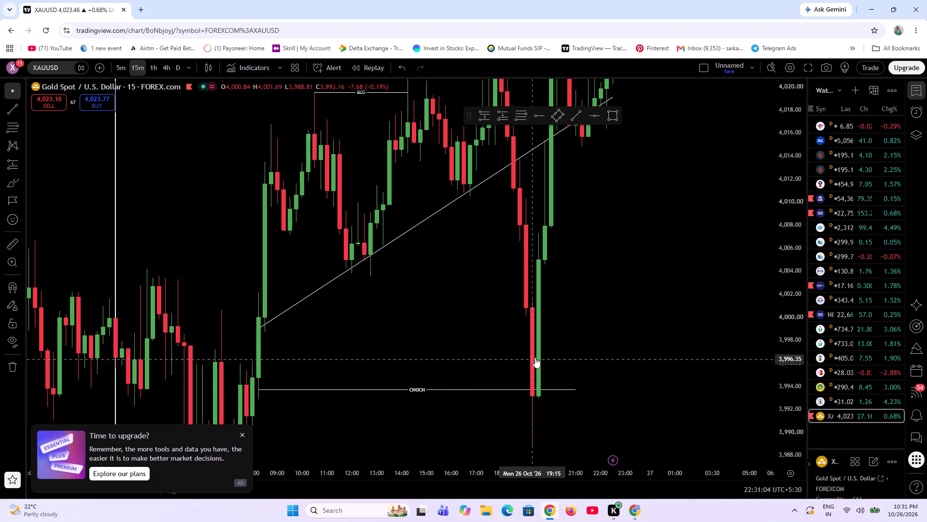
pyautogui.scroll(-1, 532, 399)
pyautogui.scroll(5, 457, 370)
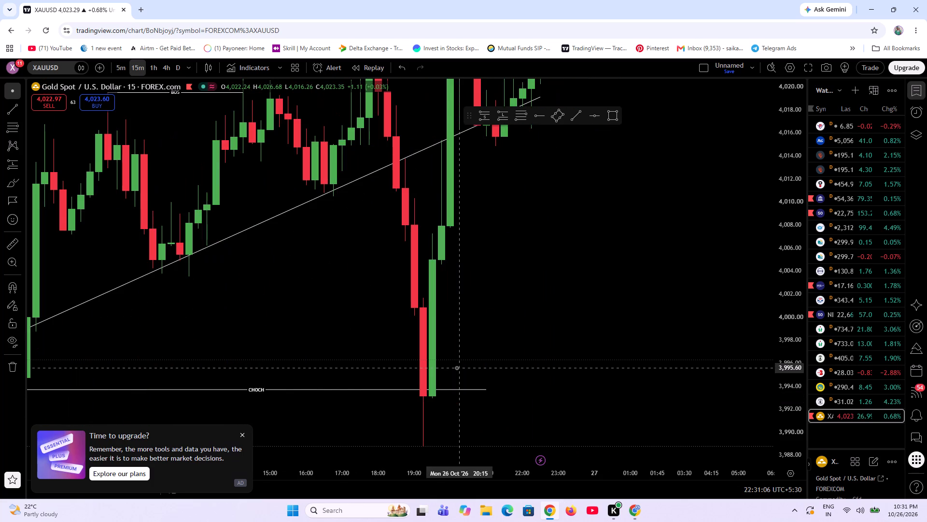
pyautogui.scroll(-8, 457, 368)
pyautogui.scroll(-6, 772, 340)
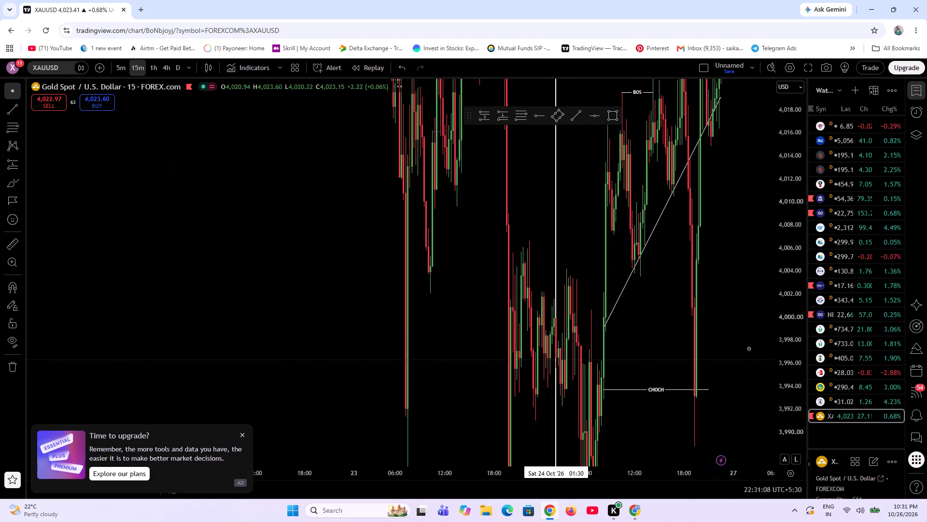
pyautogui.scroll(12, 659, 349)
pyautogui.scroll(-20, 801, 353)
pyautogui.scroll(-1, 801, 353)
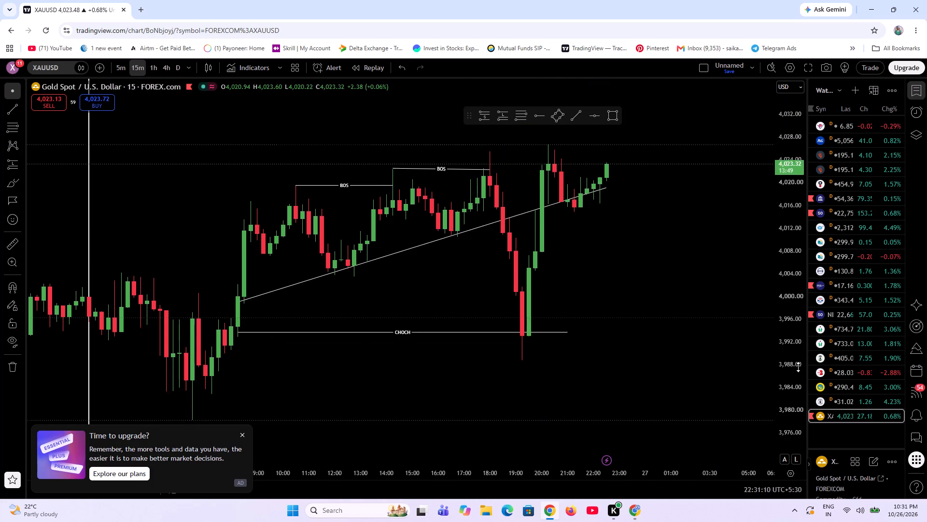
pyautogui.scroll(-3, 798, 367)
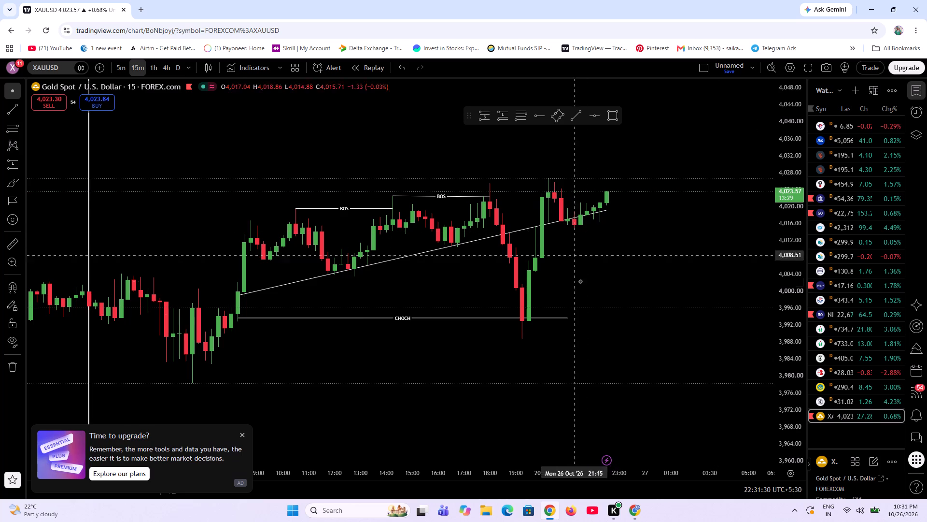
pyautogui.scroll(-3, 538, 301)
pyautogui.scroll(-1, 473, 373)
pyautogui.moveTo(504, 387); pyautogui.dragTo(502, 385)
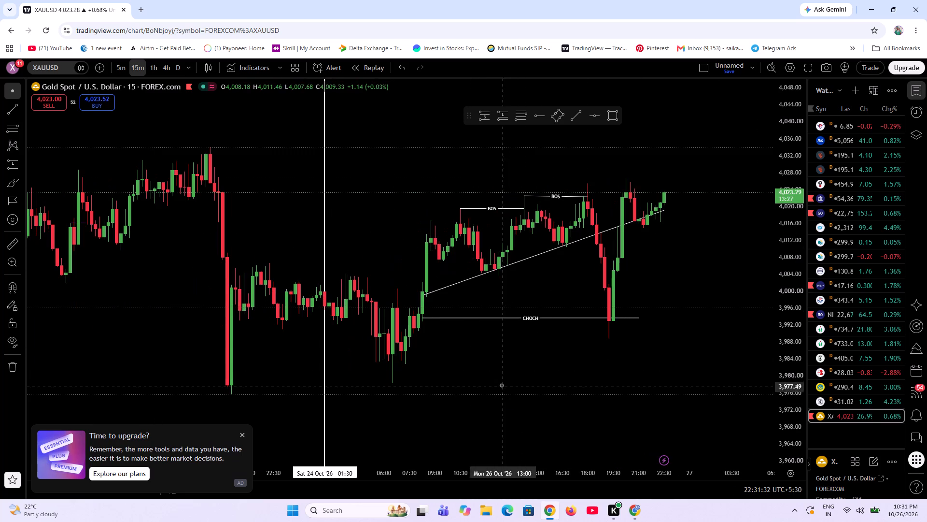
pyautogui.moveTo(502, 385); pyautogui.dragTo(401, 438)
pyautogui.scroll(-4, 304, 380)
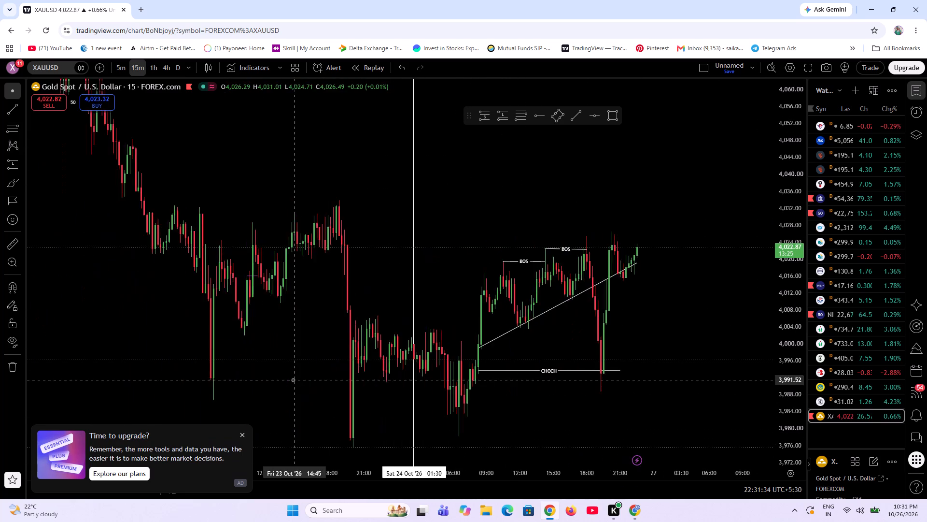
pyautogui.scroll(5, 293, 380)
pyautogui.scroll(3, 661, 368)
pyautogui.moveTo(573, 361); pyautogui.dragTo(578, 299)
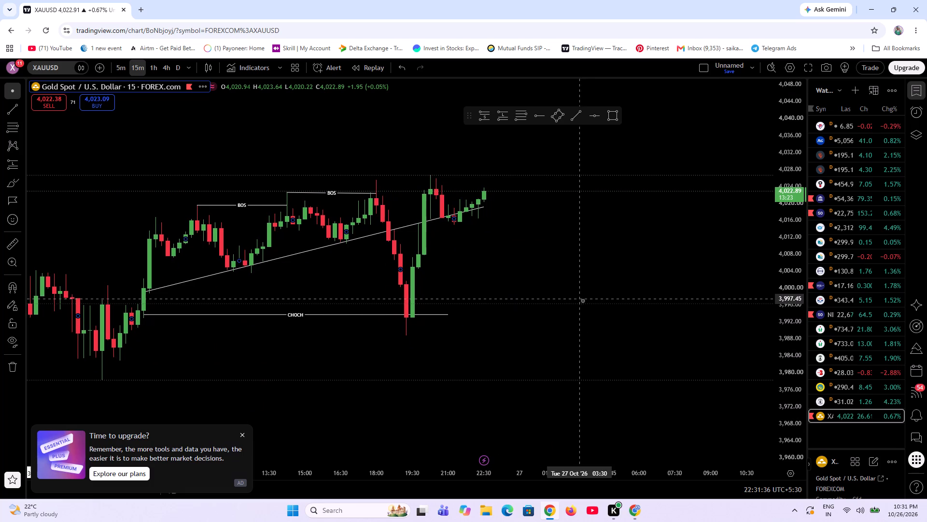
pyautogui.scroll(14, 789, 318)
pyautogui.moveTo(464, 319); pyautogui.dragTo(509, 324)
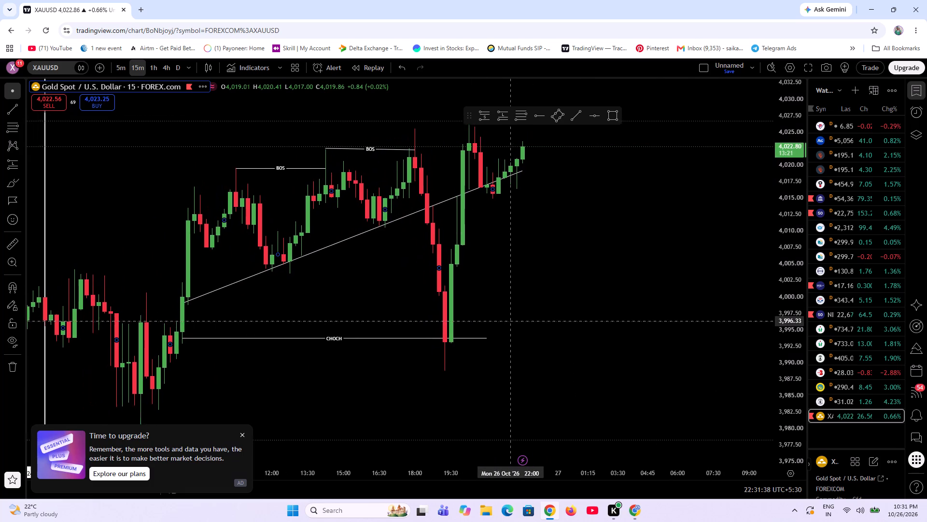
pyautogui.moveTo(509, 324); pyautogui.dragTo(508, 328)
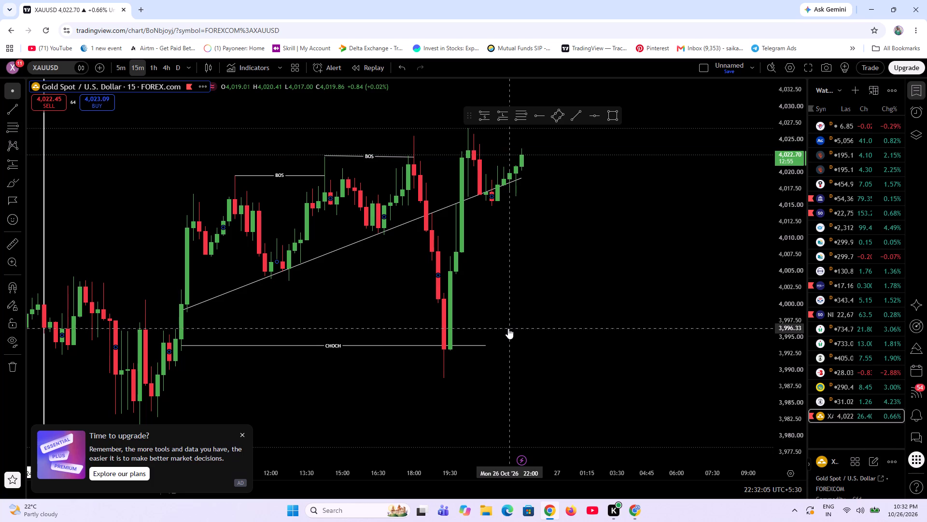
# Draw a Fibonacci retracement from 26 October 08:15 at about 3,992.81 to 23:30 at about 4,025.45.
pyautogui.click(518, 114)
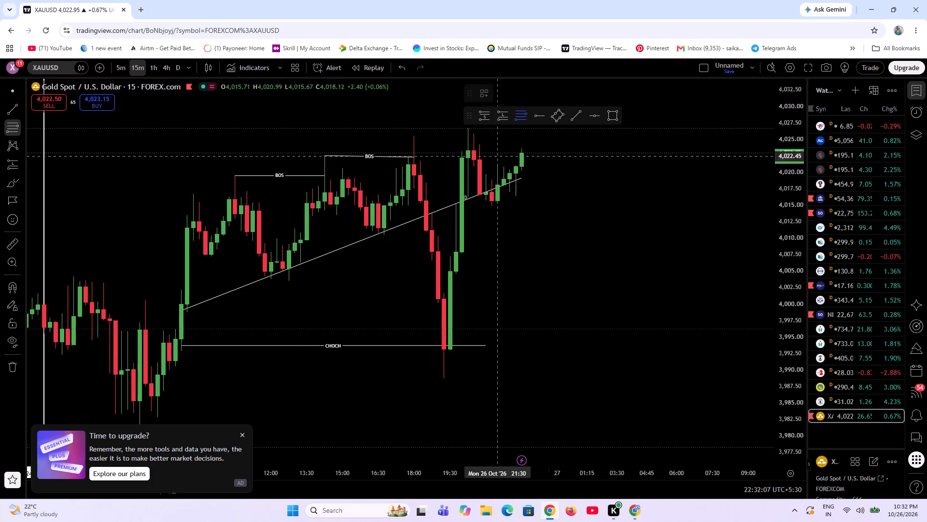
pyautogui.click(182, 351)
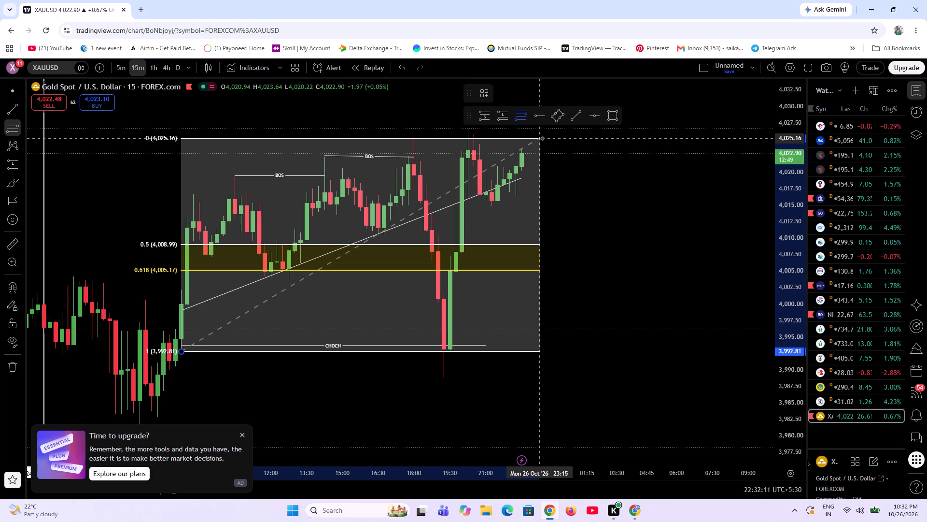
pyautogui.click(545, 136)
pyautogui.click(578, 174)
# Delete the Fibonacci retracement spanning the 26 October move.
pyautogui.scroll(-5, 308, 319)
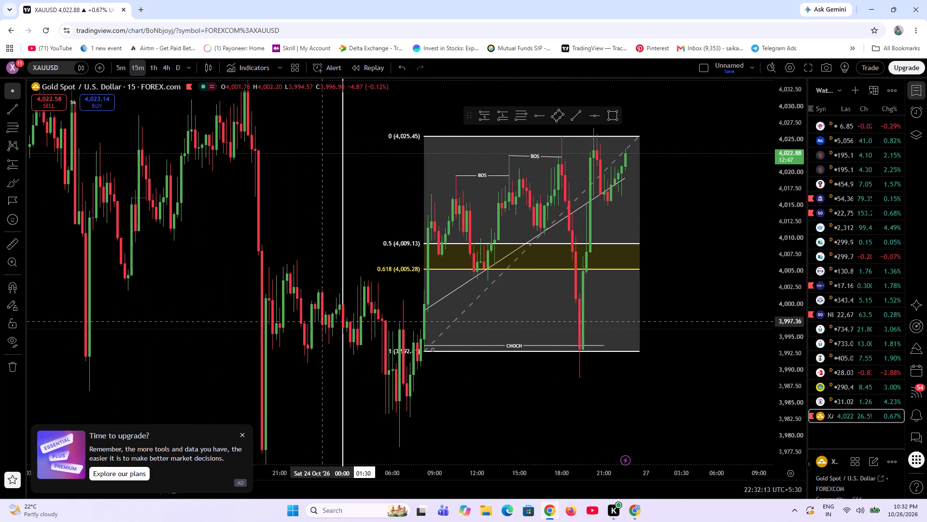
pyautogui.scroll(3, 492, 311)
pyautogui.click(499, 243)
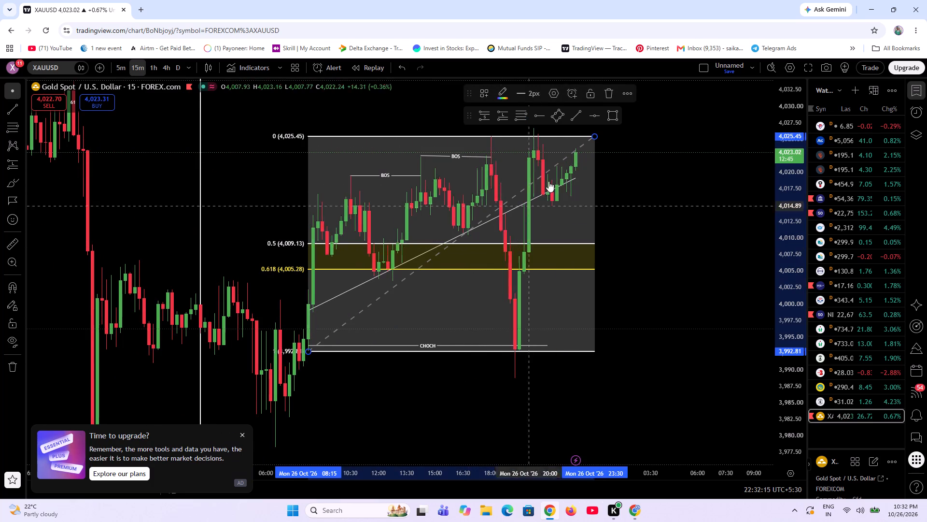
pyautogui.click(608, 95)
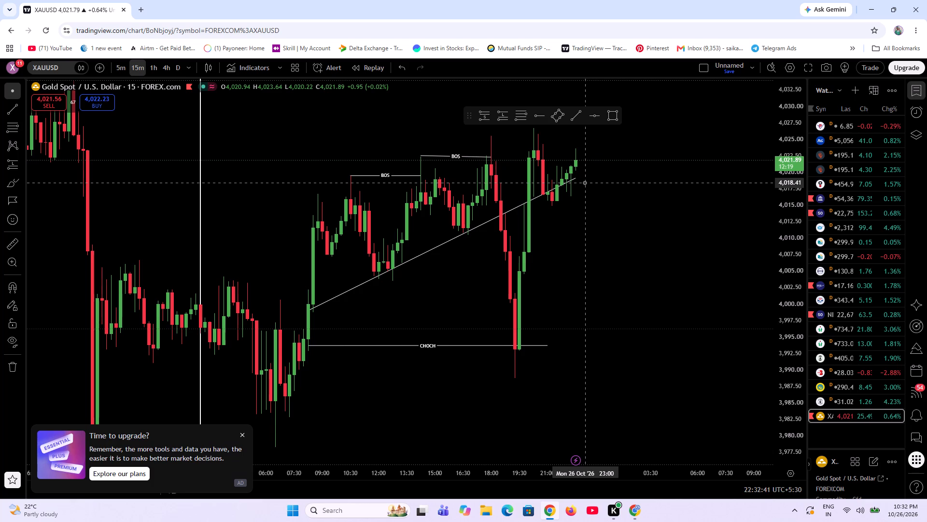
# Examine the 26 October swings around the BOS lines, rising trend line and lower CHOCH level, including the preceding sessions.
pyautogui.scroll(5, 465, 268)
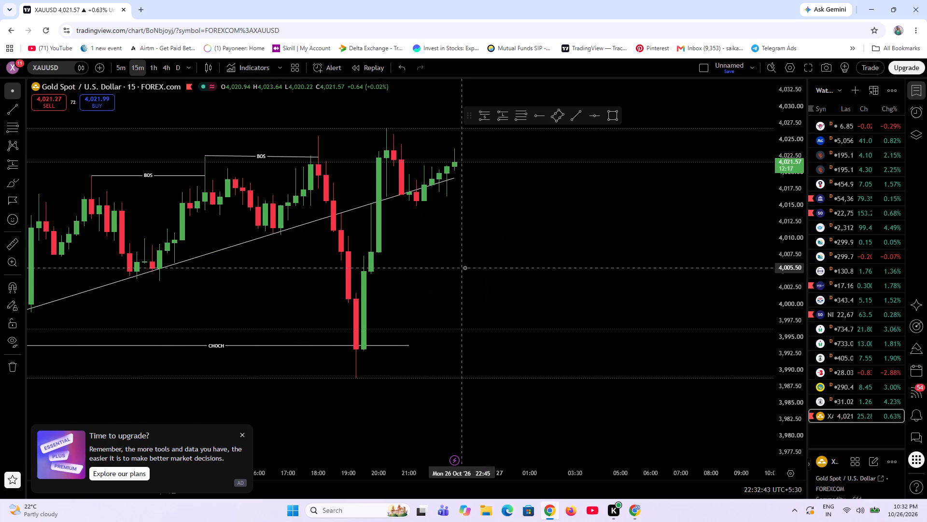
pyautogui.scroll(17, 792, 308)
pyautogui.moveTo(395, 244); pyautogui.dragTo(444, 338)
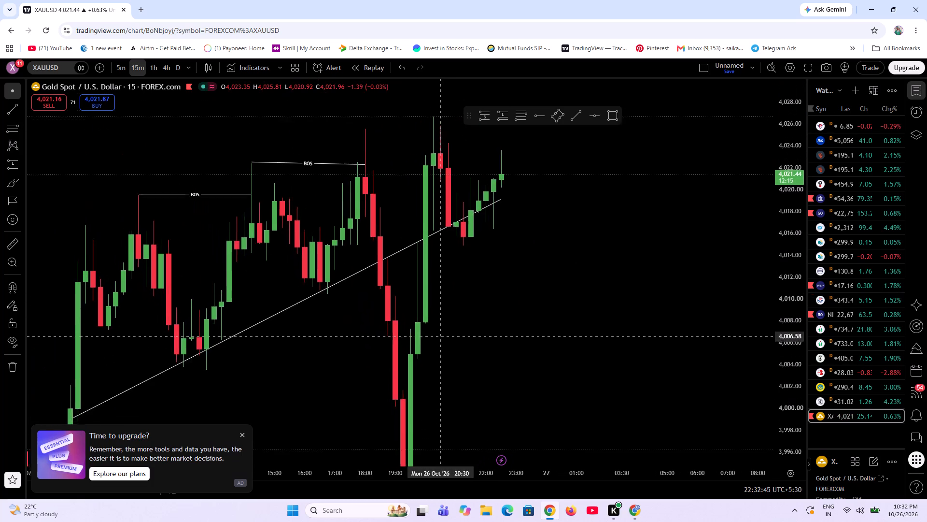
pyautogui.moveTo(444, 338); pyautogui.dragTo(447, 344)
pyautogui.scroll(-4, 209, 345)
pyautogui.moveTo(399, 368); pyautogui.dragTo(321, 392)
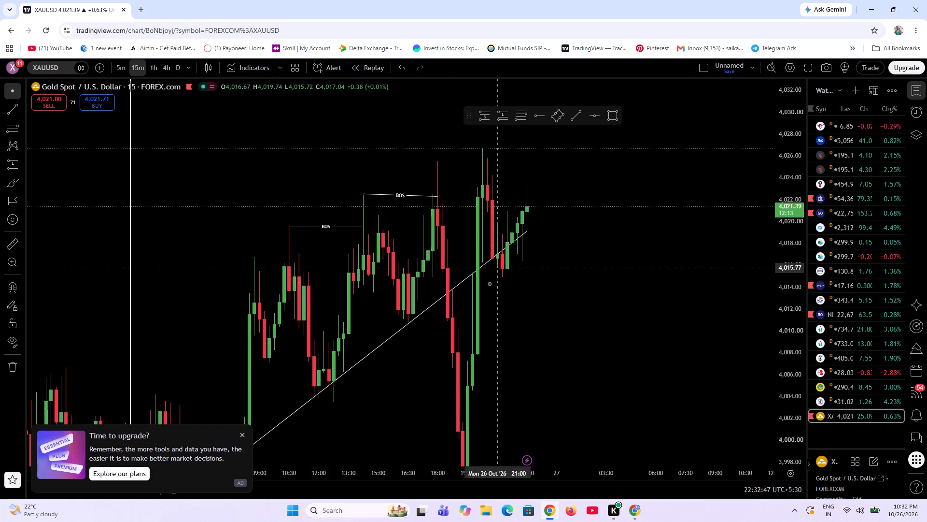
pyautogui.scroll(3, 490, 285)
pyautogui.moveTo(433, 343); pyautogui.dragTo(504, 327)
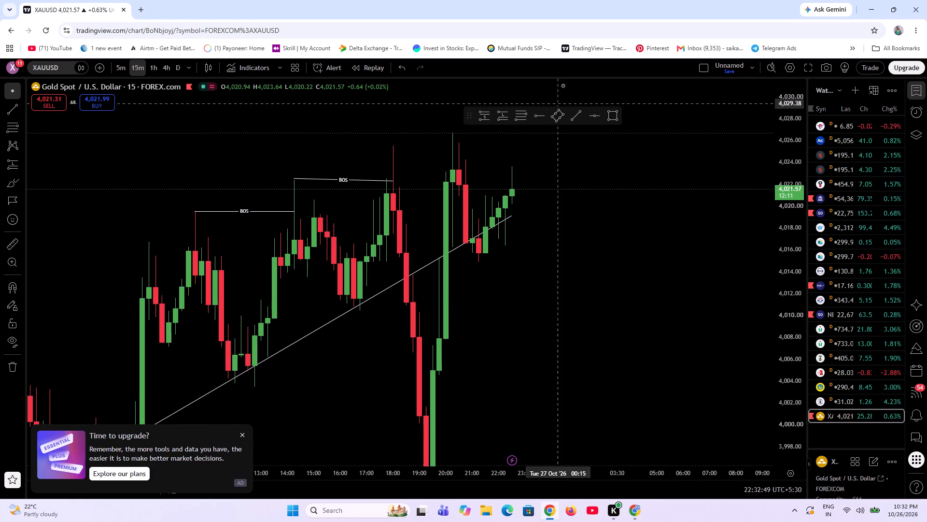
pyautogui.scroll(-5, 561, 342)
pyautogui.scroll(-3, 791, 369)
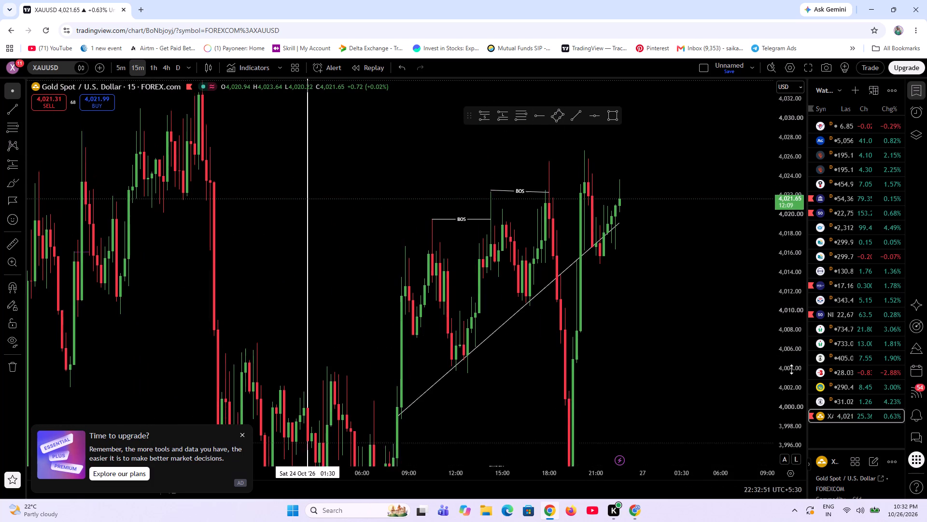
pyautogui.scroll(-10, 791, 369)
pyautogui.scroll(2, 649, 369)
pyautogui.scroll(1, 353, 341)
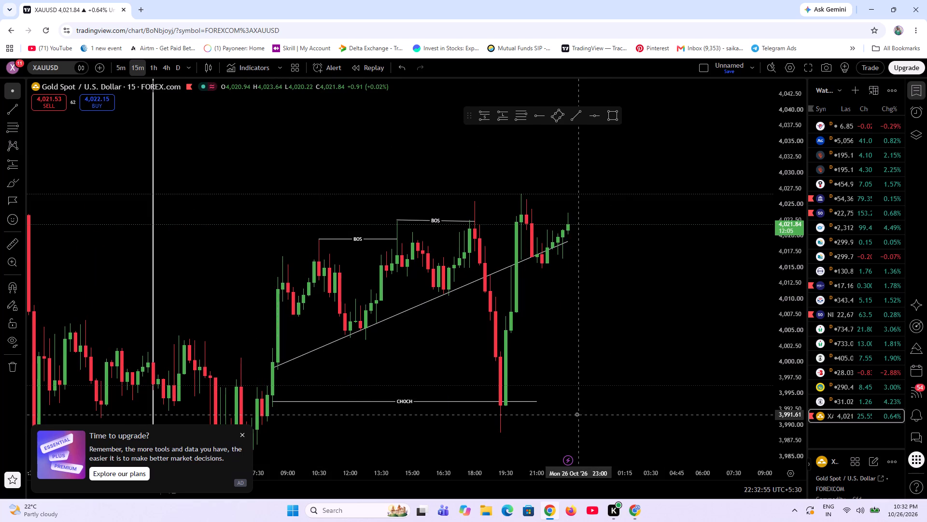
pyautogui.scroll(-4, 492, 400)
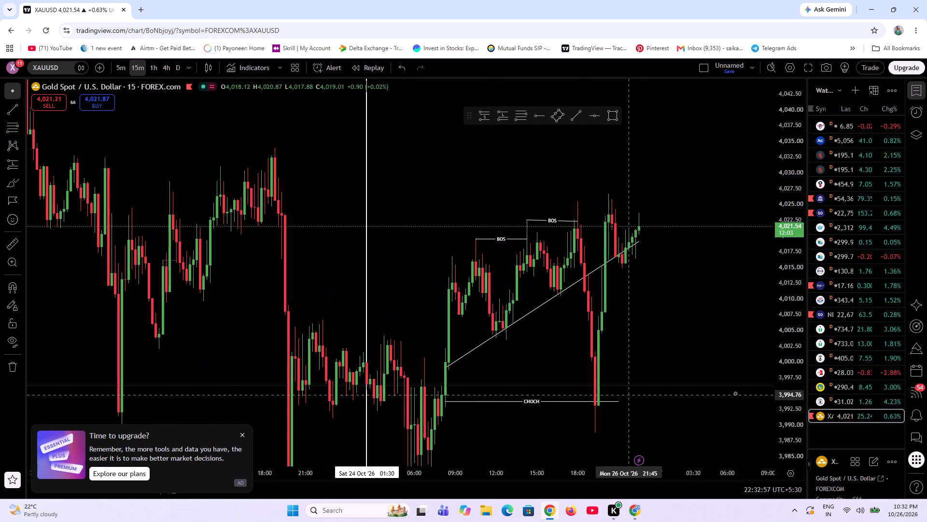
pyautogui.scroll(-10, 791, 371)
pyautogui.scroll(6, 521, 391)
pyautogui.scroll(-7, 381, 376)
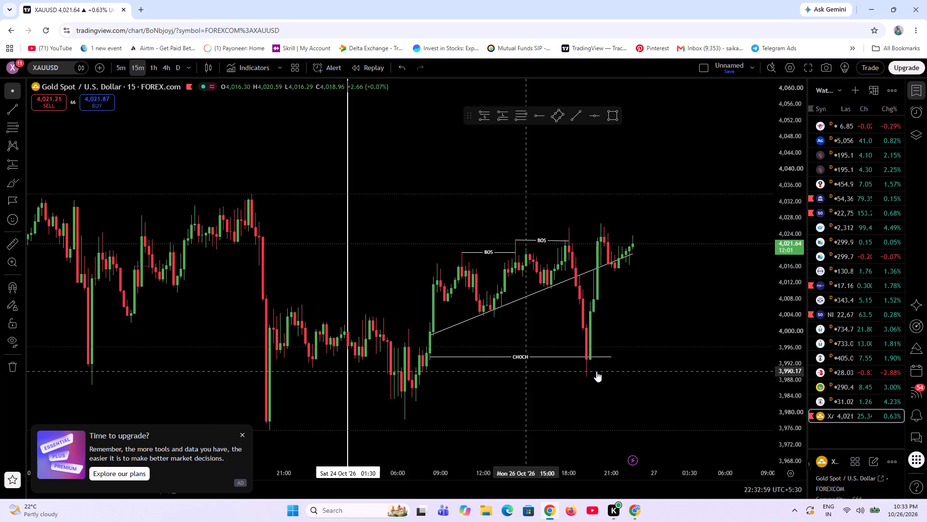
# Draw a trend line at about 4,011.1 from 26 October 16:45 to 18:30, using the CHOCH template.
pyautogui.scroll(6, 658, 350)
pyautogui.scroll(12, 795, 349)
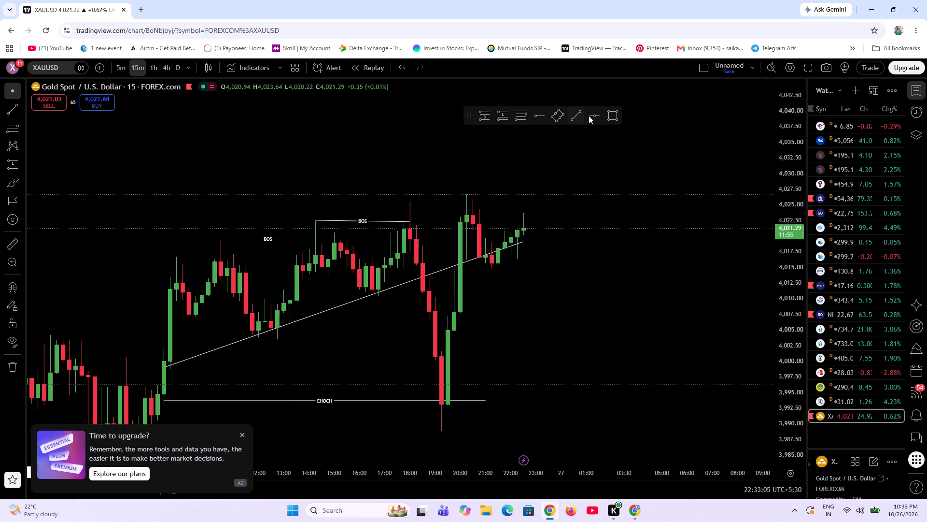
pyautogui.click(575, 119)
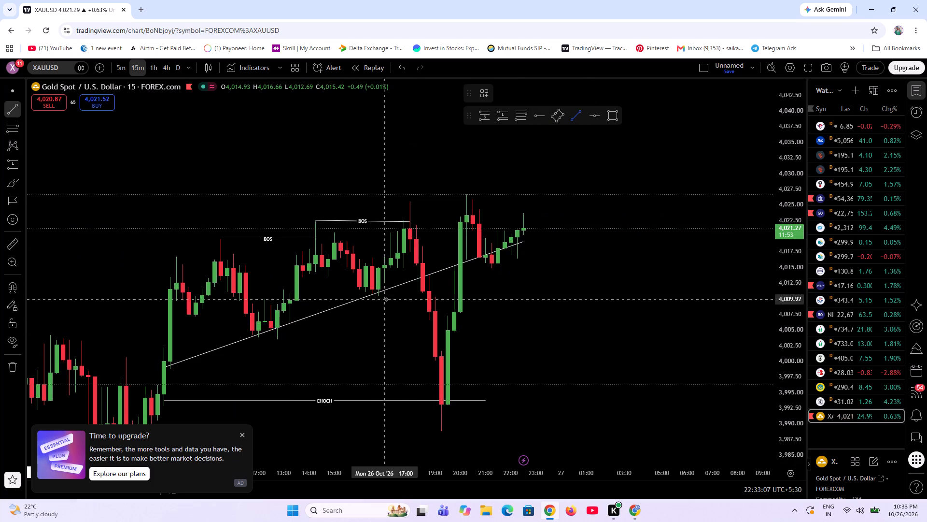
pyautogui.click(380, 291)
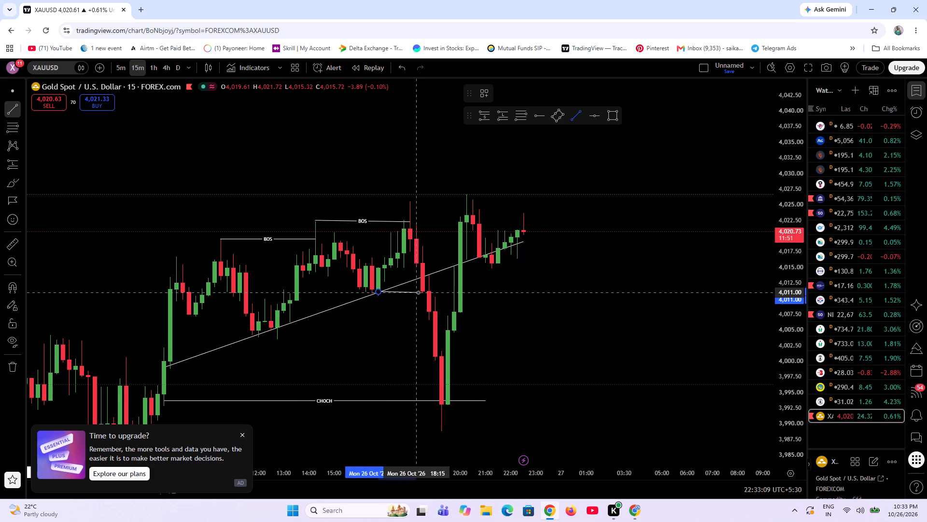
pyautogui.click(423, 292)
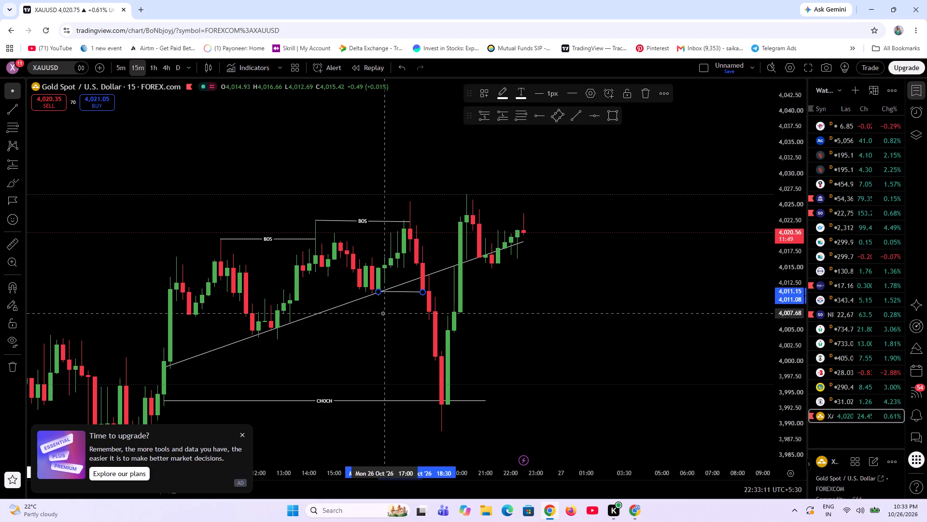
pyautogui.scroll(3, 376, 324)
pyautogui.click(488, 88)
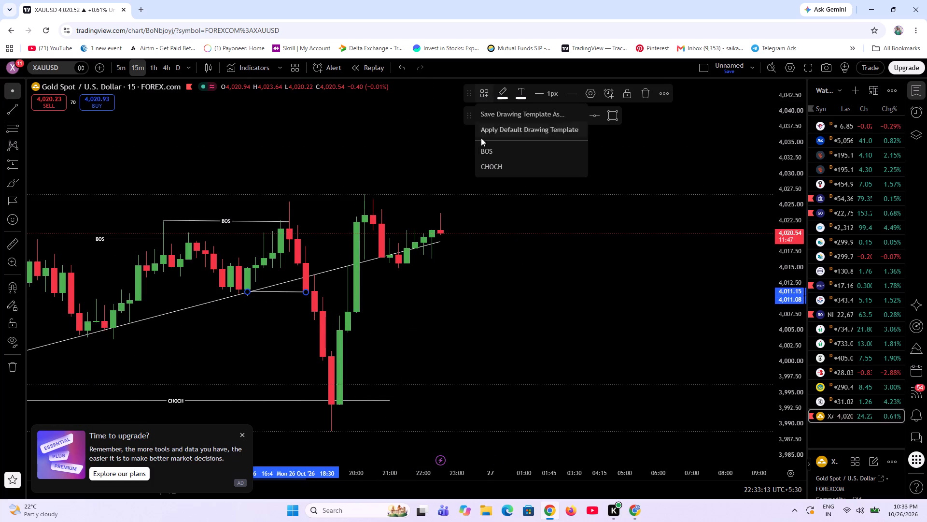
pyautogui.click(489, 166)
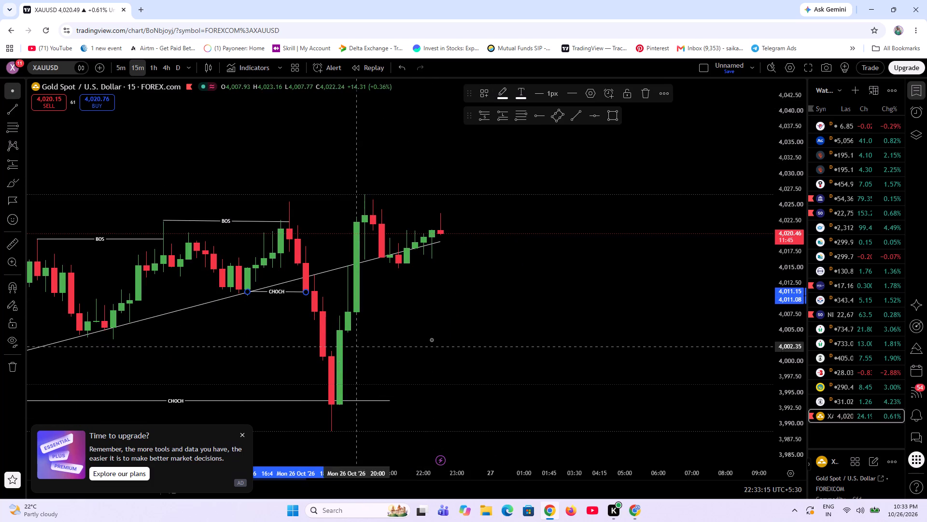
# Examine the price drop and rebound around the upper and lower CHOCH lines on 26 October.
pyautogui.scroll(3, 212, 349)
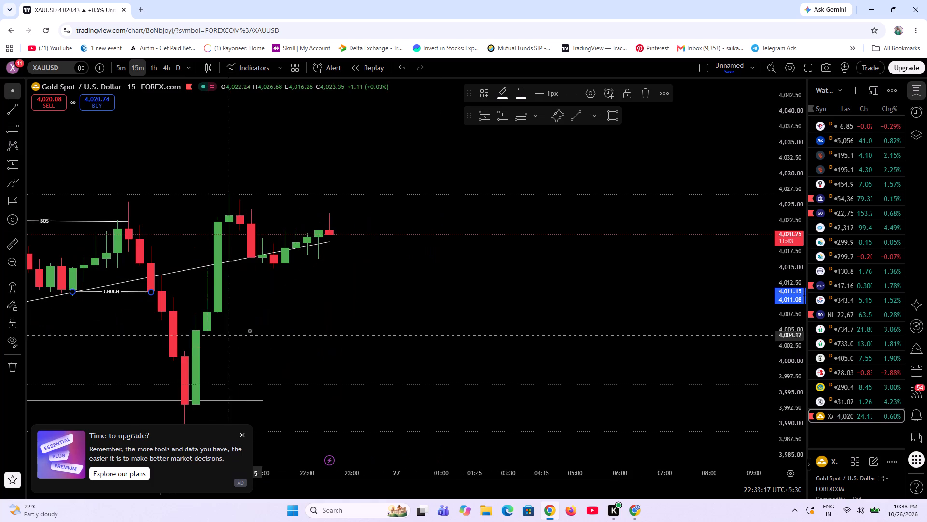
pyautogui.scroll(-6, 254, 330)
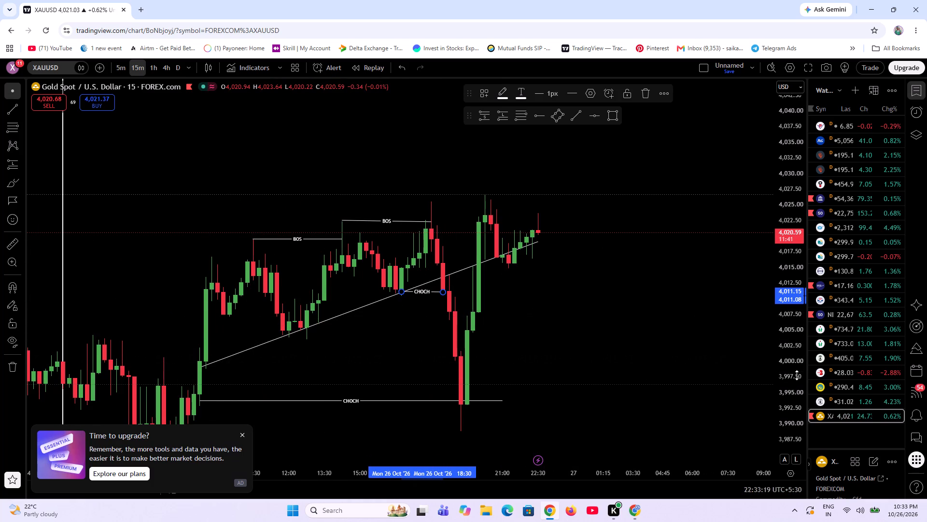
pyautogui.scroll(16, 777, 375)
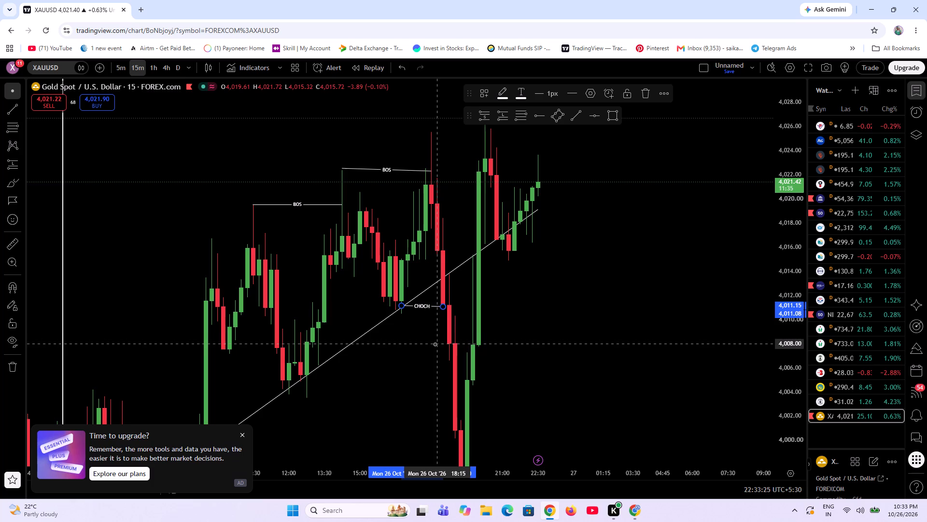
pyautogui.scroll(4, 397, 344)
pyautogui.scroll(-4, 397, 344)
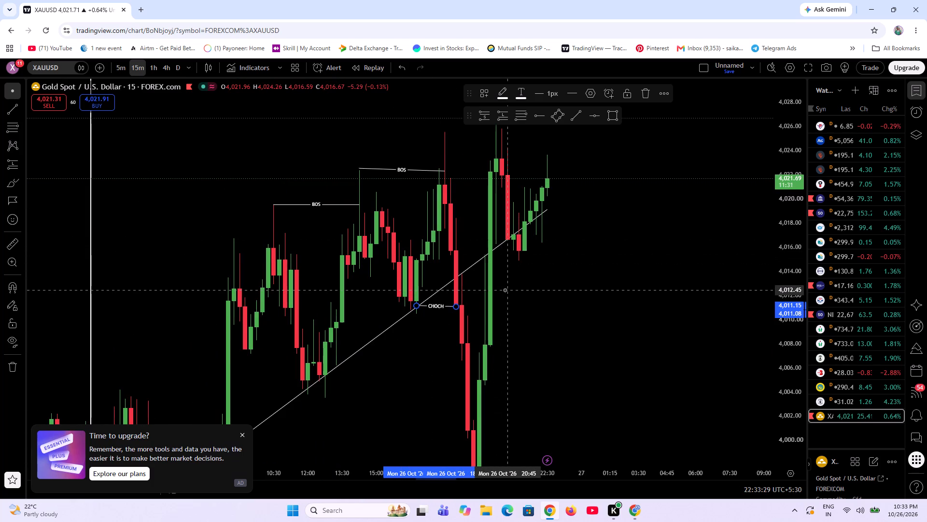
pyautogui.scroll(4, 496, 316)
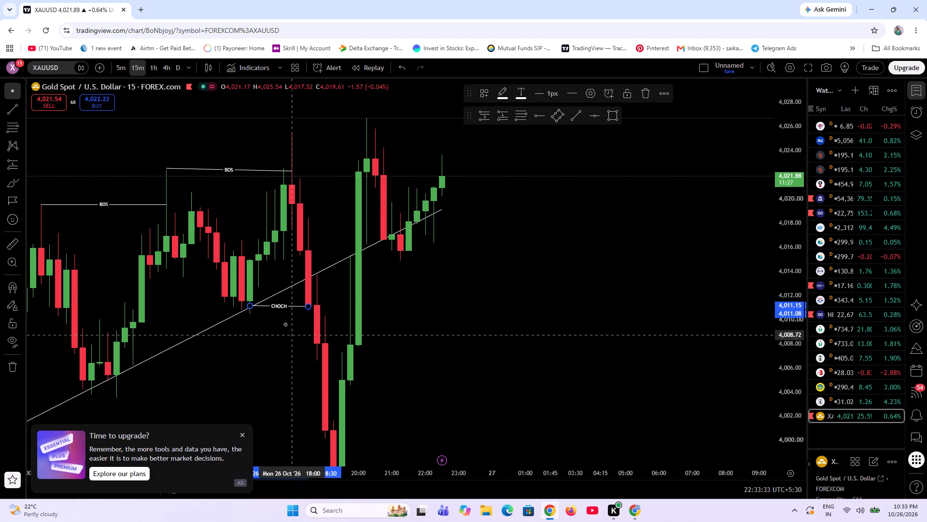
pyautogui.scroll(-6, 351, 412)
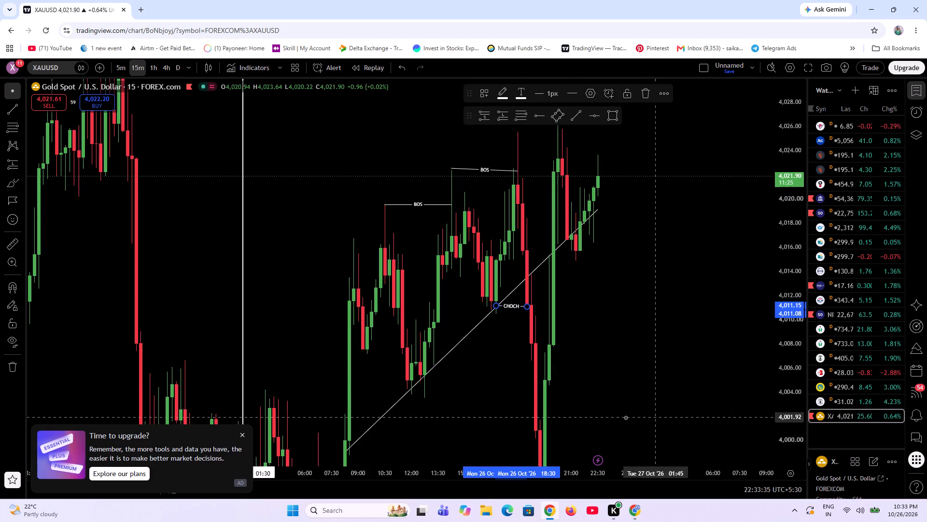
pyautogui.moveTo(628, 412); pyautogui.dragTo(622, 210)
pyautogui.scroll(5, 305, 398)
pyautogui.moveTo(190, 413); pyautogui.dragTo(423, 409)
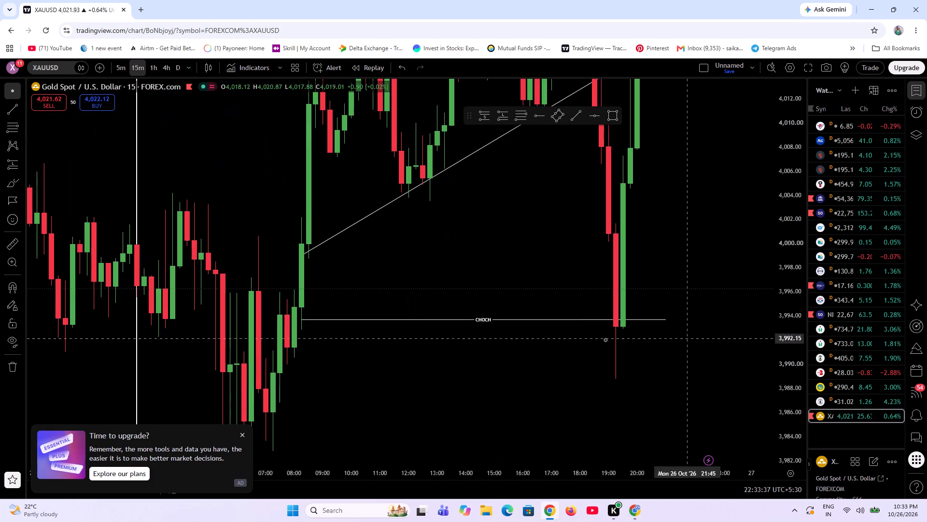
pyautogui.scroll(3, 334, 383)
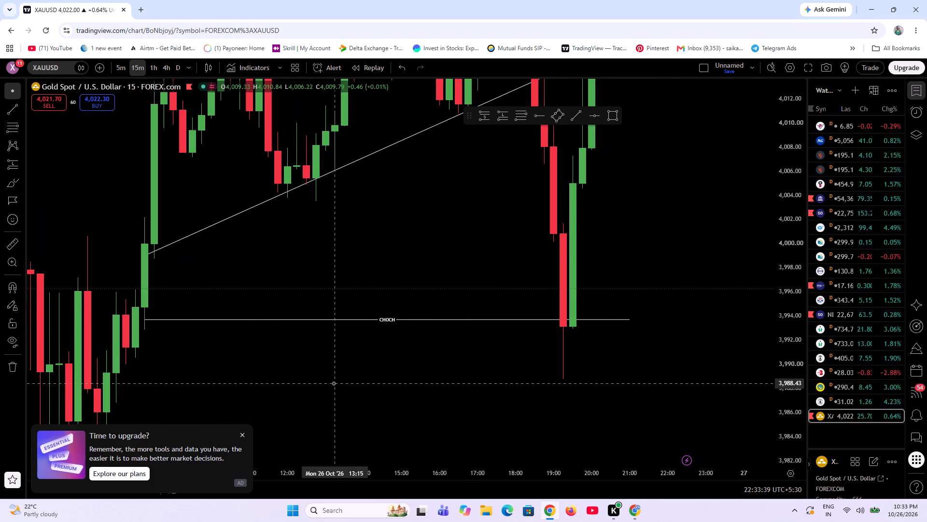
pyautogui.scroll(2, 184, 385)
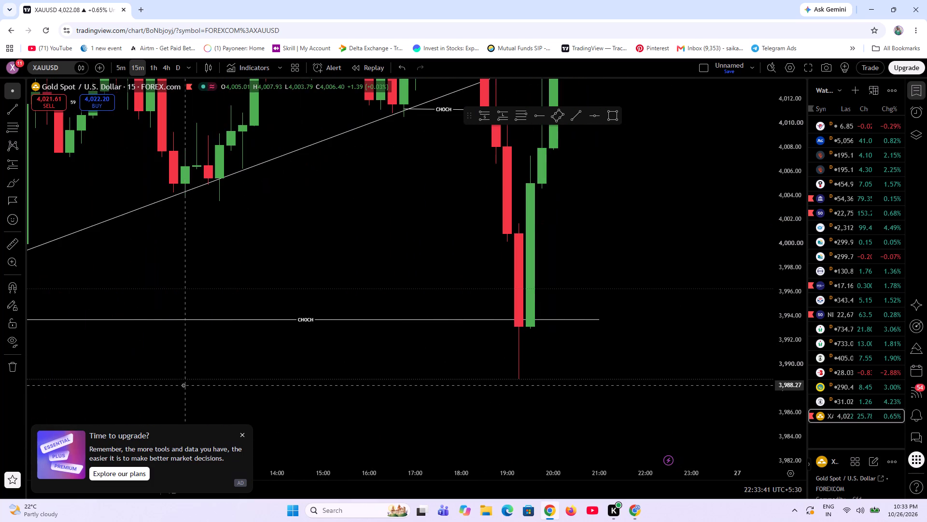
pyautogui.scroll(-4, 580, 293)
pyautogui.scroll(1, 690, 319)
pyautogui.scroll(-18, 794, 333)
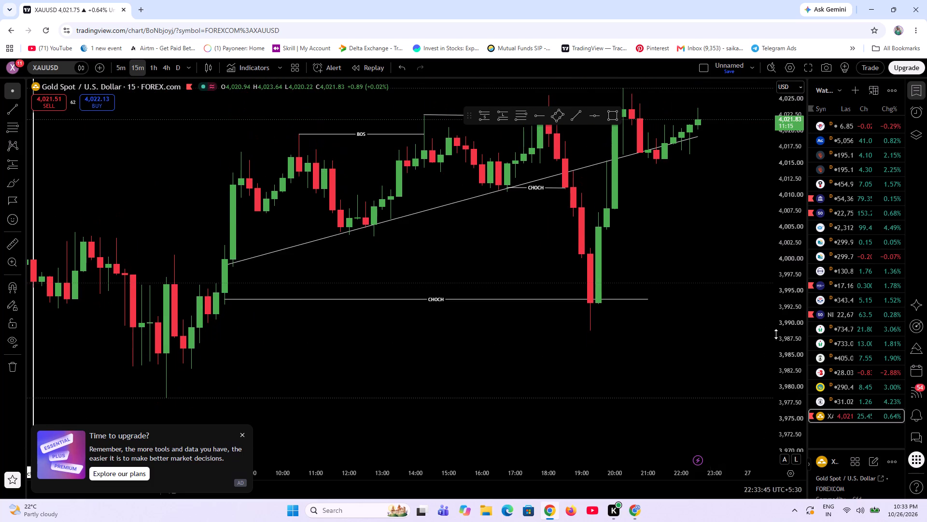
pyautogui.scroll(4, 550, 284)
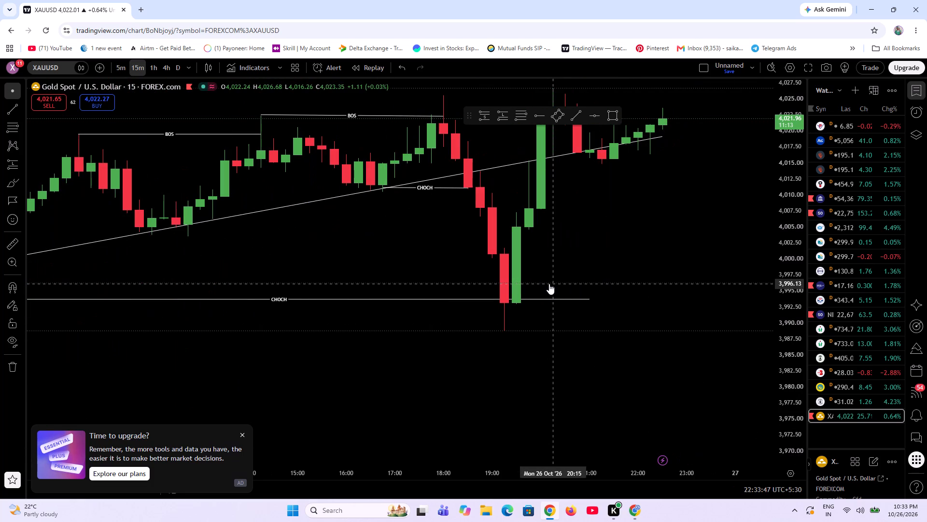
pyautogui.scroll(4, 549, 284)
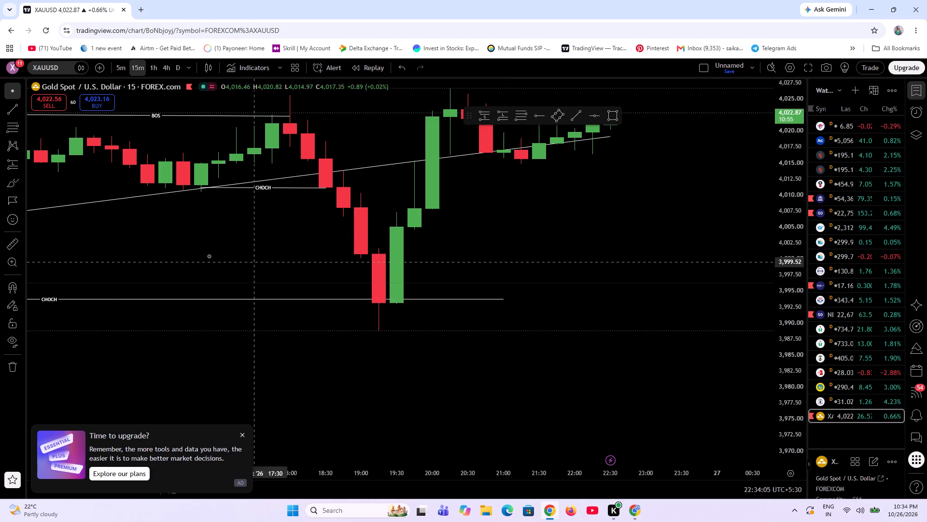
# Delete the rising trend line running from about 3,999.00 to 4,019.11 on 26 October.
pyautogui.scroll(-6, 201, 247)
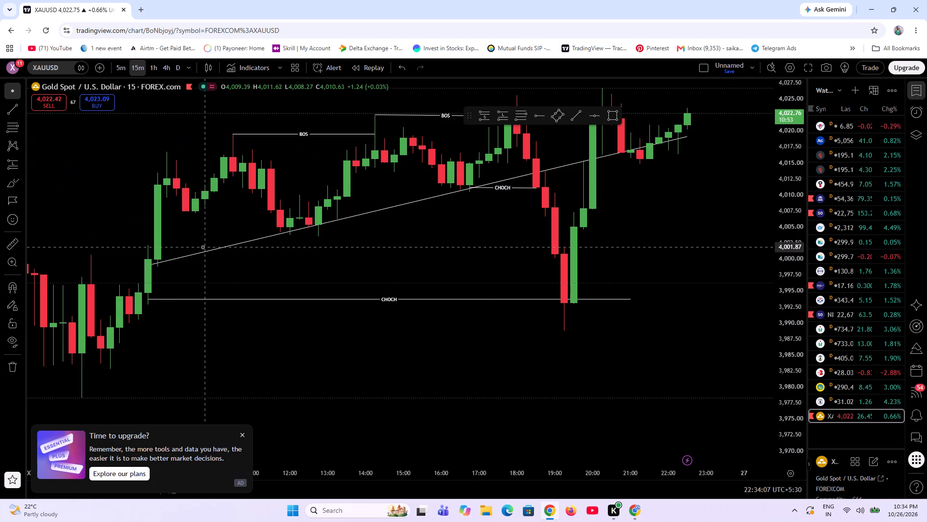
pyautogui.click(219, 248)
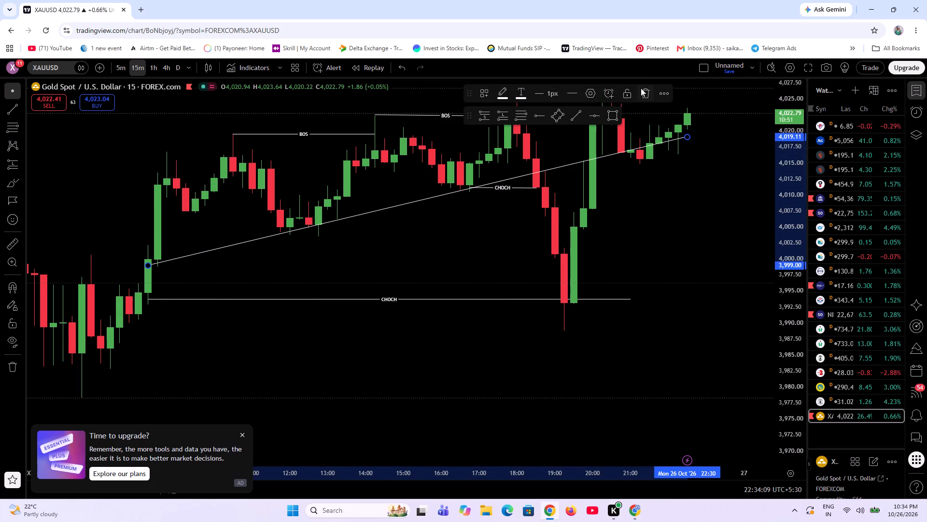
pyautogui.click(641, 88)
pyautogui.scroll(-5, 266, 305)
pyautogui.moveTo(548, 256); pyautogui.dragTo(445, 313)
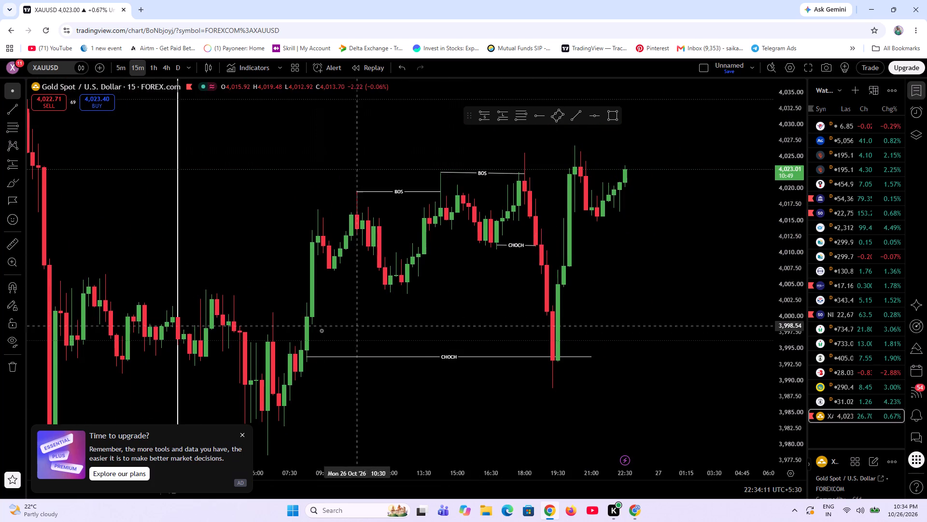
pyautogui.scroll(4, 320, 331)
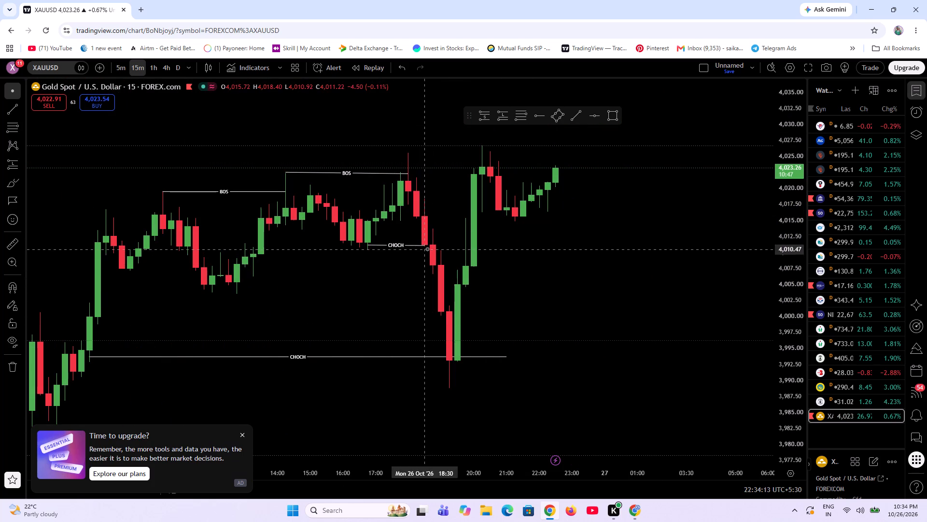
# Extend the short CHOCH line at about 4,011.15 to 26 October 19:00 and set its thickness to 2 px.
pyautogui.moveTo(425, 246); pyautogui.dragTo(443, 245)
pyautogui.scroll(-1, 608, 300)
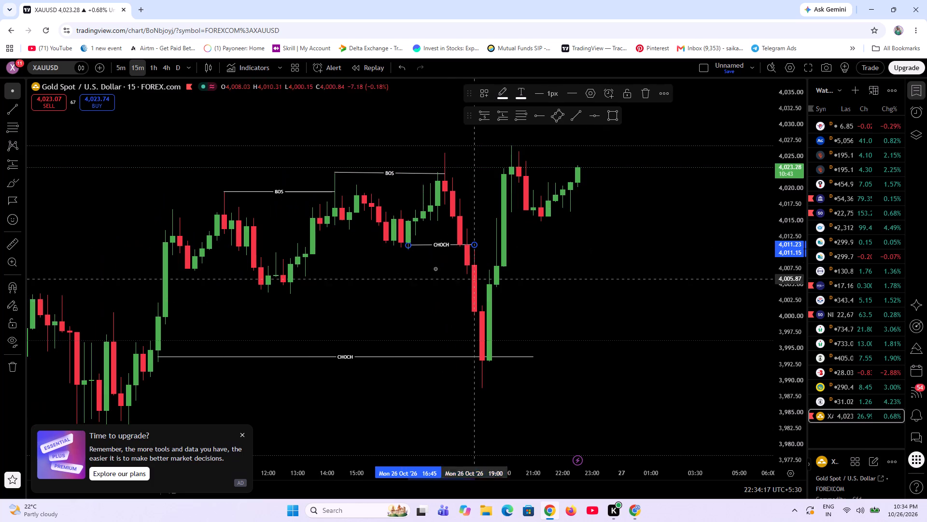
pyautogui.click(552, 93)
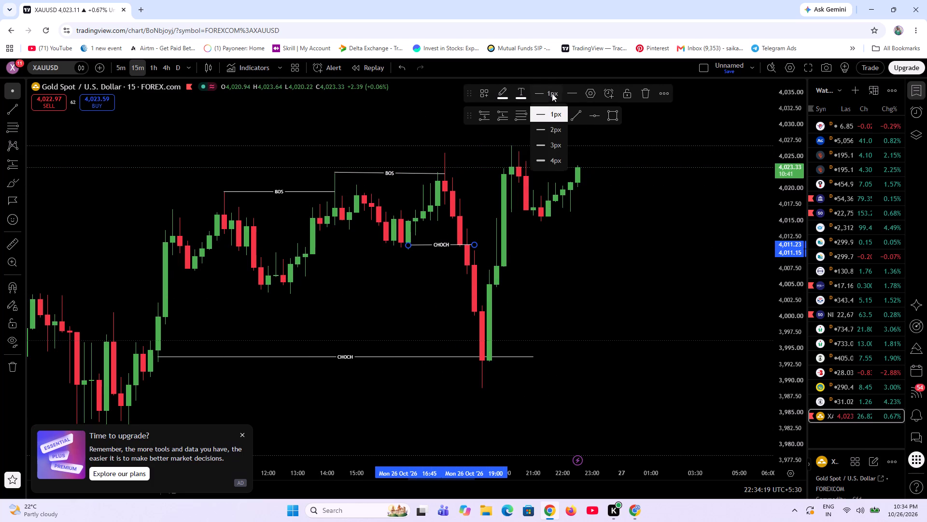
pyautogui.click(546, 130)
pyautogui.click(498, 305)
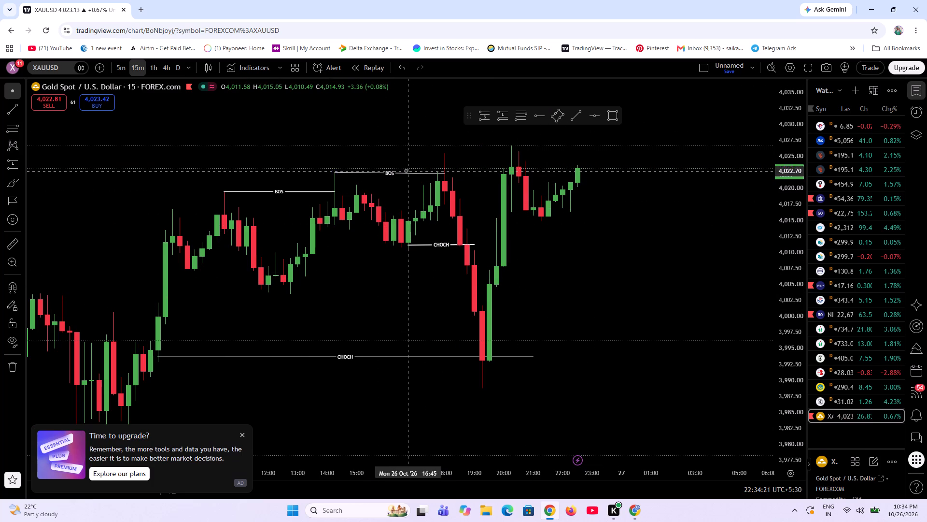
# Set the thickness of both 26 October BOS lines, at about 4,022.5 and 4,019.5, to 2 px.
pyautogui.click(406, 171)
pyautogui.click(407, 173)
pyautogui.click(546, 92)
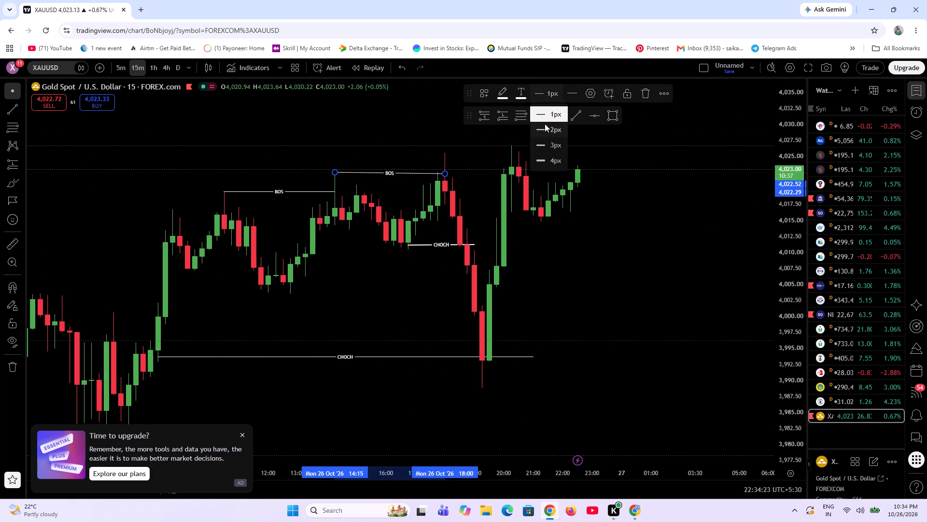
pyautogui.click(544, 130)
pyautogui.click(314, 194)
pyautogui.click(317, 191)
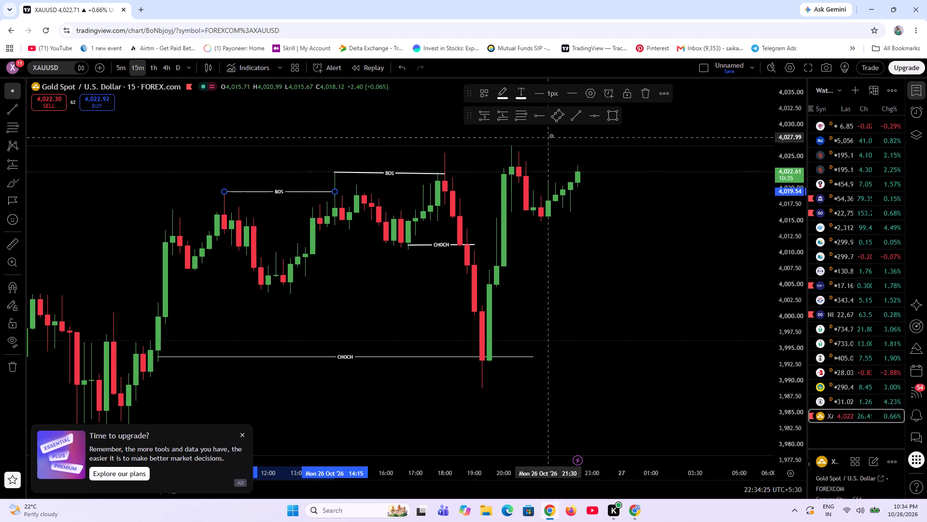
pyautogui.click(553, 96)
pyautogui.click(543, 130)
pyautogui.click(632, 266)
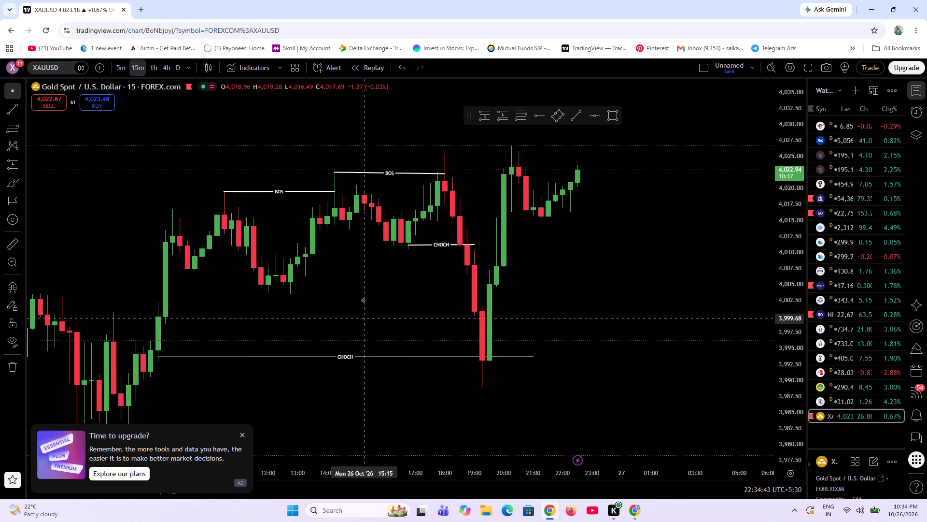
# Draw a near-horizontal trend line at about 4,026.9 from the 26 October 20:15 high to 27 October 01:15.
pyautogui.scroll(-5, 550, 350)
pyautogui.scroll(4, 516, 402)
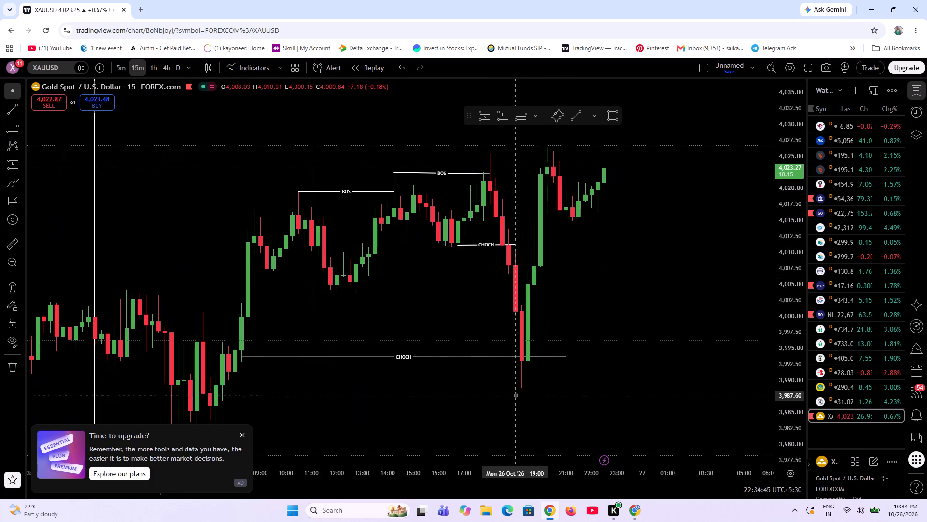
pyautogui.scroll(5, 646, 250)
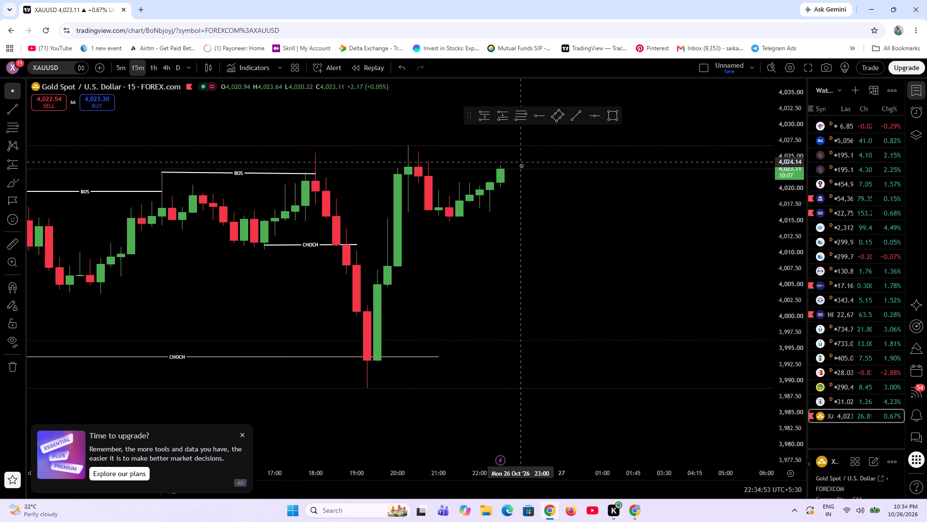
pyautogui.scroll(-4, 279, 244)
pyautogui.scroll(-5, 333, 271)
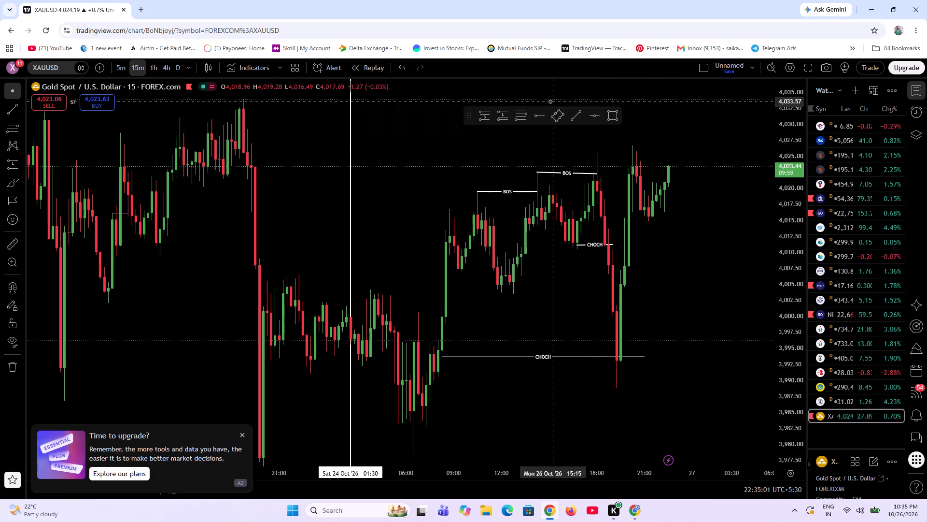
pyautogui.click(577, 116)
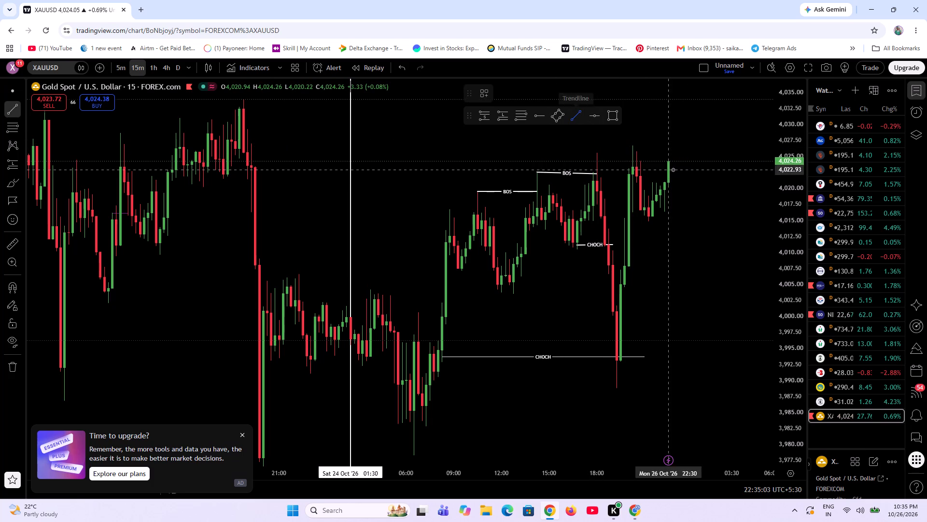
pyautogui.click(632, 144)
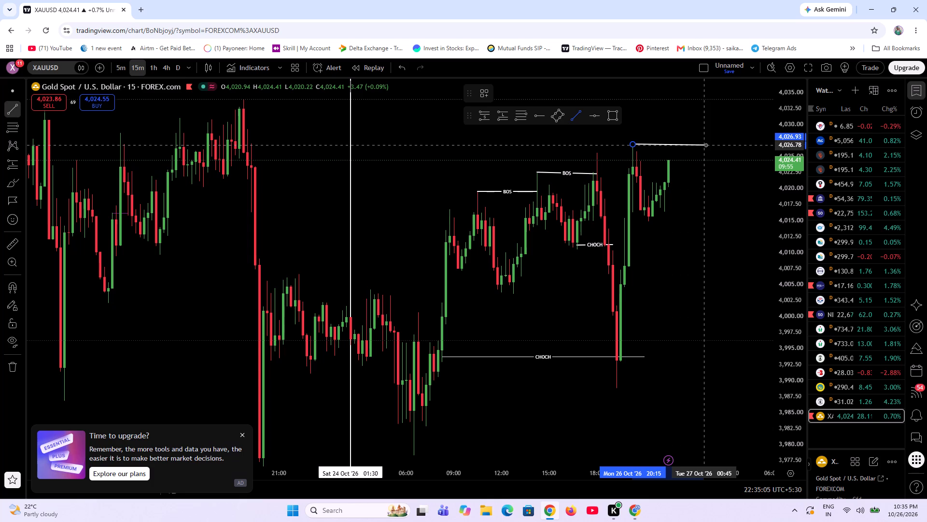
pyautogui.click(712, 145)
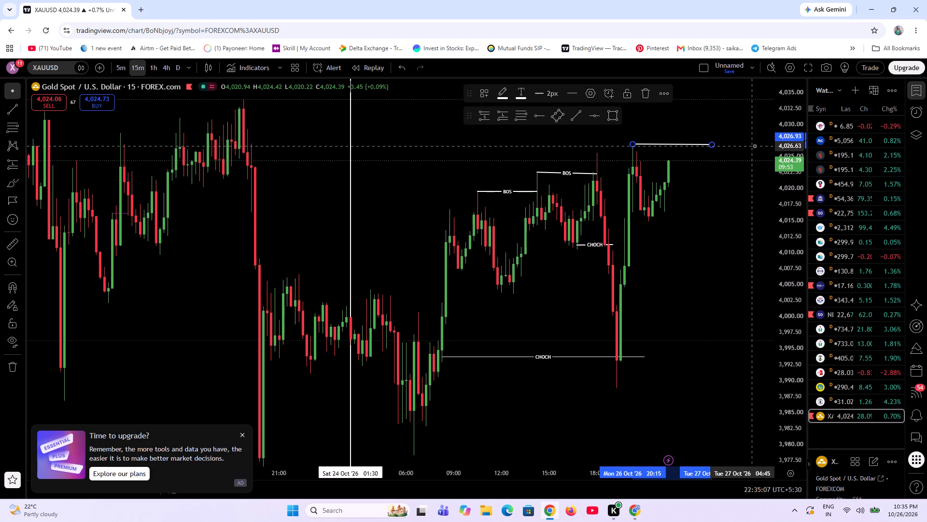
pyautogui.click(735, 147)
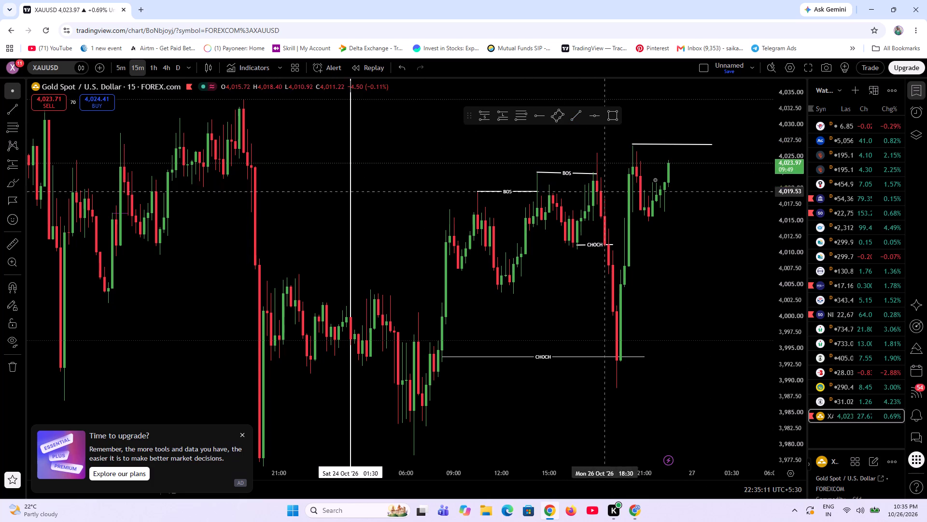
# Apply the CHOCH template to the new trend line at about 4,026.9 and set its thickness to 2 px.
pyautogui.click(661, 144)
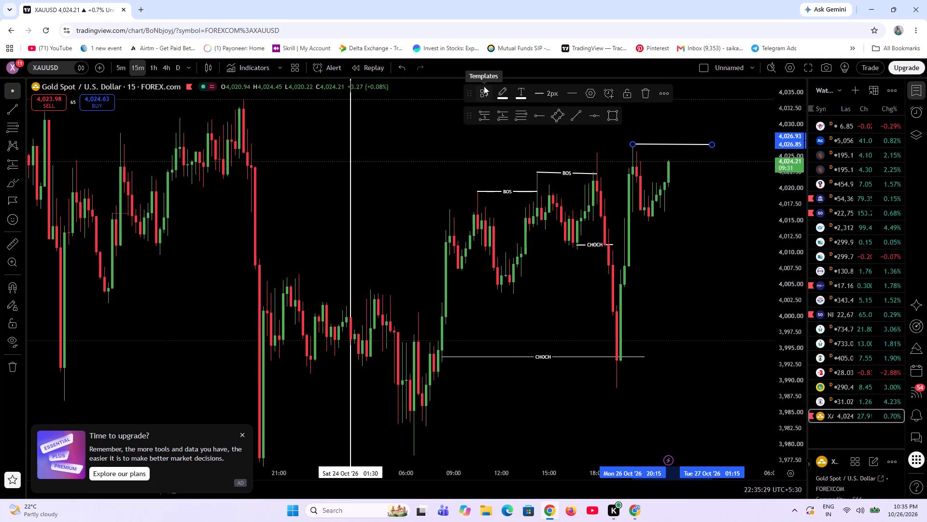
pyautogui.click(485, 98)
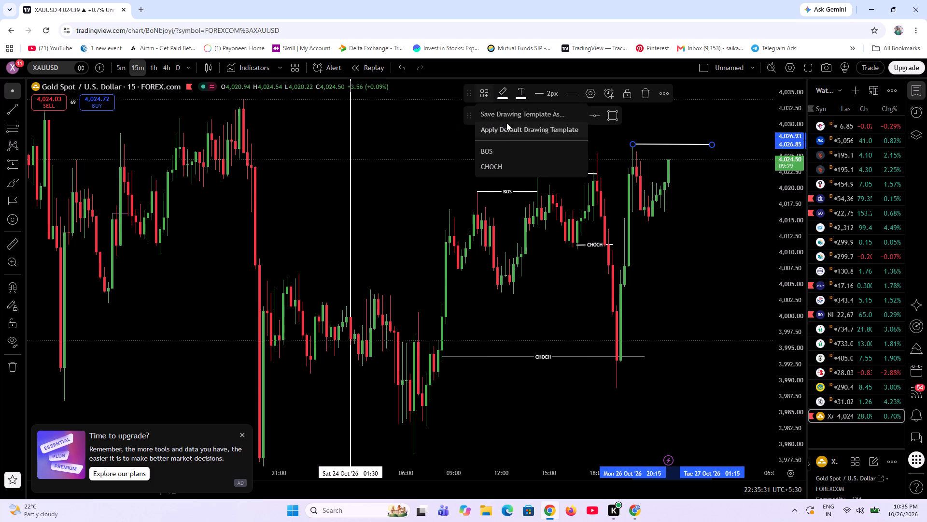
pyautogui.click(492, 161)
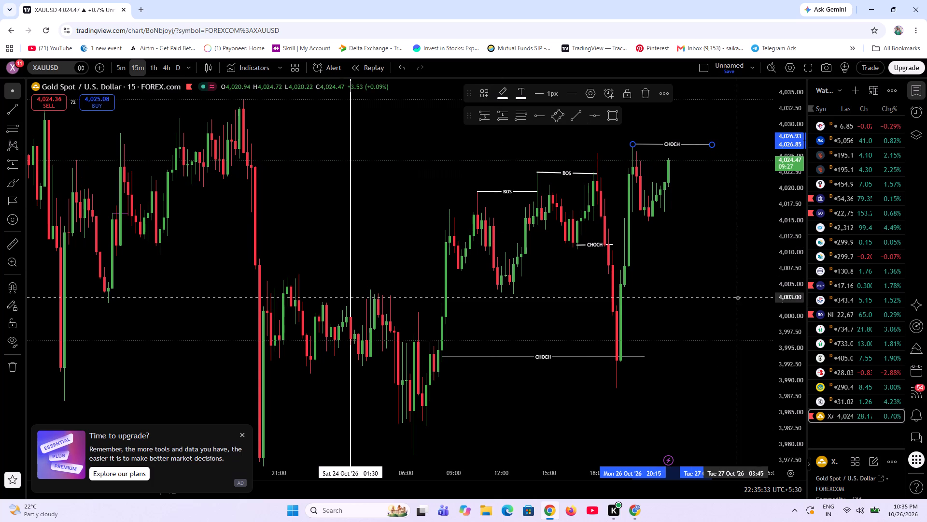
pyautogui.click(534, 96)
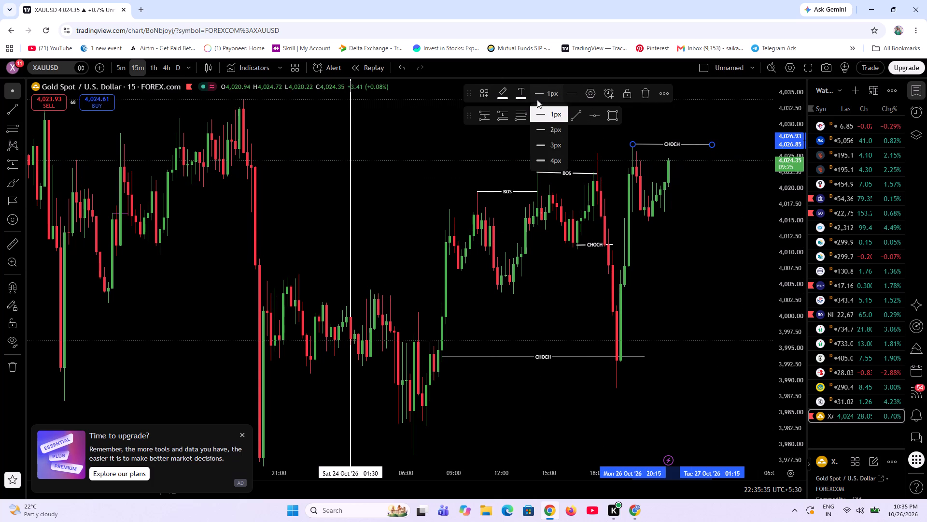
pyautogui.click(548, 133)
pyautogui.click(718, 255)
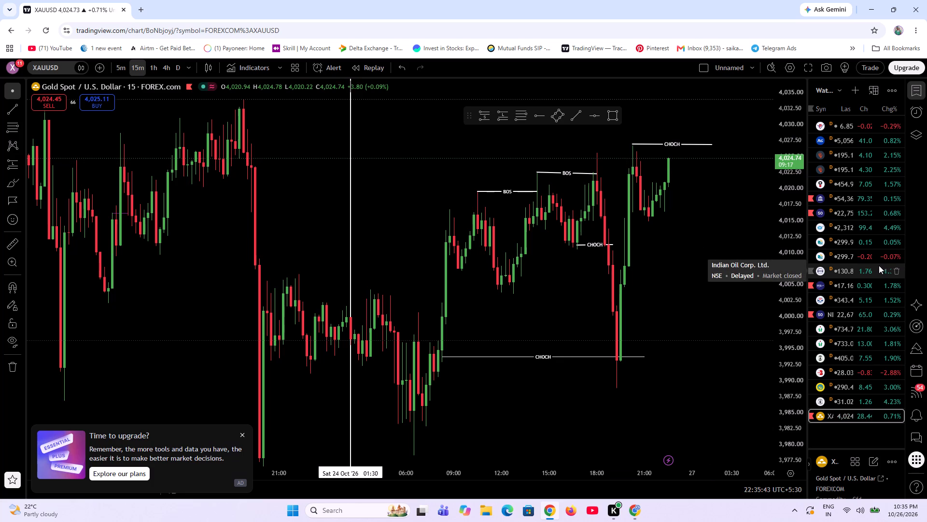
# Apply the BOS template to the line at about 4,026.9 and set its thickness to 2 px.
pyautogui.click(677, 142)
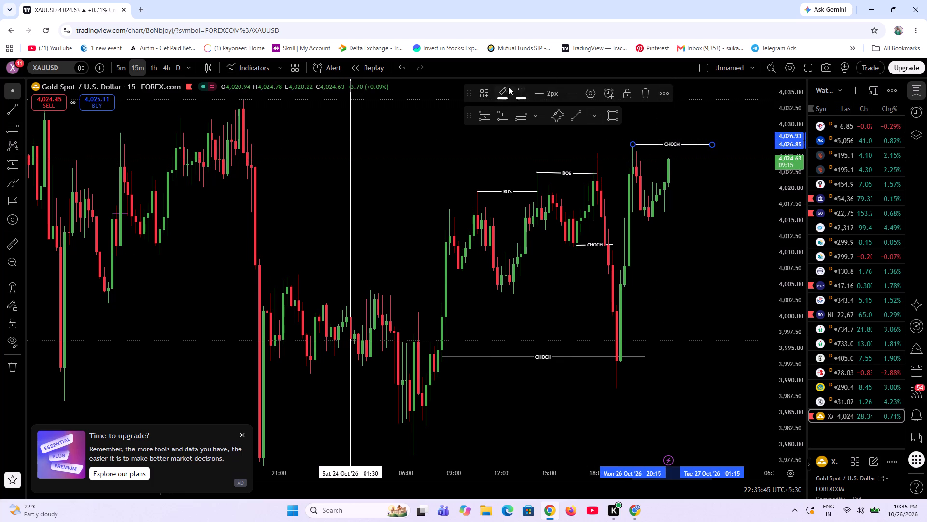
pyautogui.click(488, 95)
pyautogui.click(496, 147)
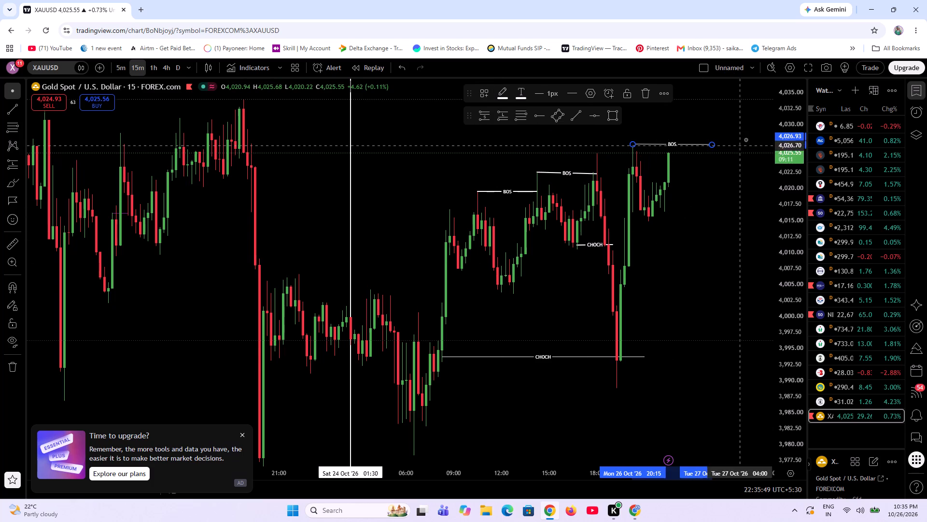
pyautogui.click(541, 92)
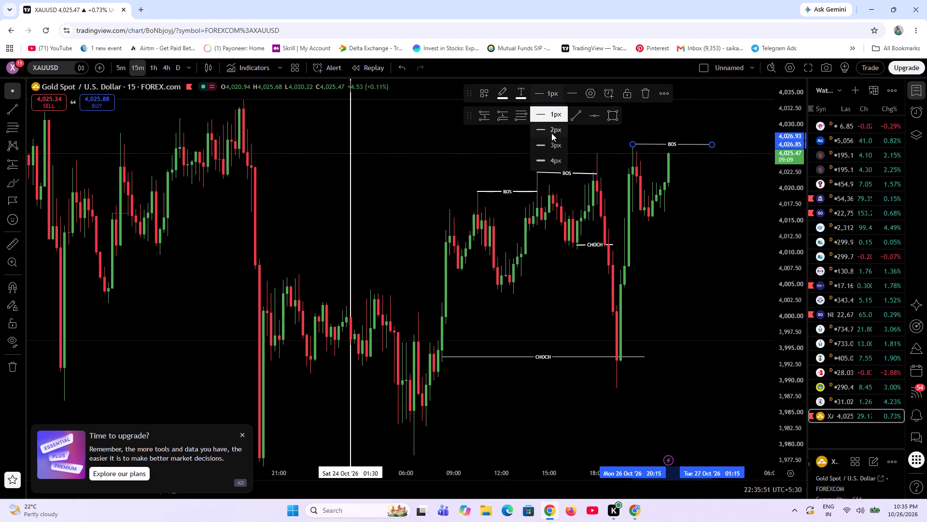
pyautogui.click(552, 131)
pyautogui.click(778, 286)
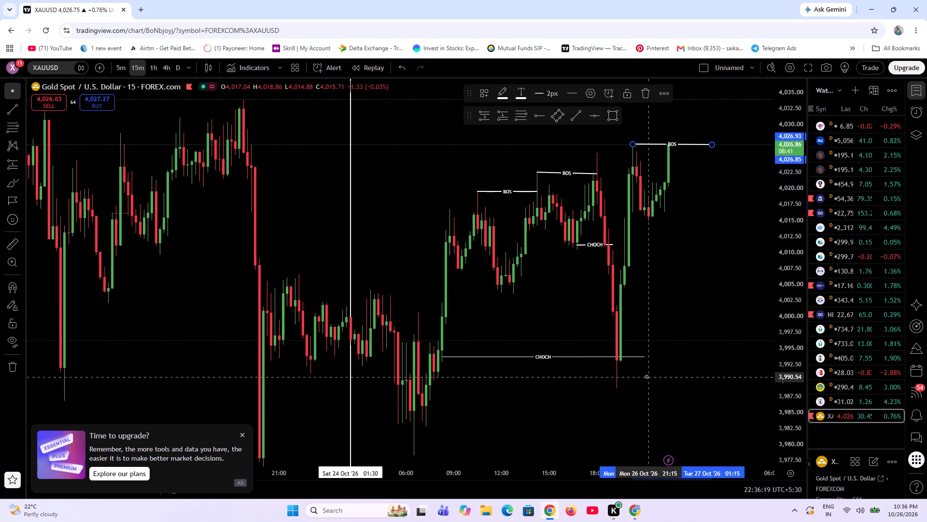
# Draw a Fibonacci retracement from the 26 October 21:15 low at about 4,014.77 up to about 4,027.31 at 23:30.
pyautogui.scroll(7, 592, 345)
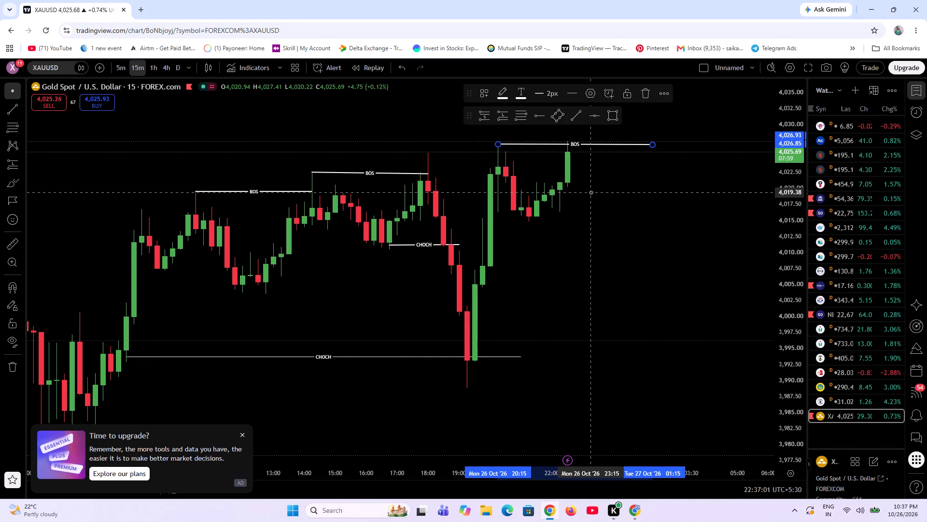
pyautogui.click(517, 118)
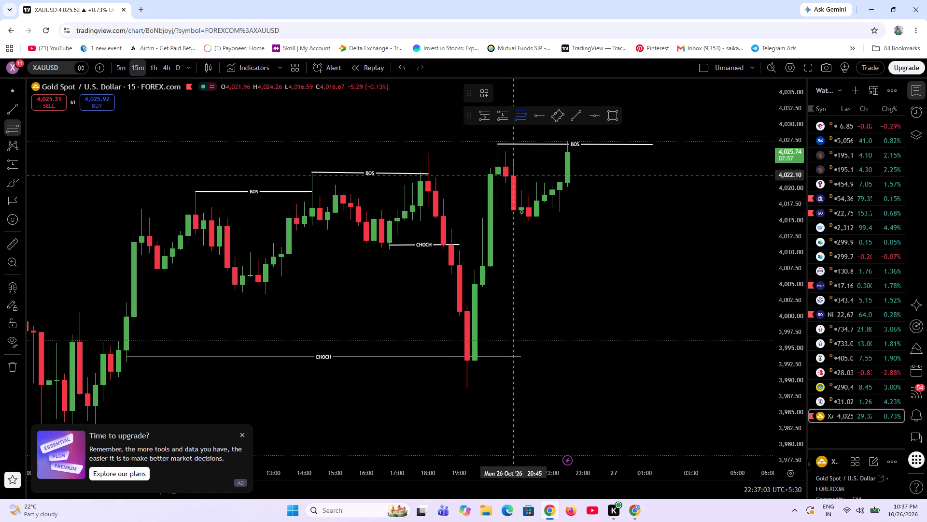
pyautogui.click(529, 222)
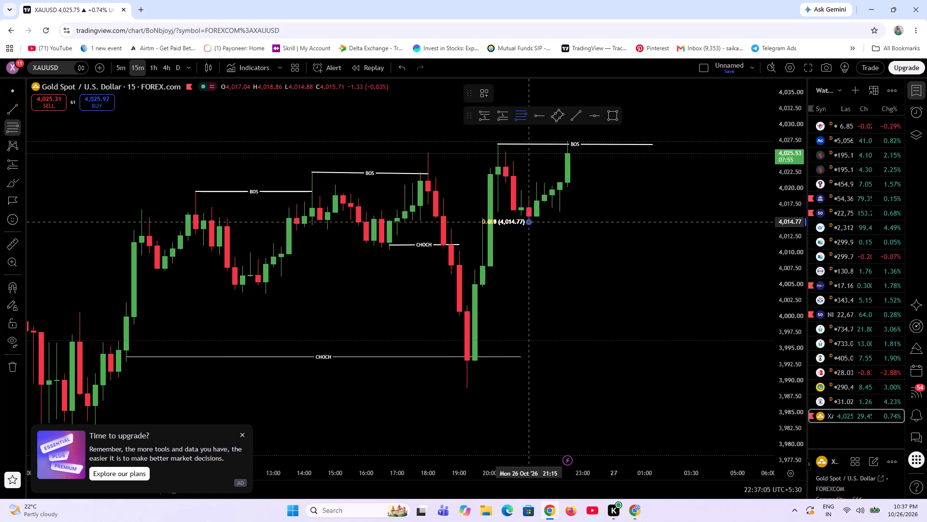
pyautogui.click(599, 142)
pyautogui.click(627, 174)
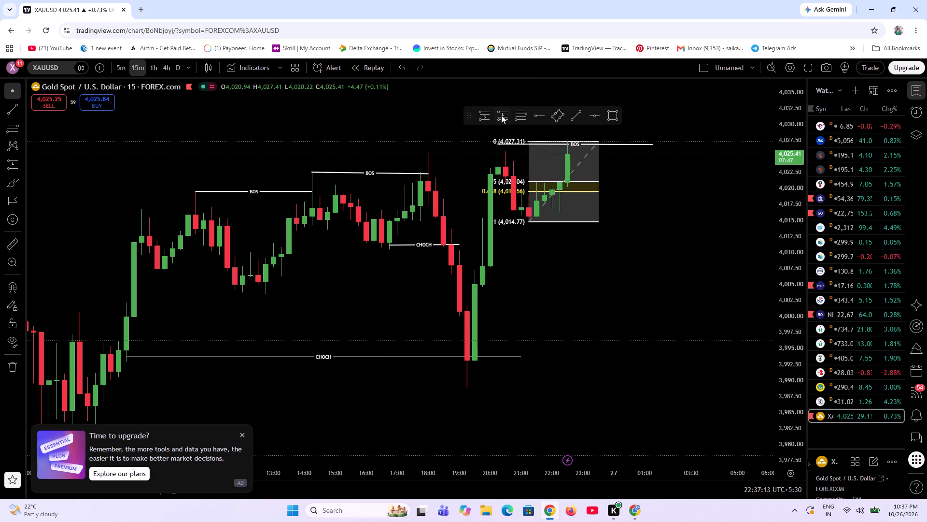
# Draw a rectangle over the 0.5–0.618 retracement zone, about 4,020.96 to 4,019.61, from 26 October 22:15 to 27 October 00:30.
pyautogui.click(613, 115)
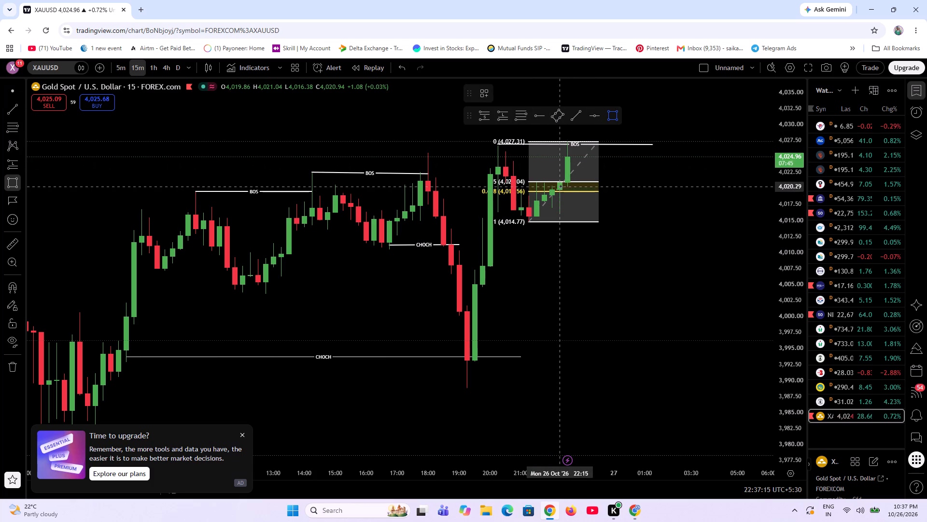
pyautogui.click(562, 182)
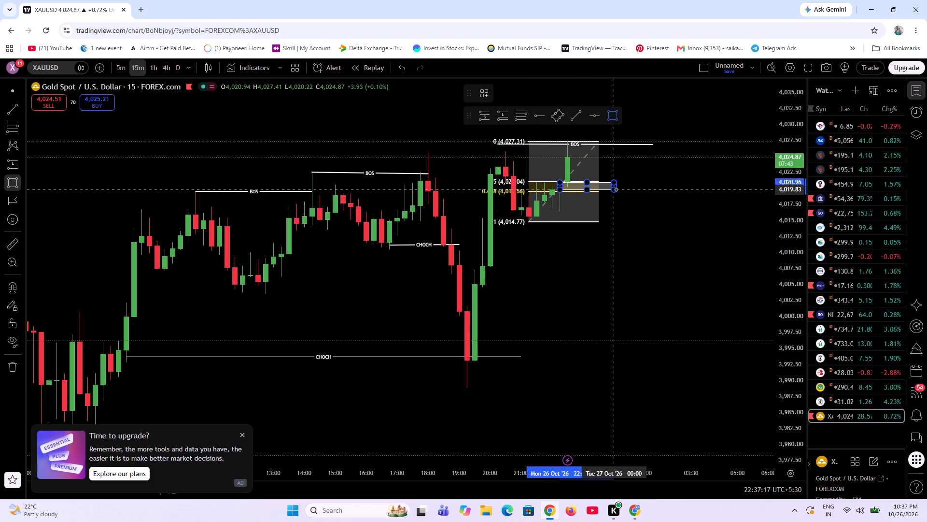
pyautogui.click(630, 191)
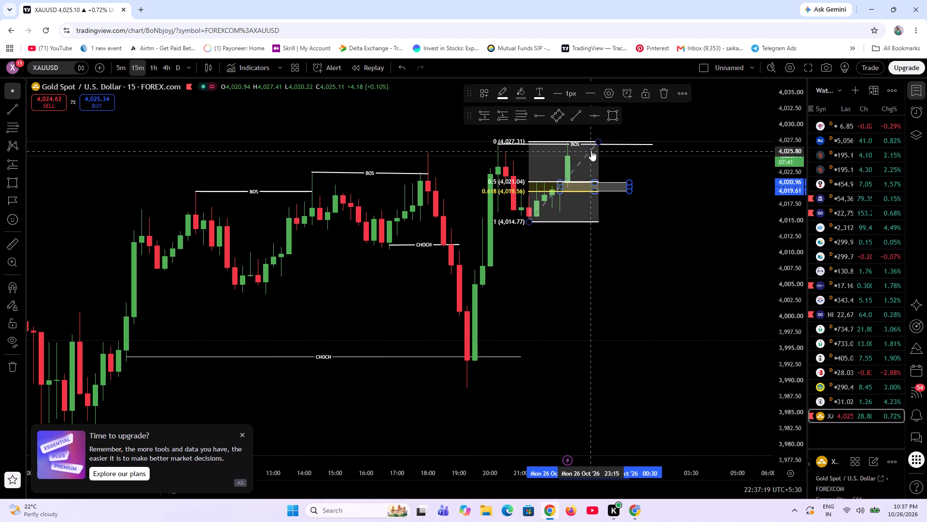
# Delete the Fibonacci retracement spanning about 4,014.77 to 4,027.31.
pyautogui.click(593, 157)
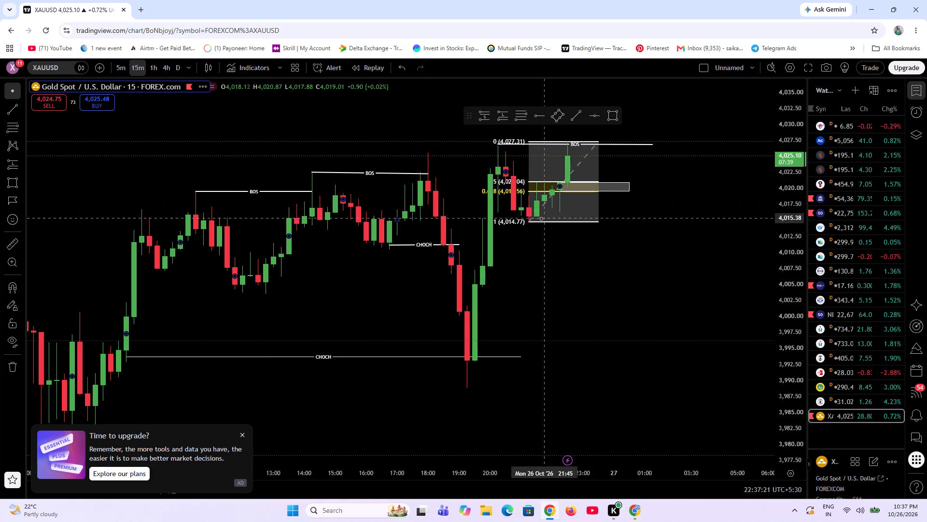
pyautogui.click(542, 220)
pyautogui.click(607, 92)
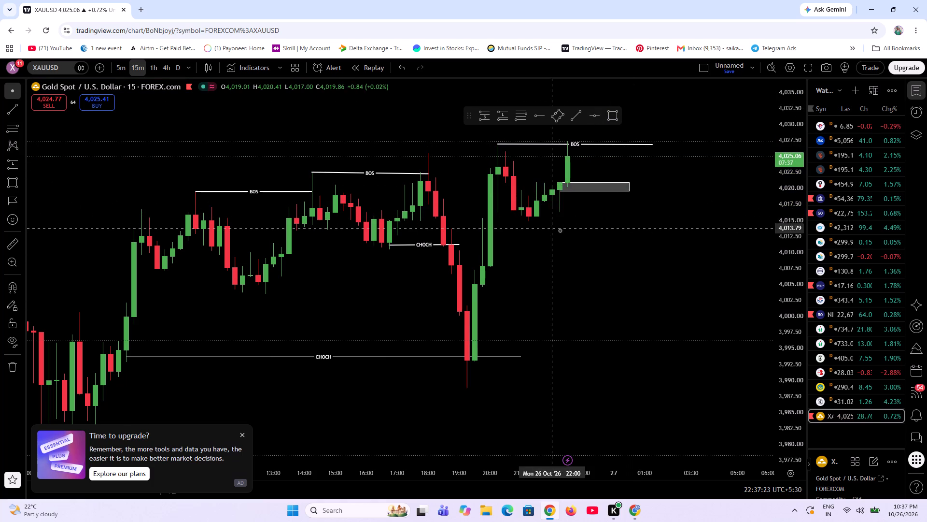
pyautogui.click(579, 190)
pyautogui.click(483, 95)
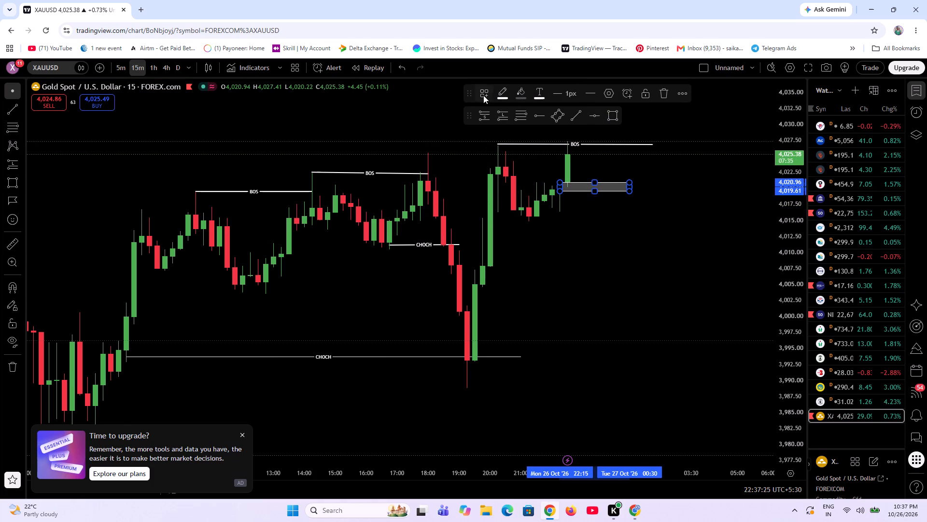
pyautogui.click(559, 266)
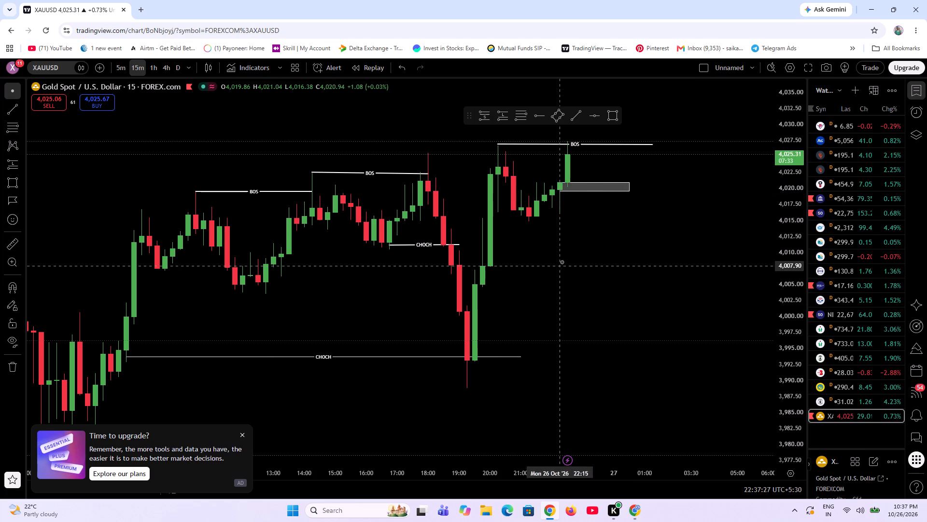
# Label the rectangle over the 0.5–0.618 retracement zone with the text GOLDEN ZONE.
pyautogui.click(593, 184)
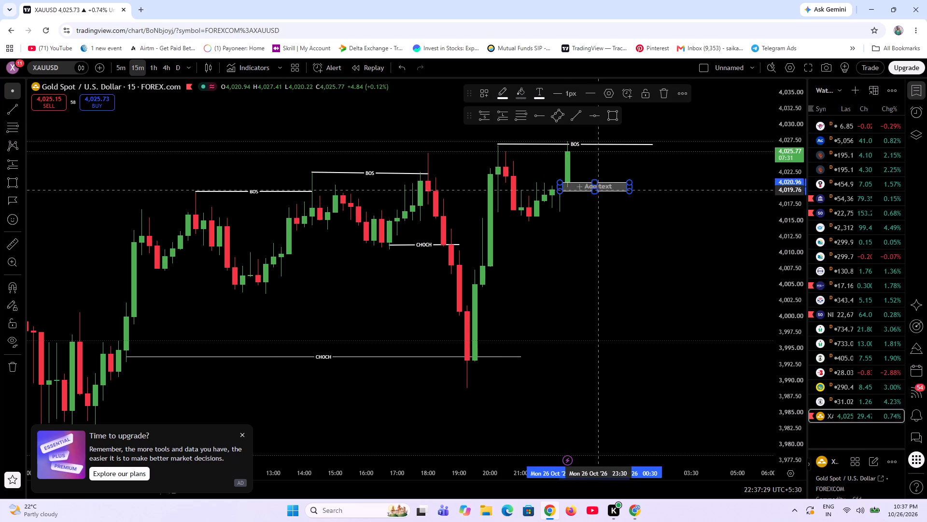
pyautogui.click(588, 186)
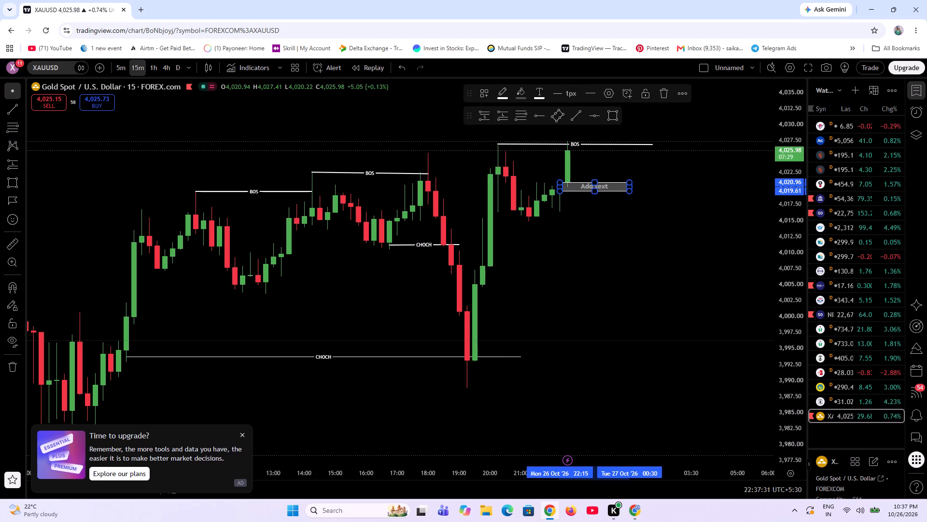
pyautogui.write('GOL')
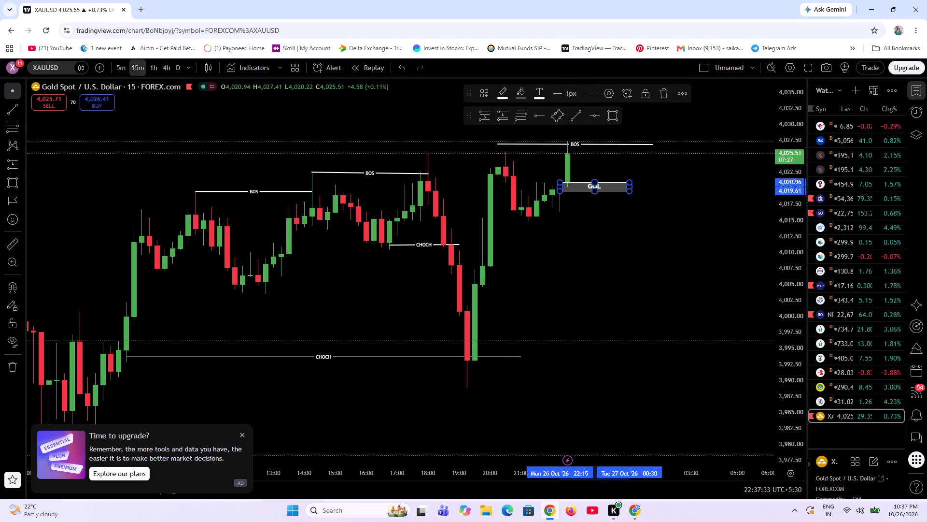
pyautogui.press('d')
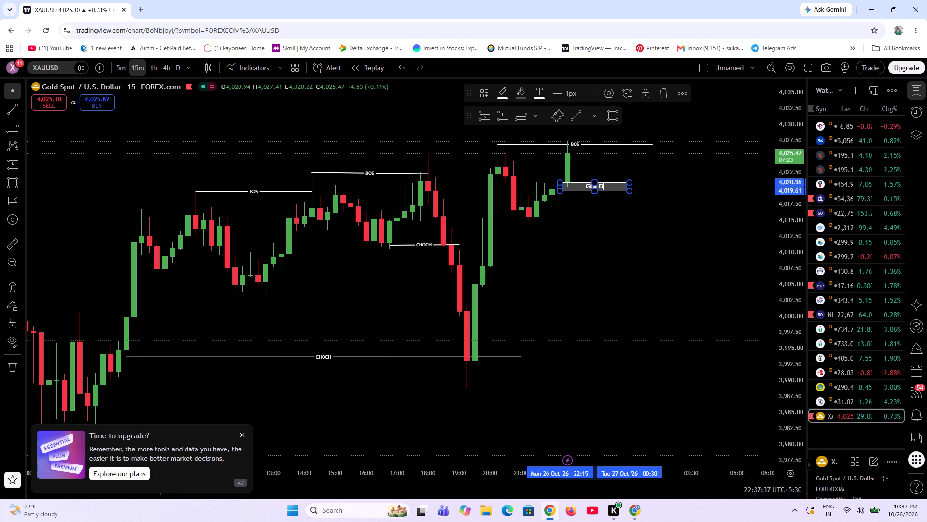
pyautogui.write('EN')
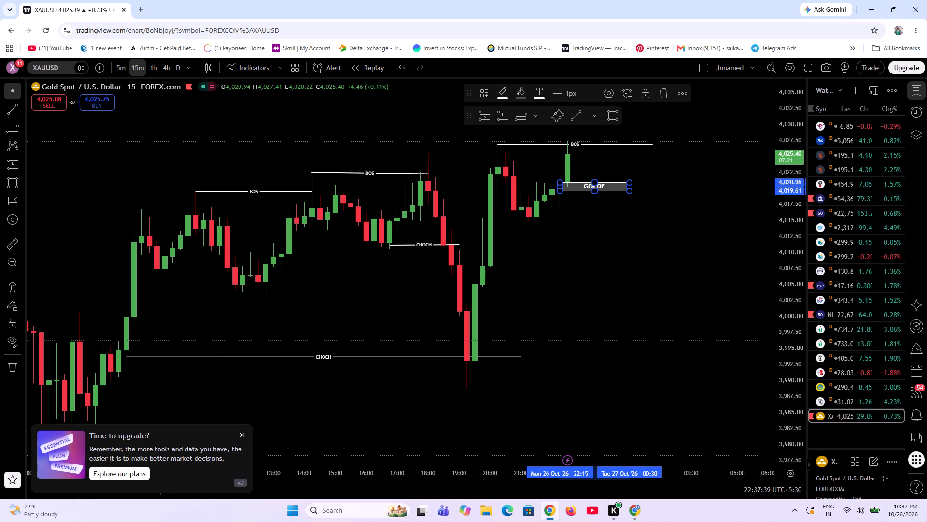
pyautogui.press('space')
pyautogui.write('ZONE')
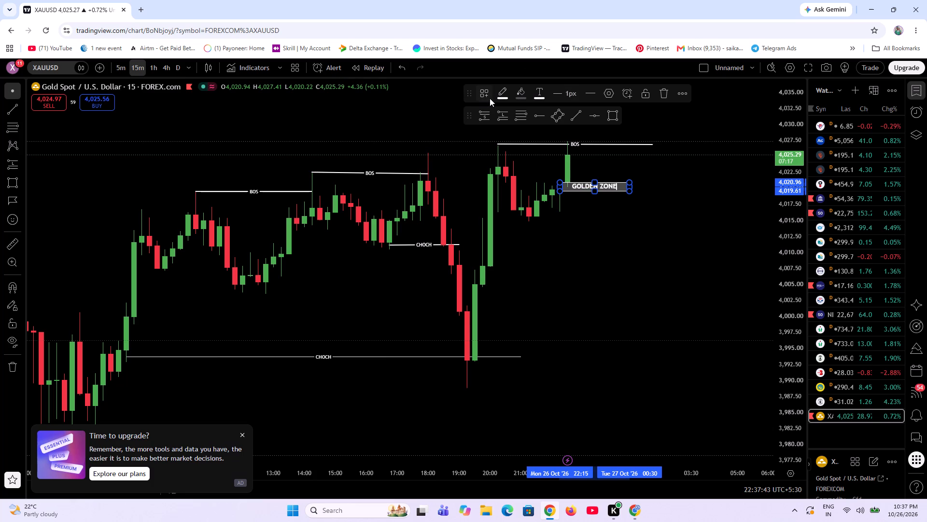
# Save the labelled rectangle's style as a new drawing template named GOLDEN ZONE.
pyautogui.click(490, 98)
pyautogui.moveTo(493, 114); pyautogui.dragTo(589, 143)
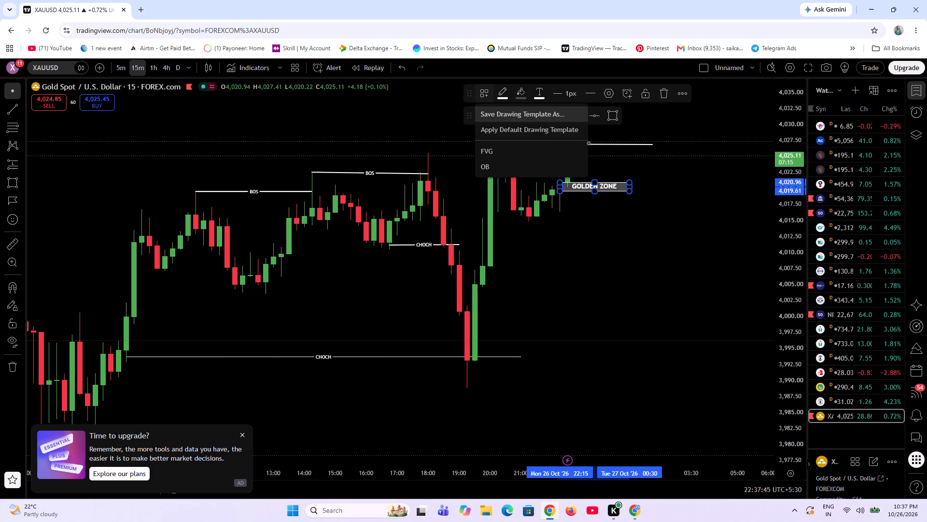
pyautogui.moveTo(589, 143); pyautogui.dragTo(577, 141)
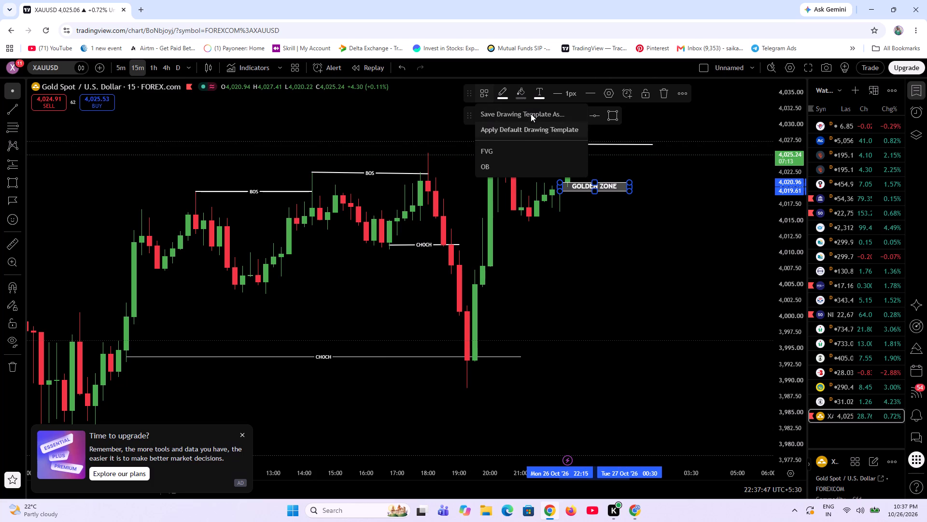
pyautogui.click(528, 112)
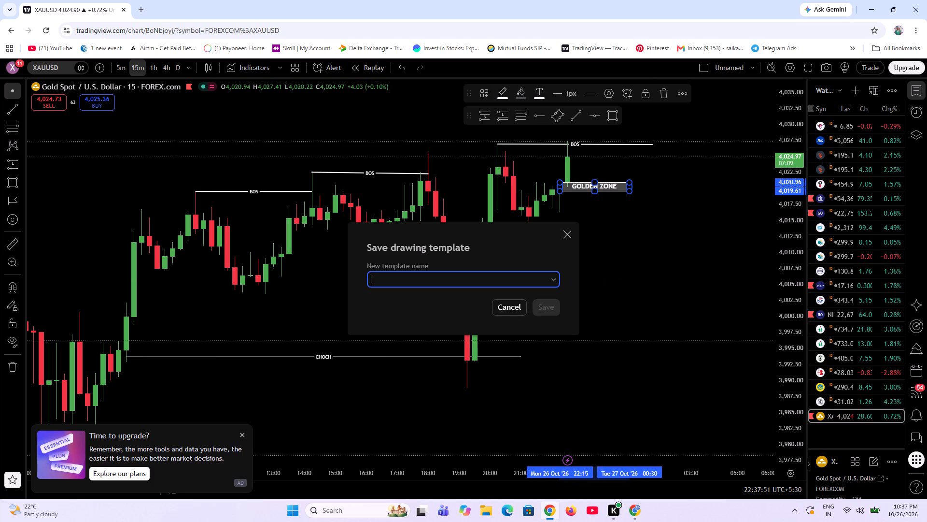
pyautogui.click(455, 276)
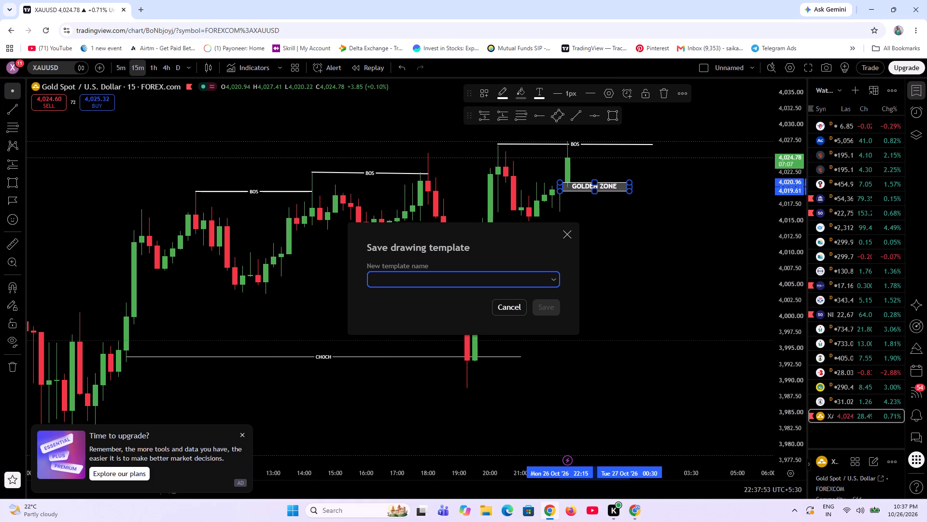
pyautogui.write('GO')
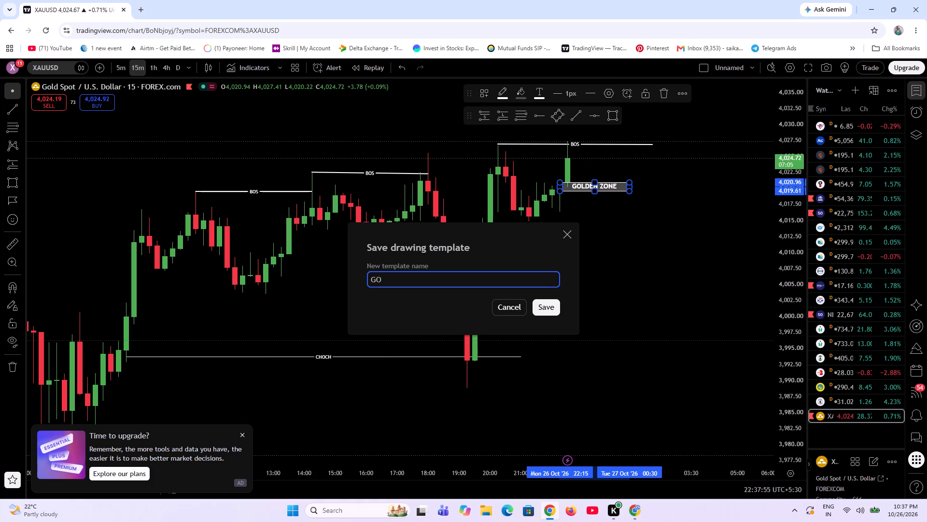
pyautogui.press('l')
pyautogui.press('d')
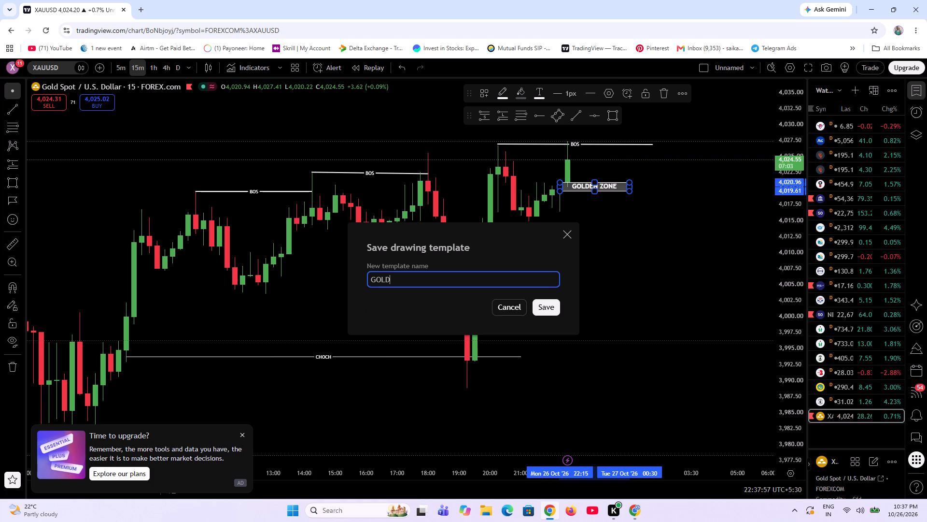
pyautogui.write('EN')
pyautogui.press('space')
pyautogui.write('ZONE')
pyautogui.press('Return')
pyautogui.click(592, 284)
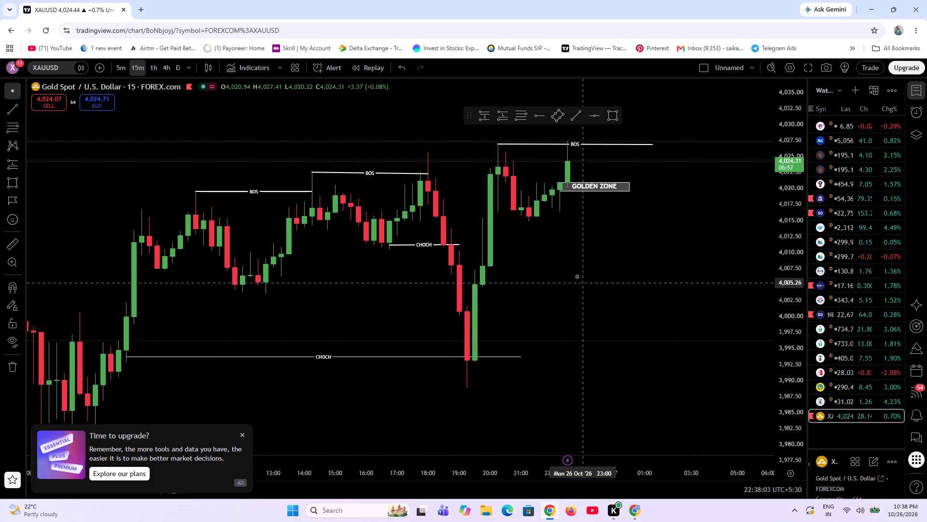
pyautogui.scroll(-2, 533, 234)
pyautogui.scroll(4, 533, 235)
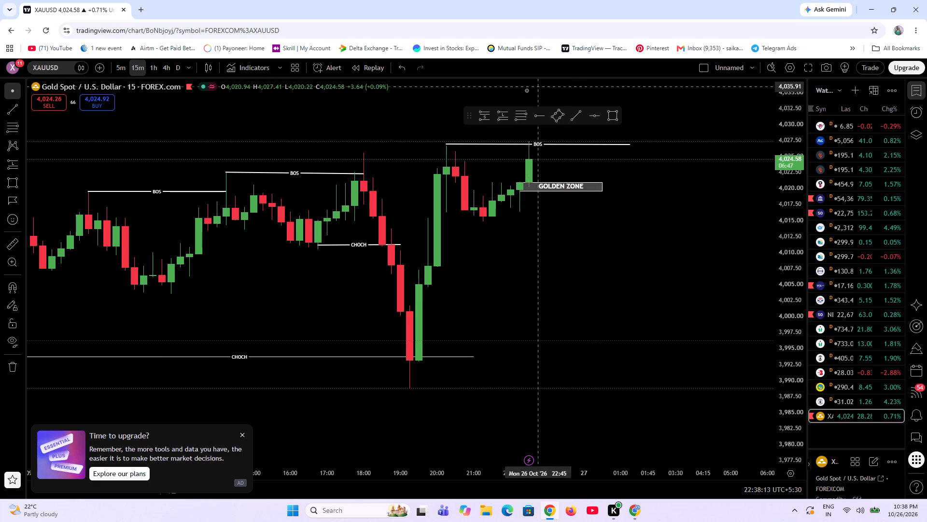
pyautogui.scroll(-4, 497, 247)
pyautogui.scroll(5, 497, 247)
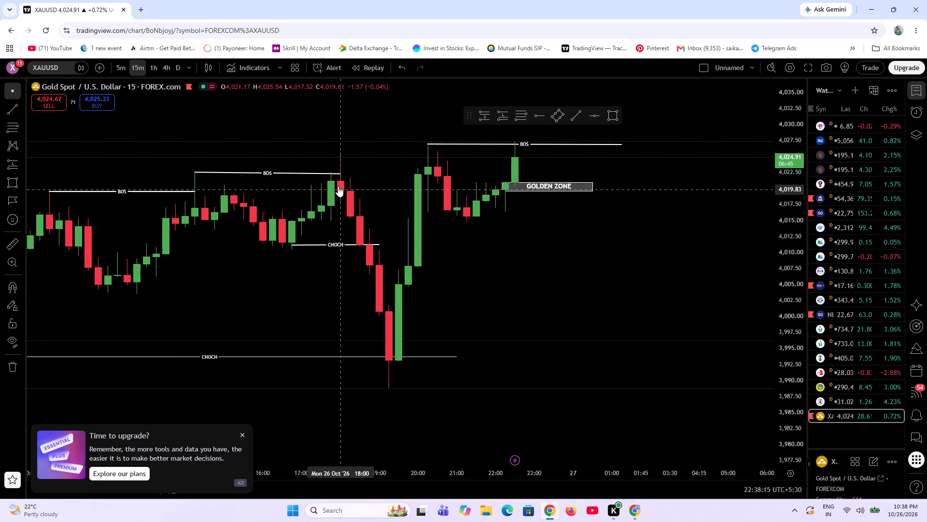
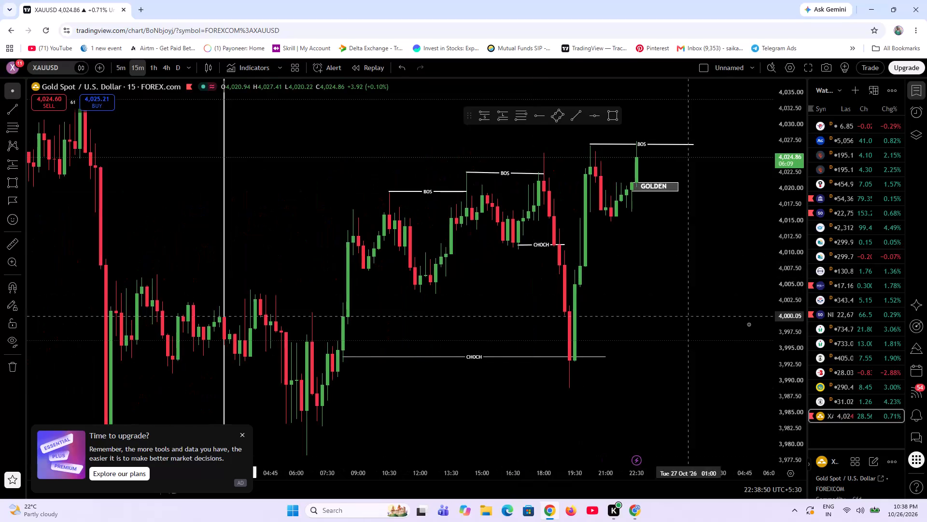
# Examine the 26 October BOS and CHOCH swings and the golden zone across the 15-minute chart.
pyautogui.moveTo(693, 304); pyautogui.dragTo(406, 352)
pyautogui.scroll(4, 354, 327)
pyautogui.moveTo(183, 342); pyautogui.dragTo(480, 375)
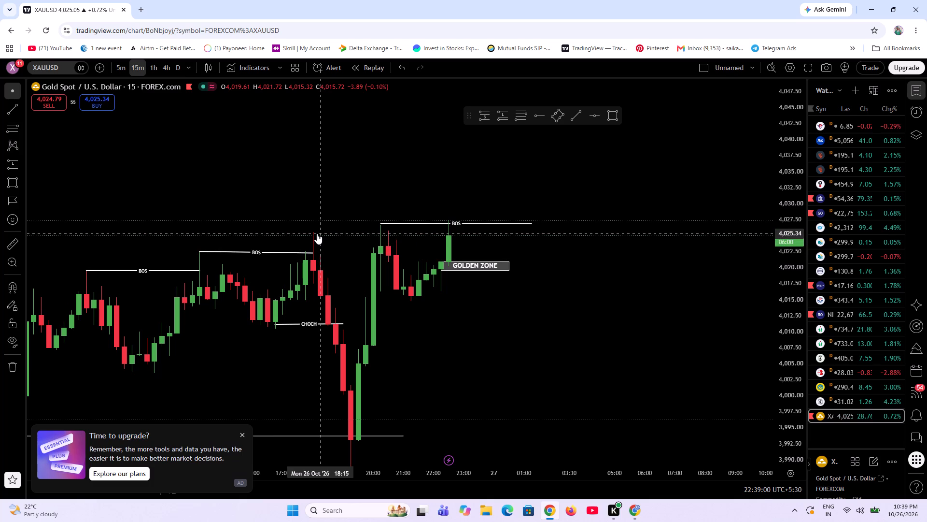
pyautogui.scroll(-5, 362, 337)
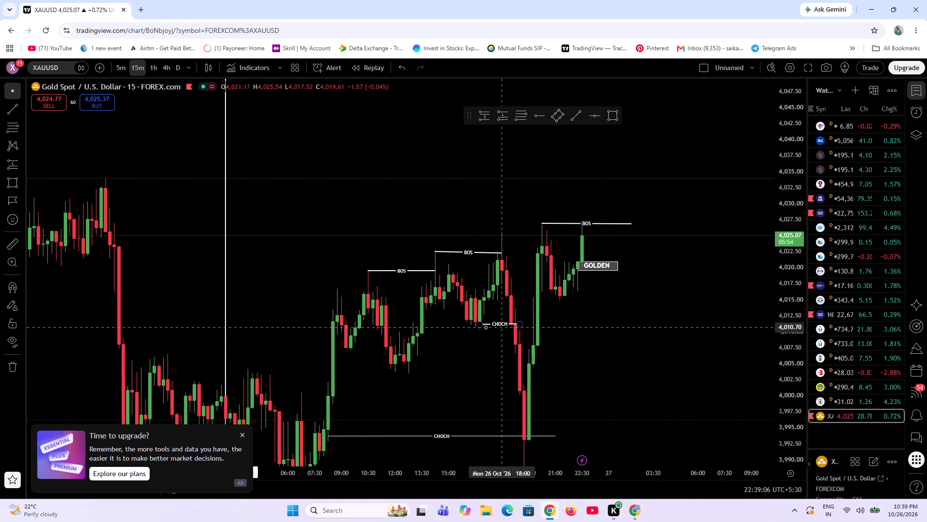
pyautogui.scroll(4, 415, 384)
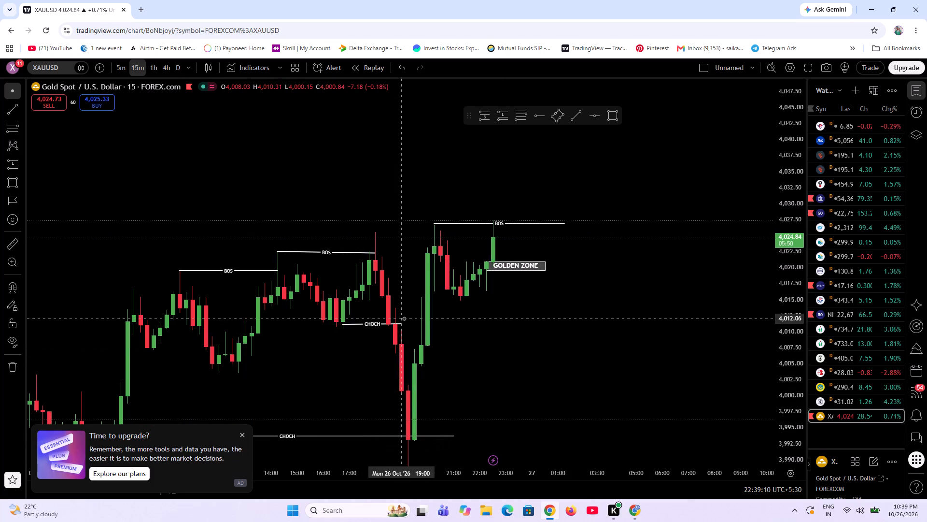
pyautogui.scroll(-5, 505, 357)
pyautogui.scroll(5, 406, 376)
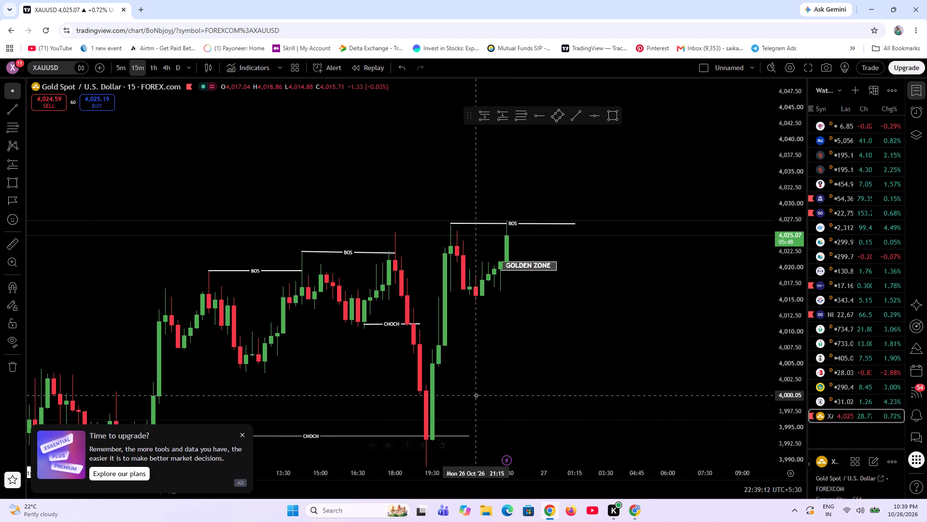
pyautogui.scroll(-5, 476, 394)
pyautogui.scroll(-4, 418, 387)
pyautogui.scroll(10, 418, 387)
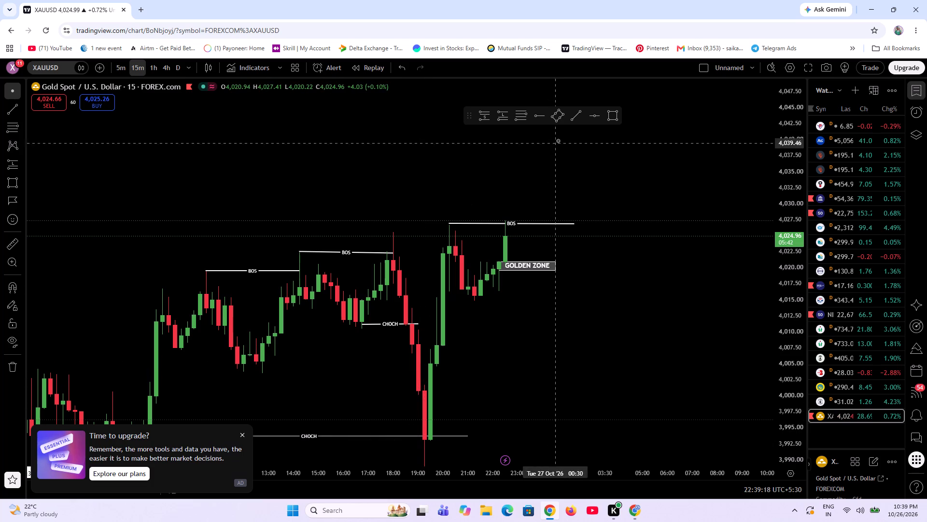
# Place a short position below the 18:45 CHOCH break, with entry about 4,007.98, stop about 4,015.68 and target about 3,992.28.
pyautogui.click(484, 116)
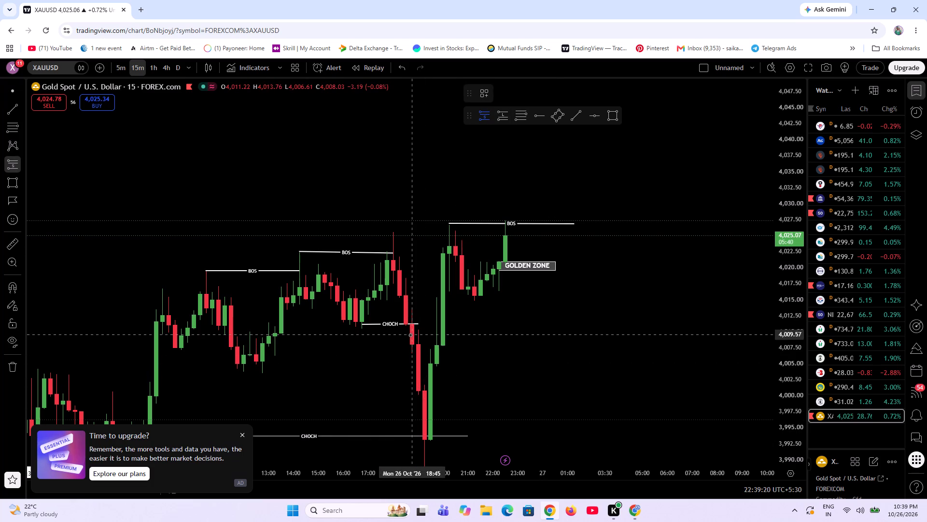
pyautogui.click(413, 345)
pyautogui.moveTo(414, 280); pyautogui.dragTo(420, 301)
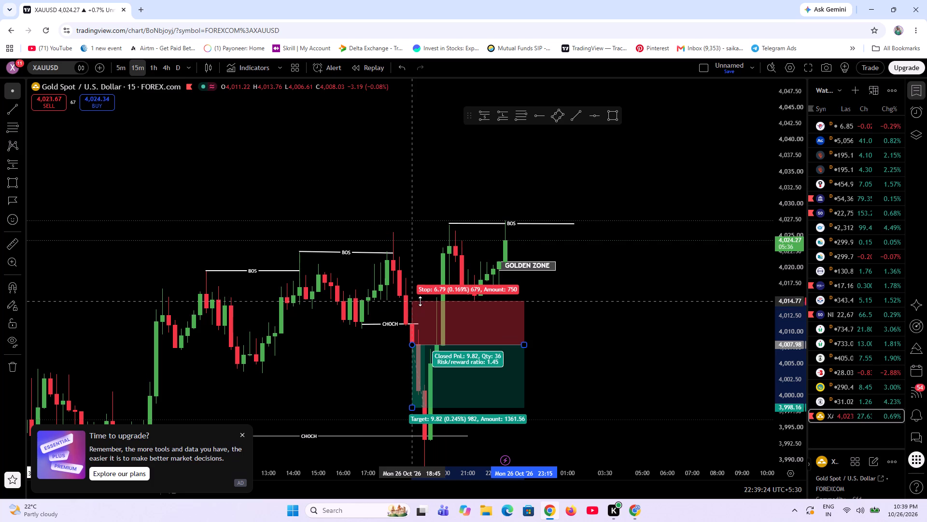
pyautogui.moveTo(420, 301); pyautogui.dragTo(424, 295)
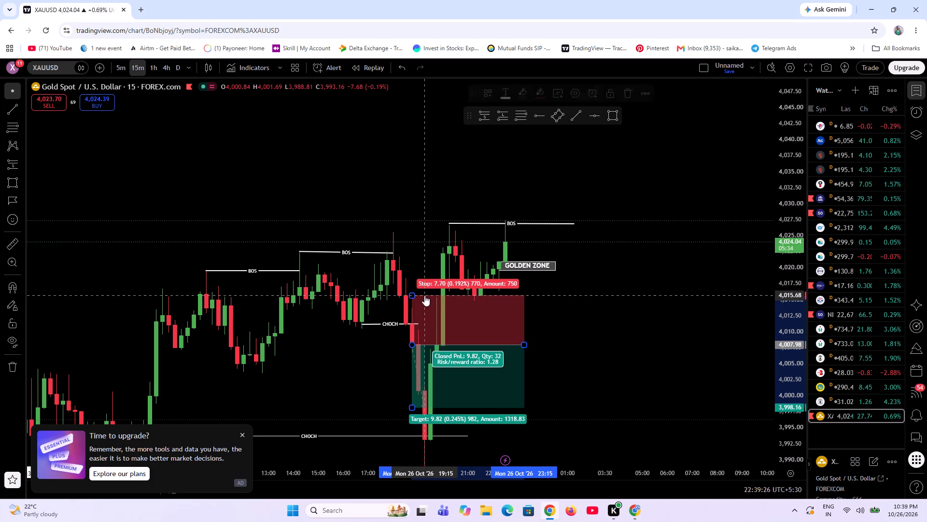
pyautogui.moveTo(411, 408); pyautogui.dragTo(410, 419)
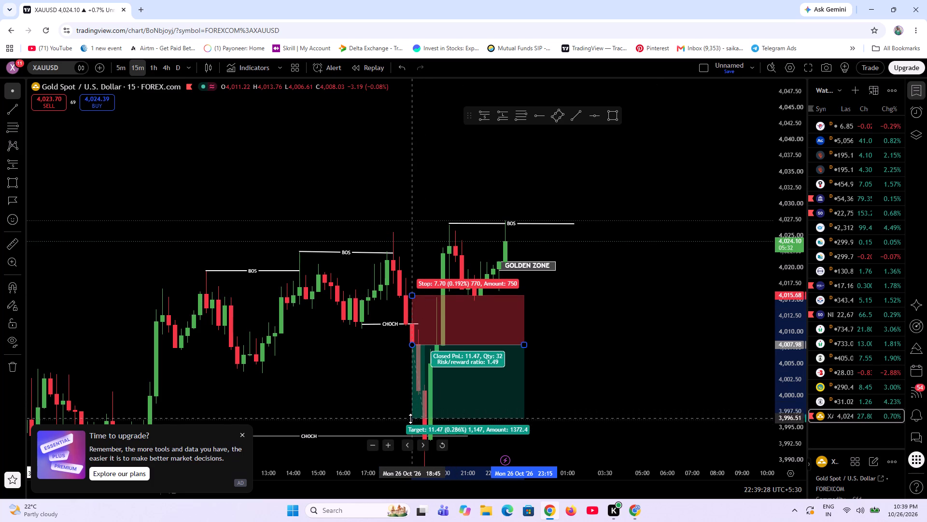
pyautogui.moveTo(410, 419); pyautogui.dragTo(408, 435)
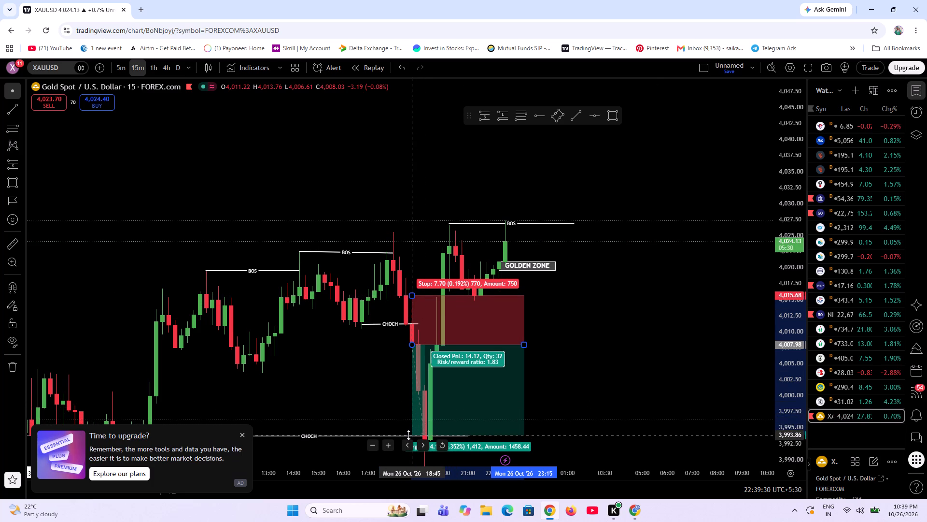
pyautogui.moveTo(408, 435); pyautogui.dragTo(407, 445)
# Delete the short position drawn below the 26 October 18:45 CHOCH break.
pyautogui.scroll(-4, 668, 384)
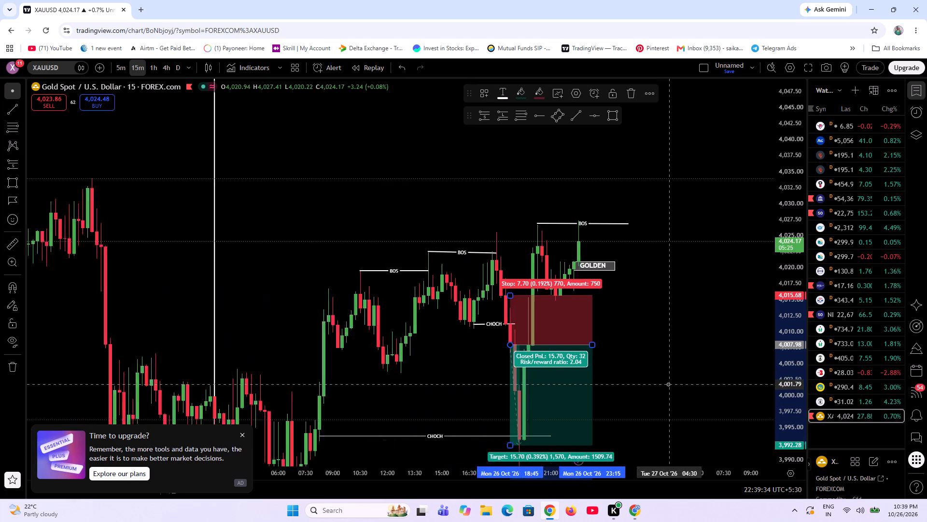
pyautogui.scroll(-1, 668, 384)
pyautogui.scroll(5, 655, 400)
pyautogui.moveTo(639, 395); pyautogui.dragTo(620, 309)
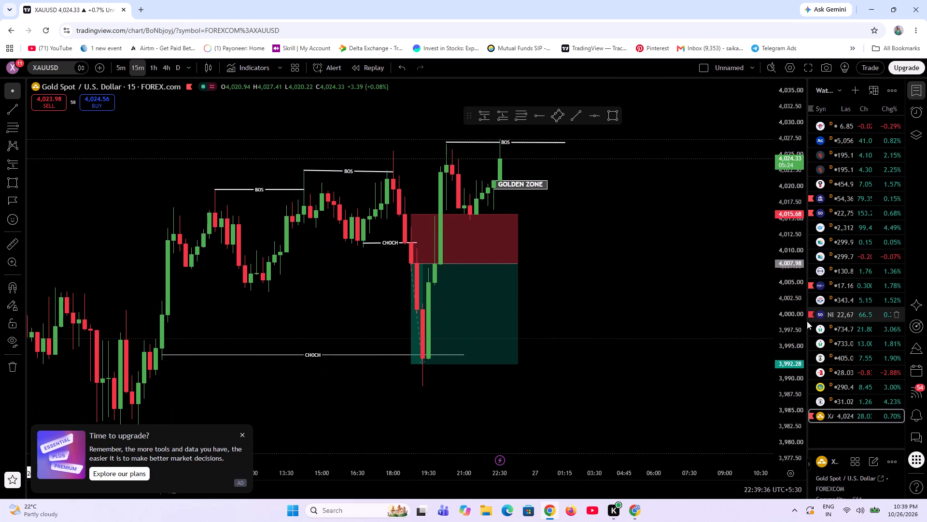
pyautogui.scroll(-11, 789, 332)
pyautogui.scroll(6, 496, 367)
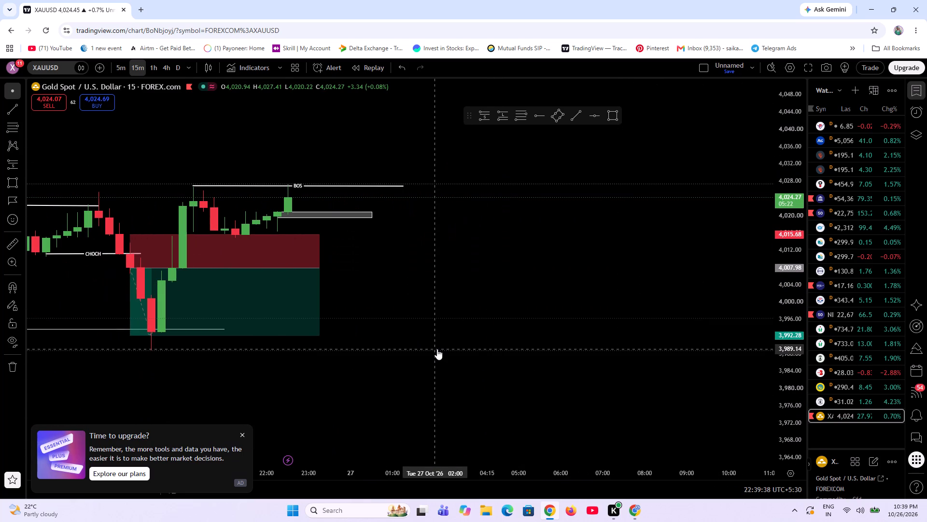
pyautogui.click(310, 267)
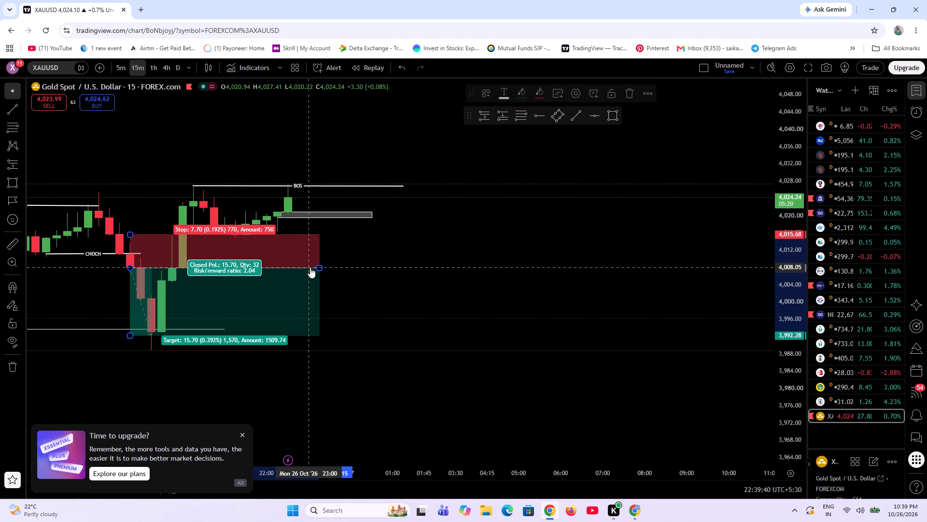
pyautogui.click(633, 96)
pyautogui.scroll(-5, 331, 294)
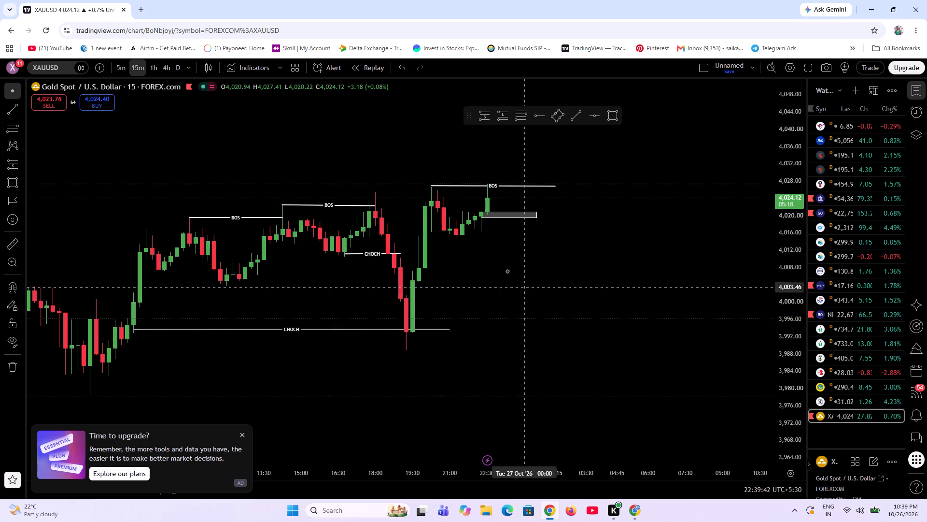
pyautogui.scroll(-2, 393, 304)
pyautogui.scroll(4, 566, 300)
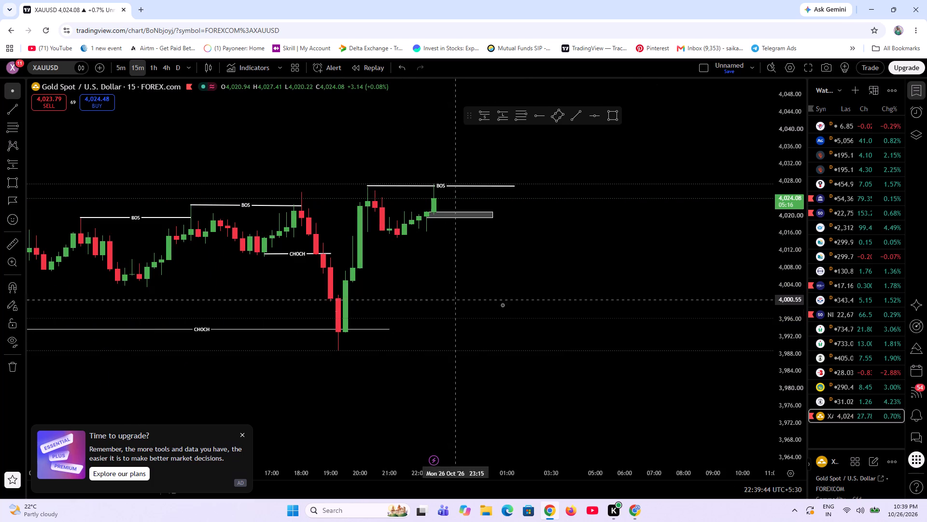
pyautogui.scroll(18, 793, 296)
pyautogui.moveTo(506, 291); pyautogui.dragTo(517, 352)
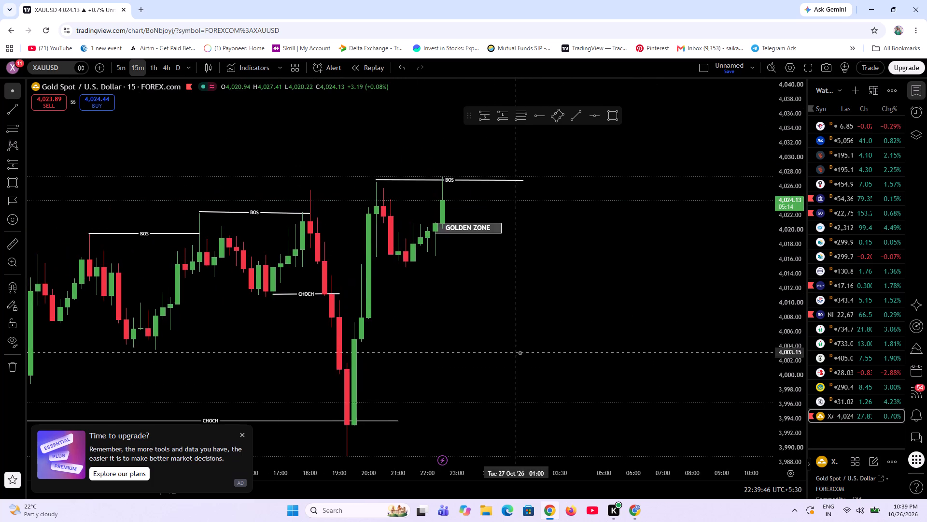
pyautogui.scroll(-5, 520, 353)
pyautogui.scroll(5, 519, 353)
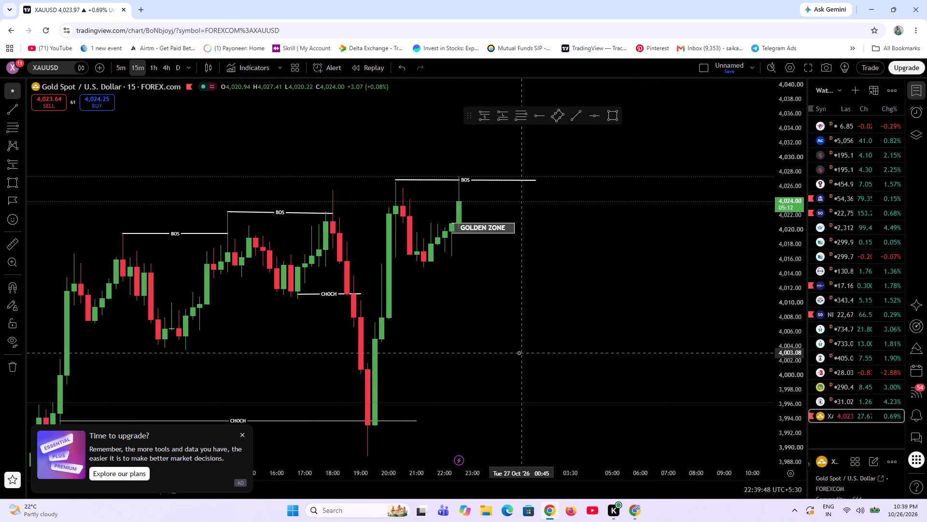
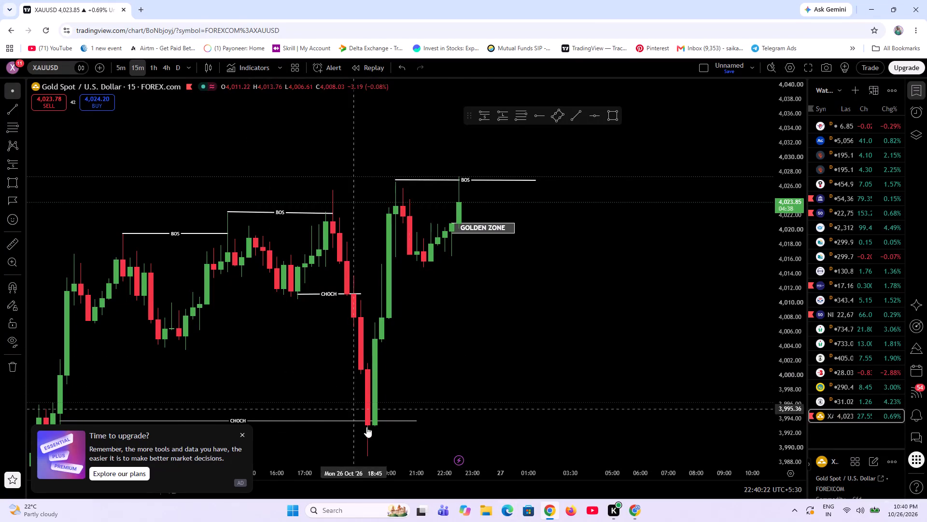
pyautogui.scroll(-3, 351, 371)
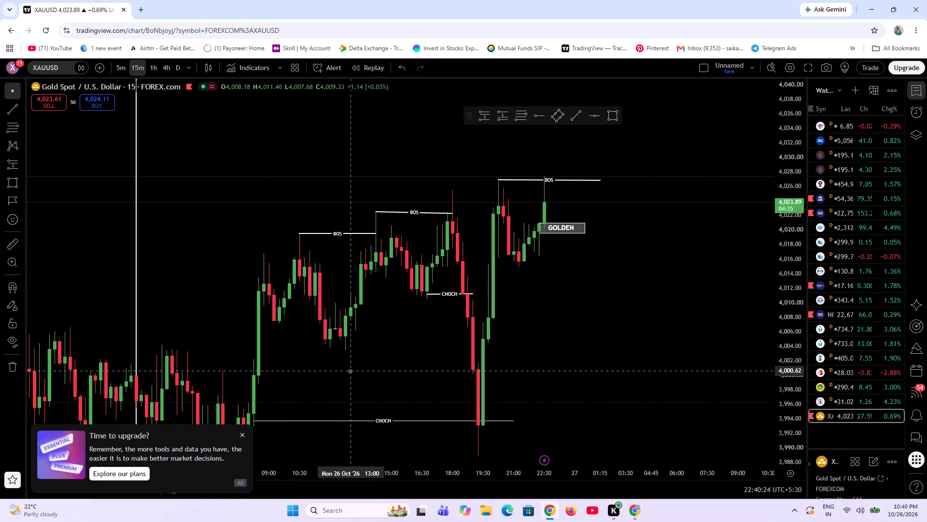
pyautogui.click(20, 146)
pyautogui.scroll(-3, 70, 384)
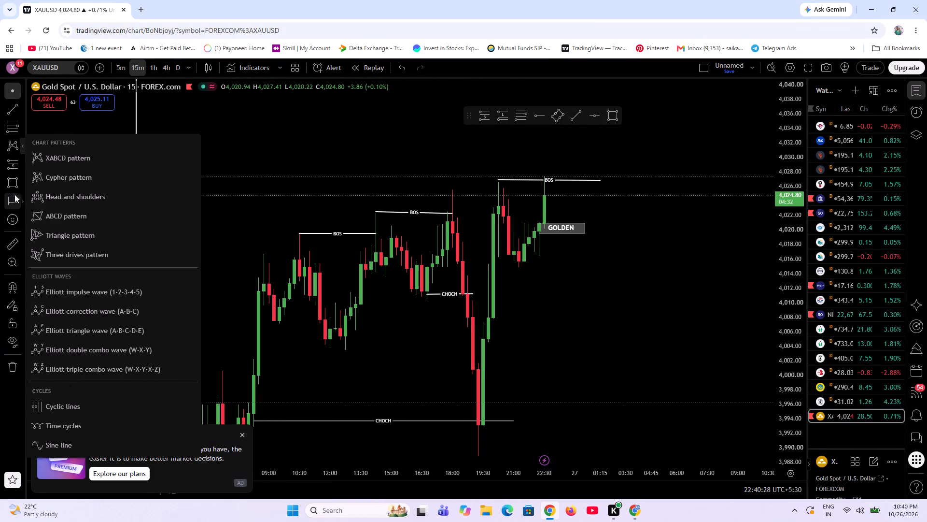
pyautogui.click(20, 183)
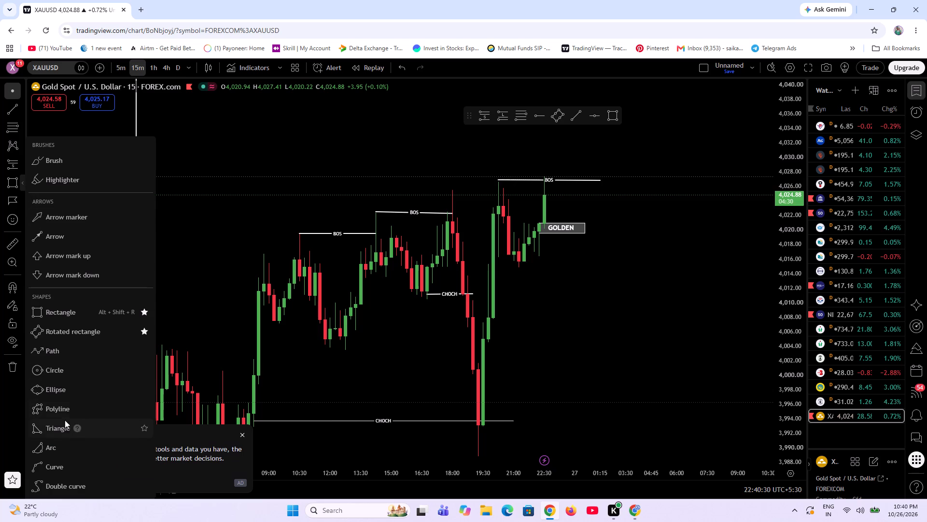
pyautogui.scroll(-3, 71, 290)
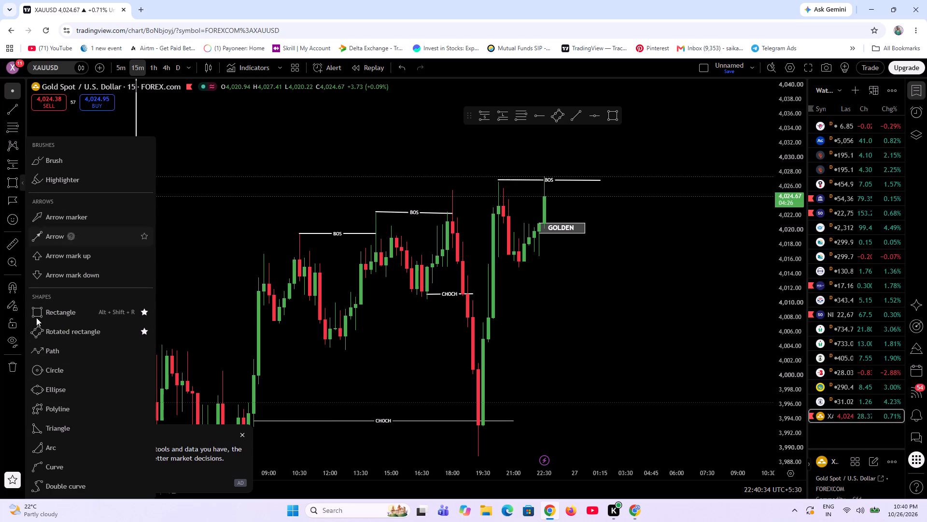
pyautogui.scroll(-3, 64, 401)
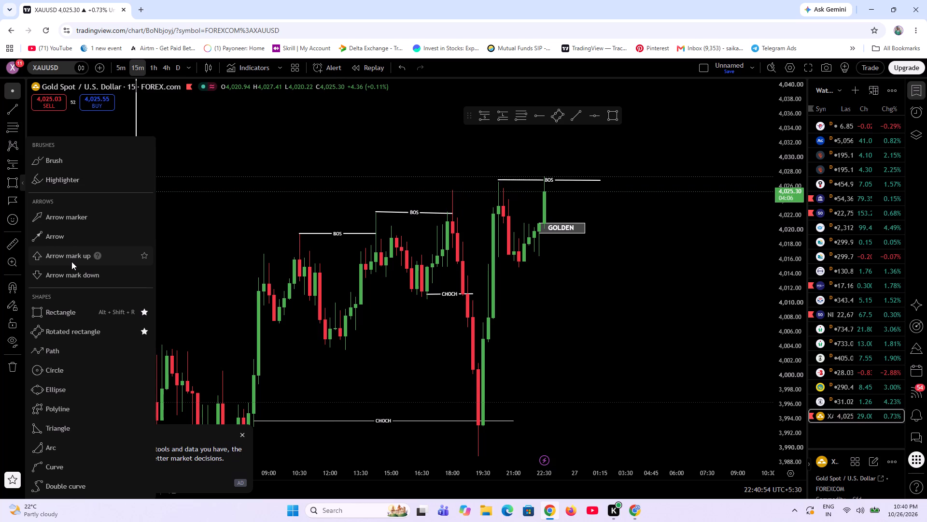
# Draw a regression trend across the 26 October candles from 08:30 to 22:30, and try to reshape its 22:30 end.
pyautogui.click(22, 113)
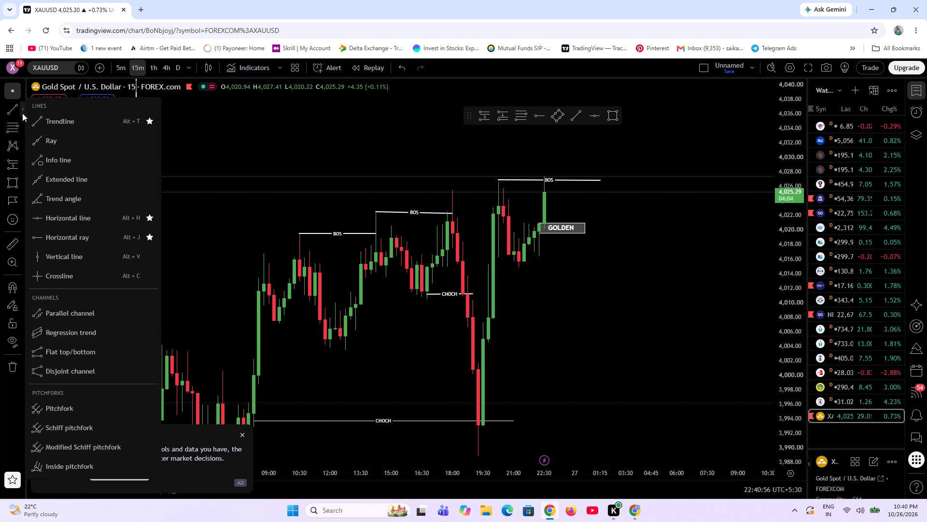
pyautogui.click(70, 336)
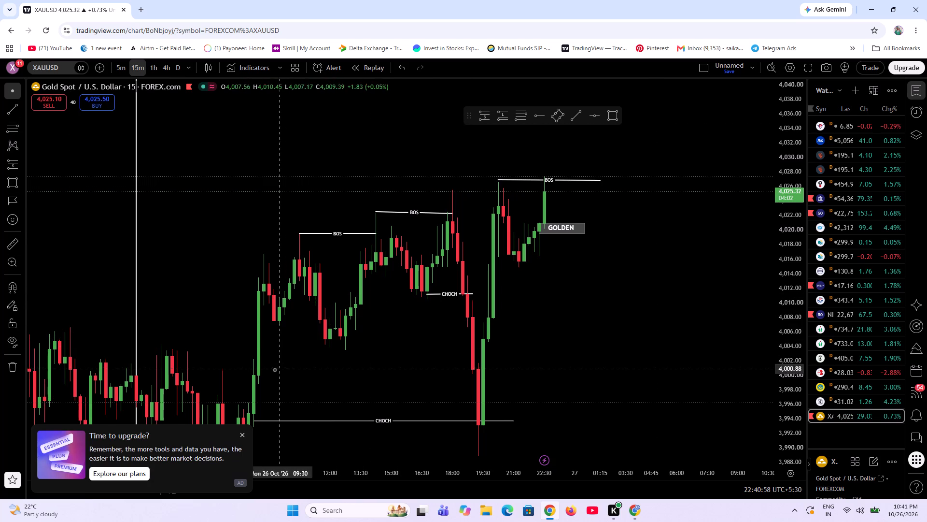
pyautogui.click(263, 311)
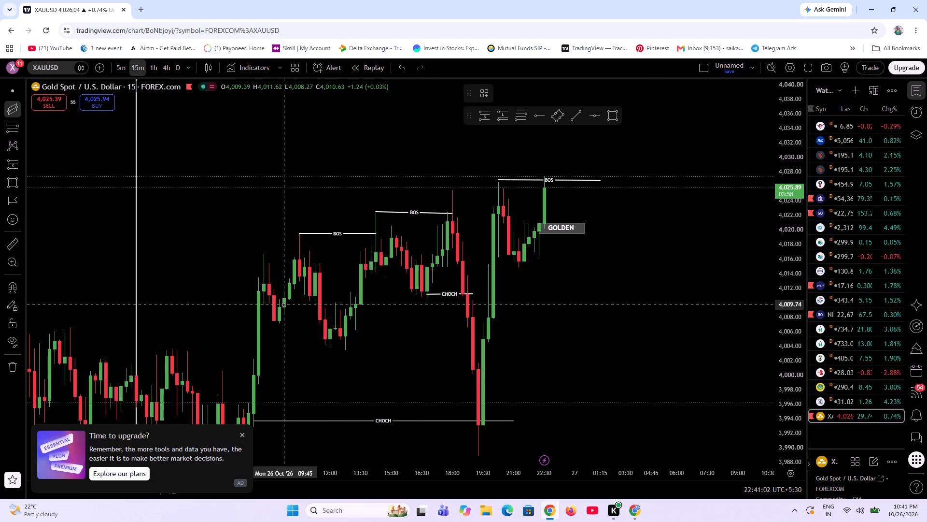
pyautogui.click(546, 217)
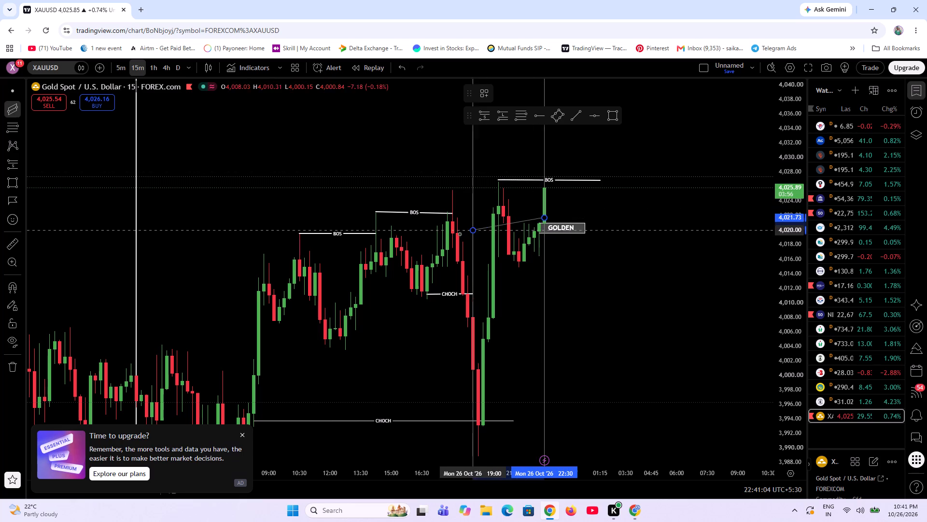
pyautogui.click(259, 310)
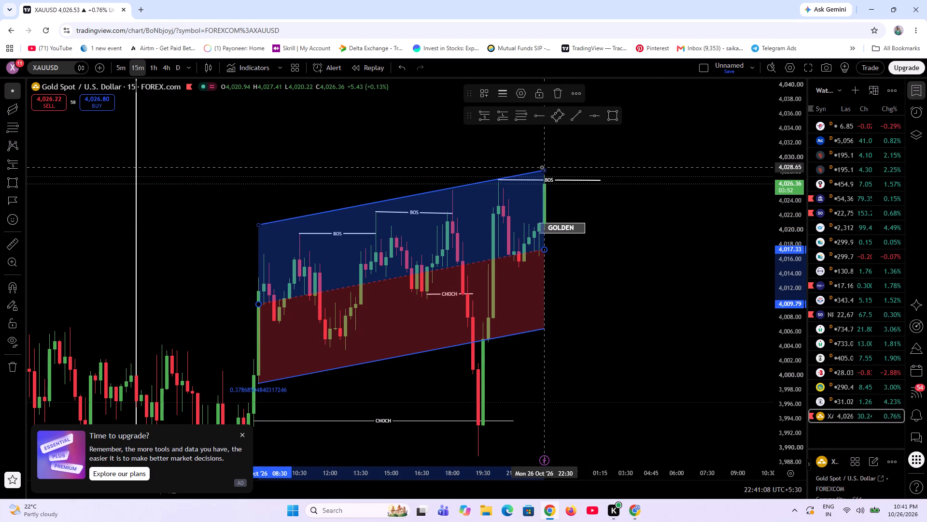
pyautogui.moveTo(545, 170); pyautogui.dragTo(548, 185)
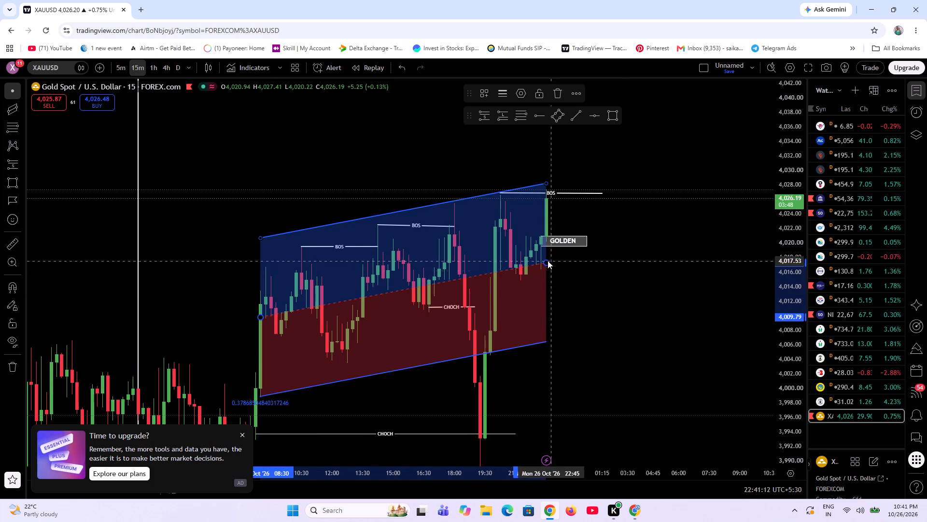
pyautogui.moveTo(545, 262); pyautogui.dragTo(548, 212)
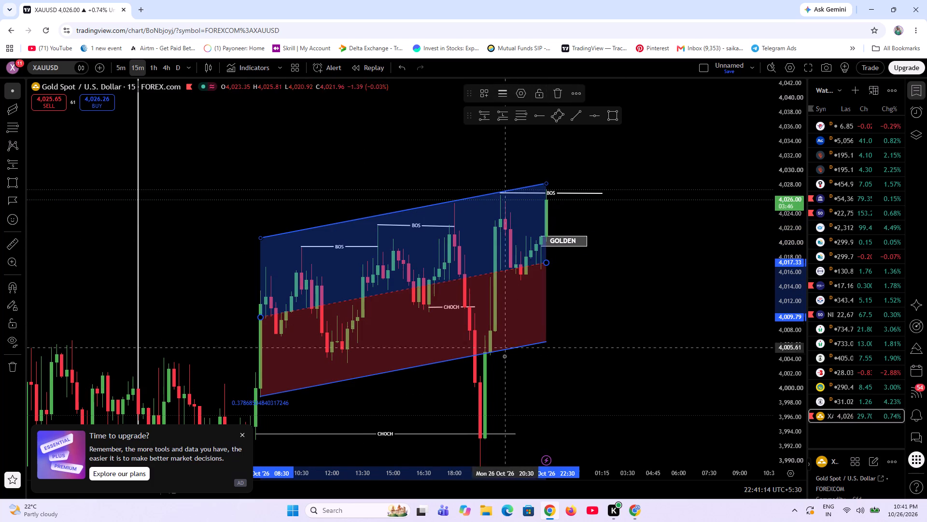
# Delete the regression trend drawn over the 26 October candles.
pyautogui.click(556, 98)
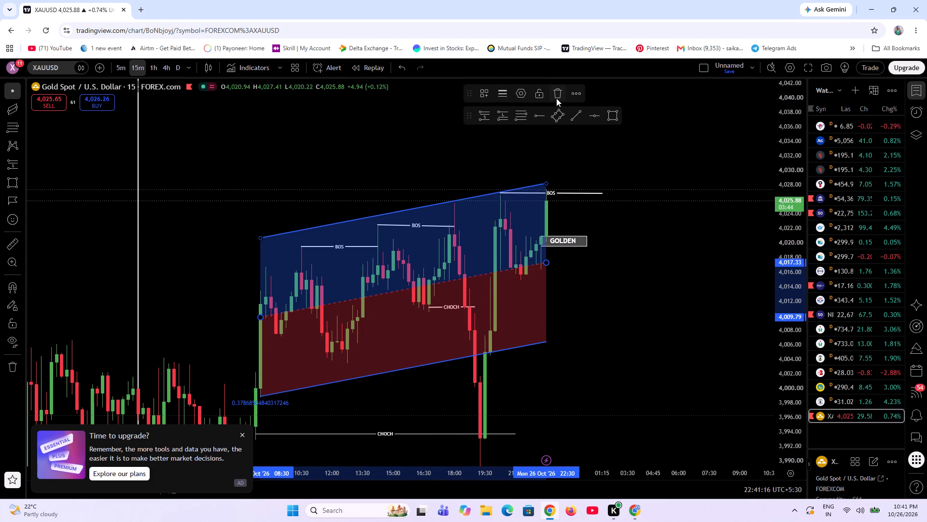
# Examine the 26 October price swings around the BOS and CHOCH levels and golden zone, including the preceding 24 October candles.
pyautogui.scroll(-4, 502, 470)
pyautogui.scroll(10, 484, 430)
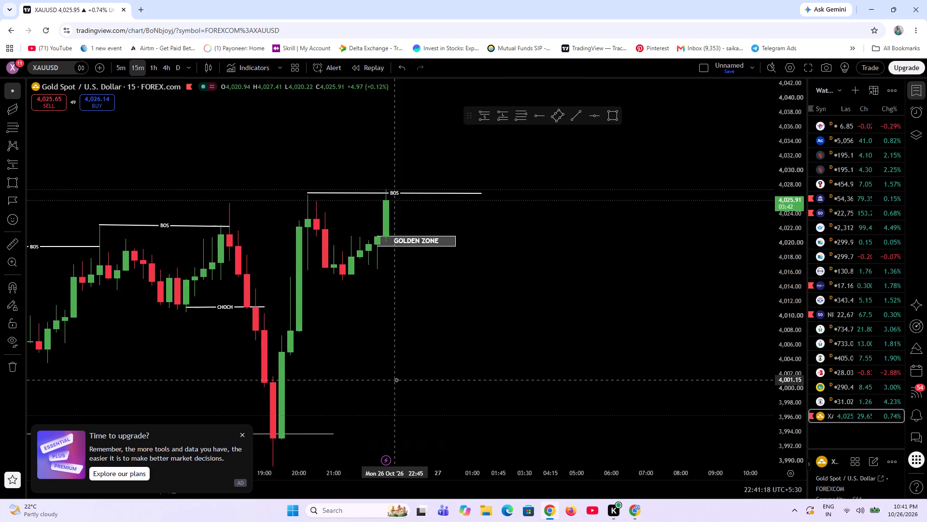
pyautogui.moveTo(395, 379); pyautogui.dragTo(561, 351)
pyautogui.scroll(5, 529, 403)
pyautogui.moveTo(461, 344); pyautogui.dragTo(558, 352)
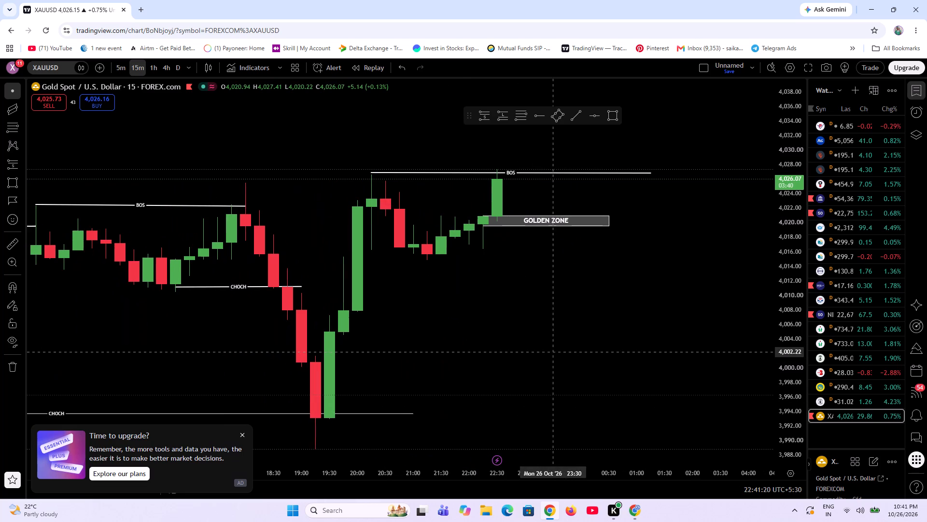
pyautogui.moveTo(558, 352); pyautogui.dragTo(557, 352)
pyautogui.scroll(-5, 539, 351)
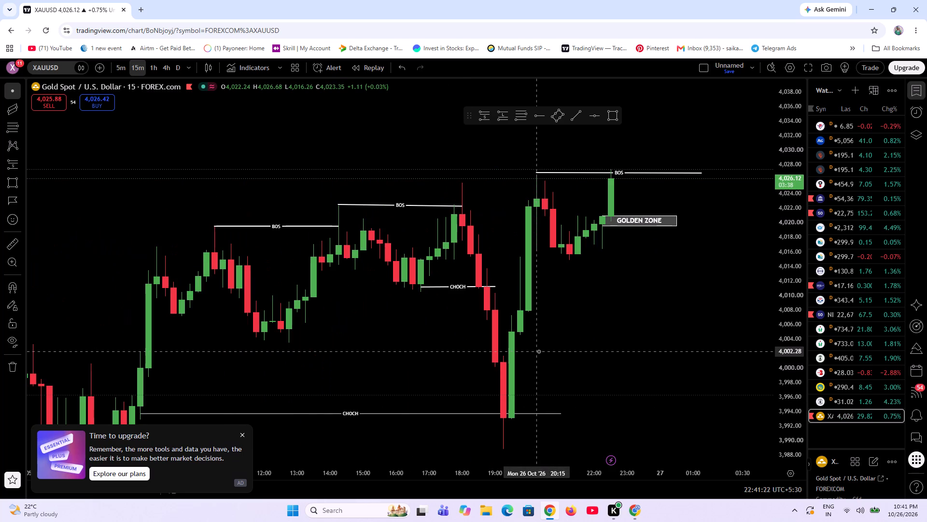
pyautogui.scroll(-5, 539, 351)
pyautogui.scroll(5, 539, 351)
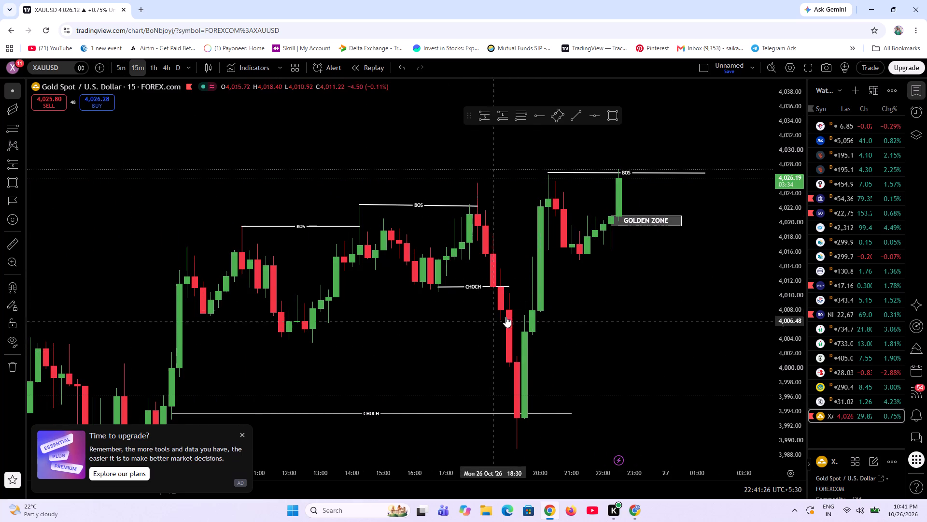
pyautogui.scroll(-1, 530, 309)
pyautogui.scroll(2, 402, 306)
pyautogui.scroll(-5, 593, 362)
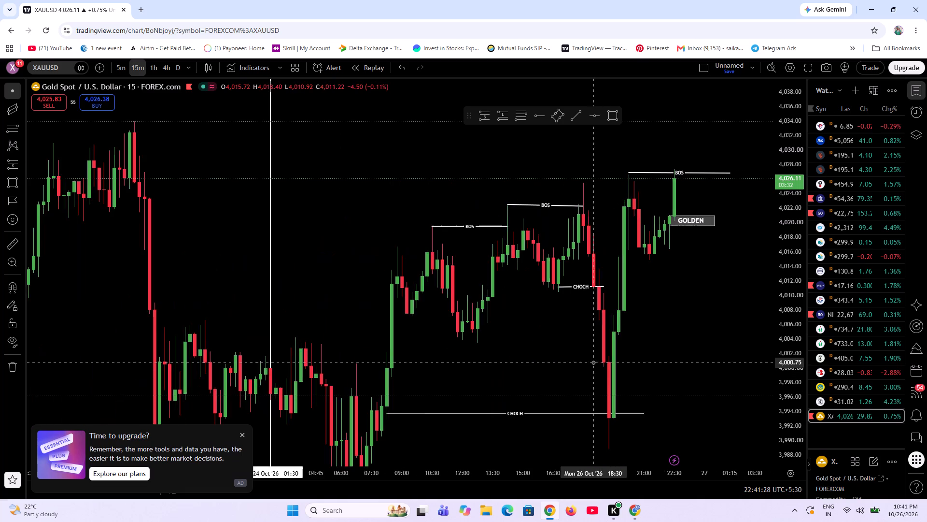
pyautogui.scroll(3, 385, 372)
pyautogui.scroll(5, 627, 352)
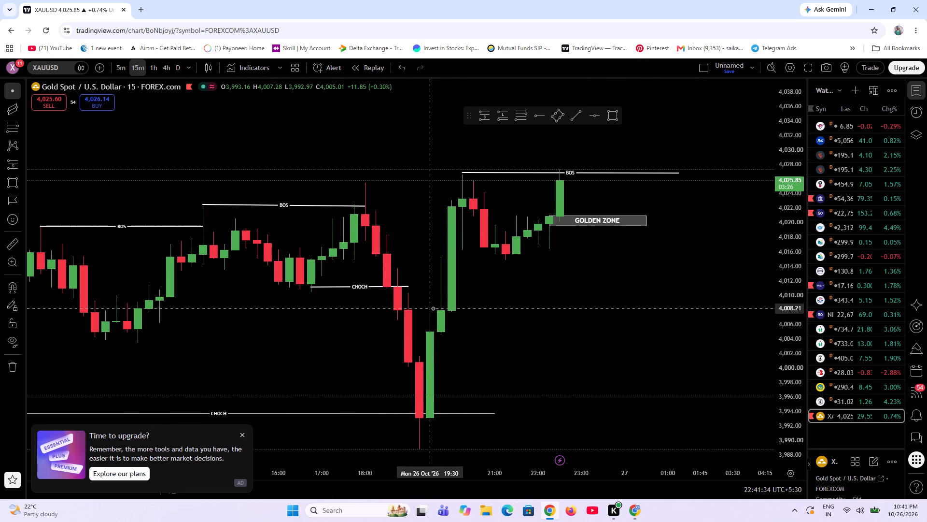
pyautogui.scroll(-4, 433, 308)
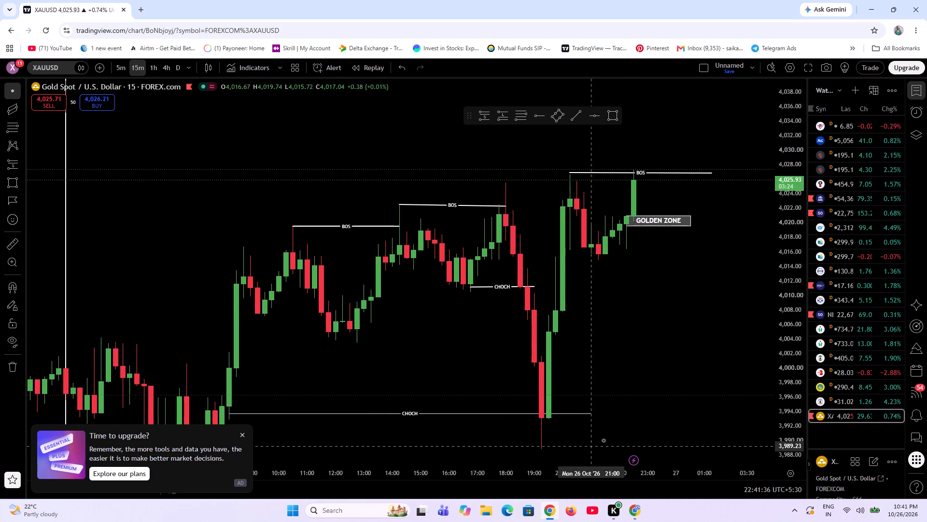
pyautogui.scroll(-6, 644, 394)
pyautogui.scroll(12, 380, 427)
pyautogui.scroll(-9, 378, 425)
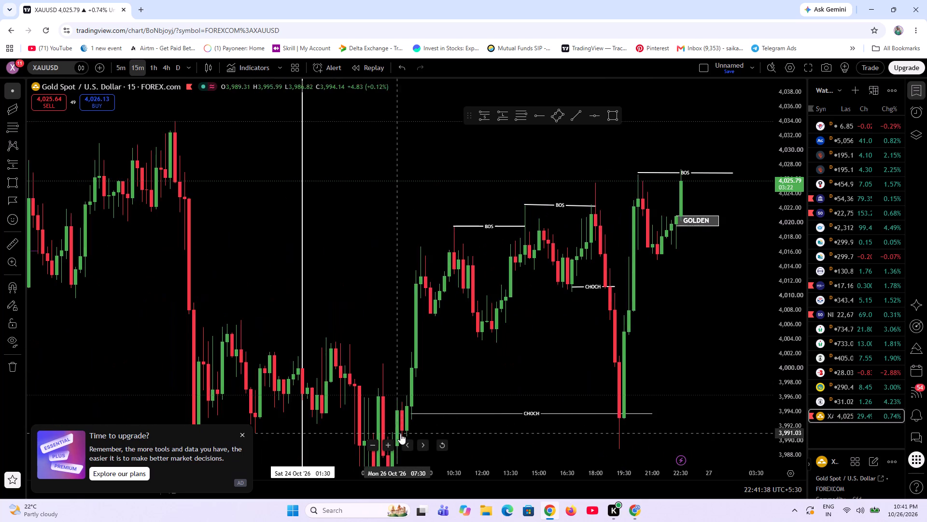
pyautogui.scroll(-4, 400, 434)
pyautogui.scroll(6, 377, 429)
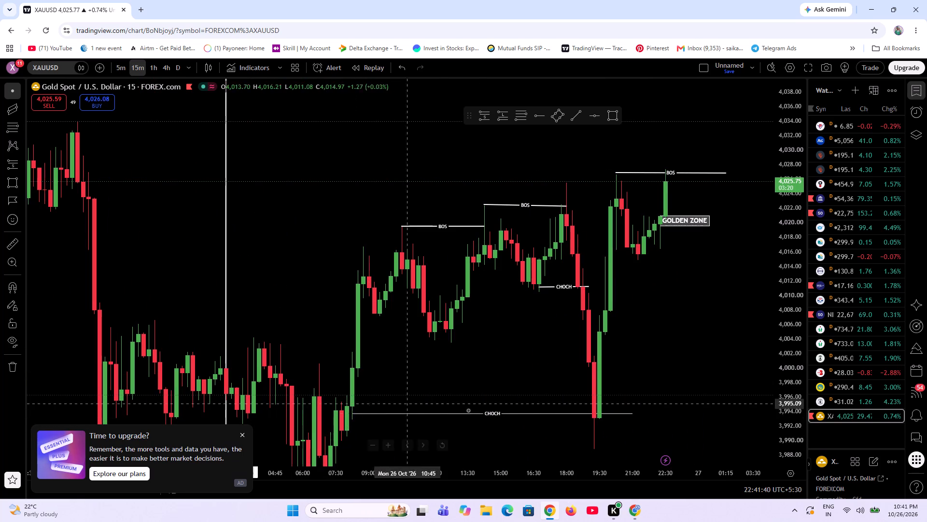
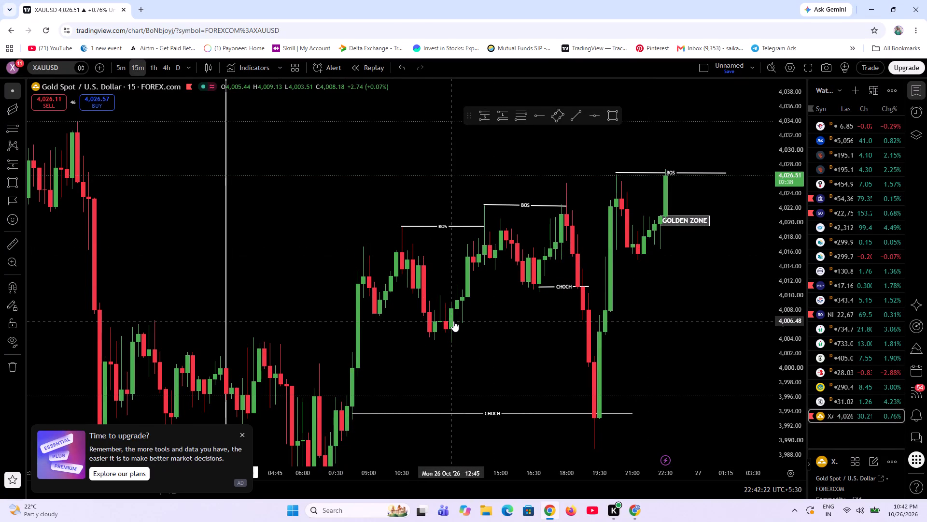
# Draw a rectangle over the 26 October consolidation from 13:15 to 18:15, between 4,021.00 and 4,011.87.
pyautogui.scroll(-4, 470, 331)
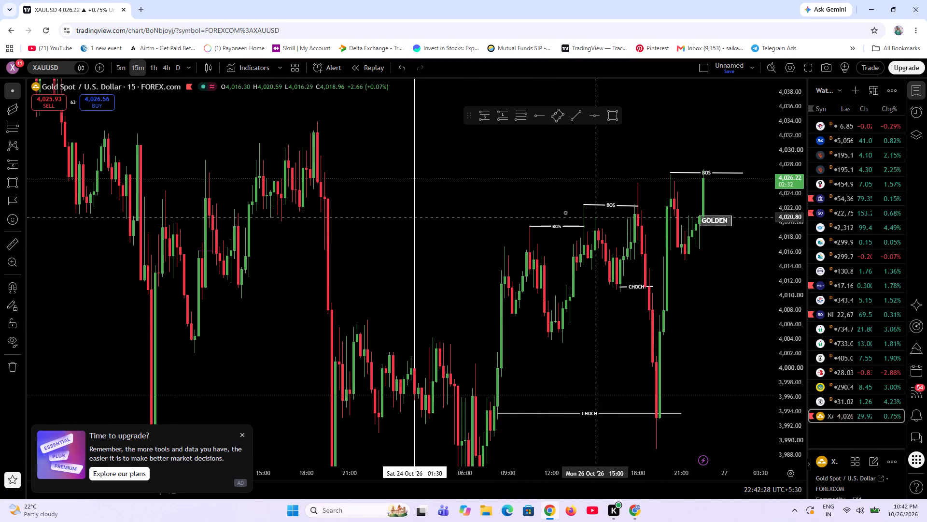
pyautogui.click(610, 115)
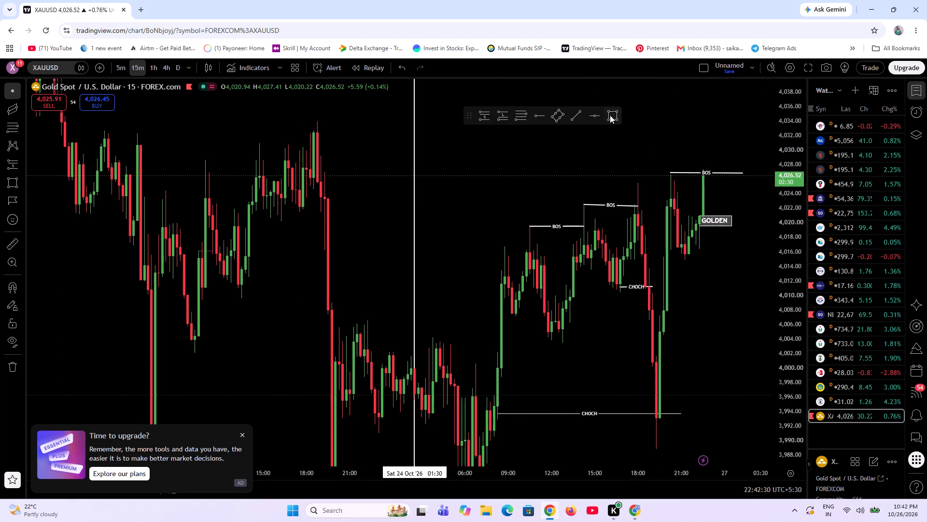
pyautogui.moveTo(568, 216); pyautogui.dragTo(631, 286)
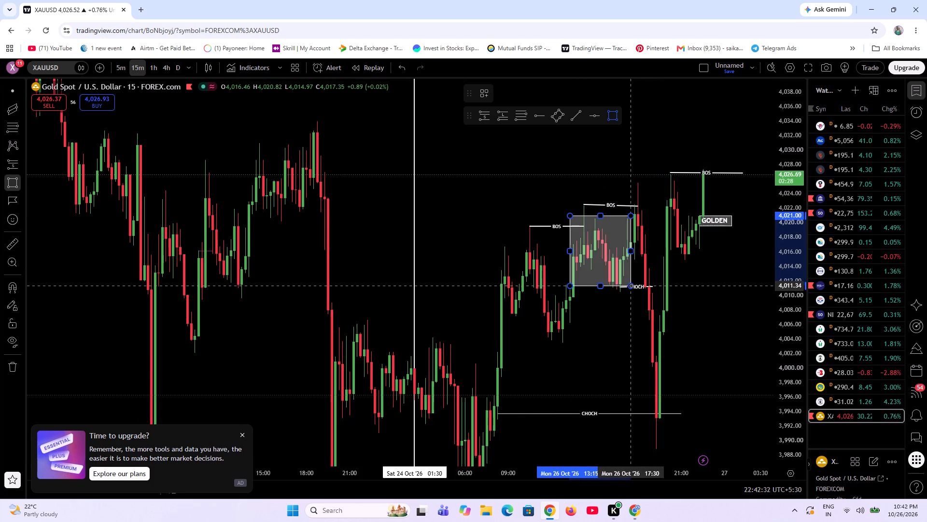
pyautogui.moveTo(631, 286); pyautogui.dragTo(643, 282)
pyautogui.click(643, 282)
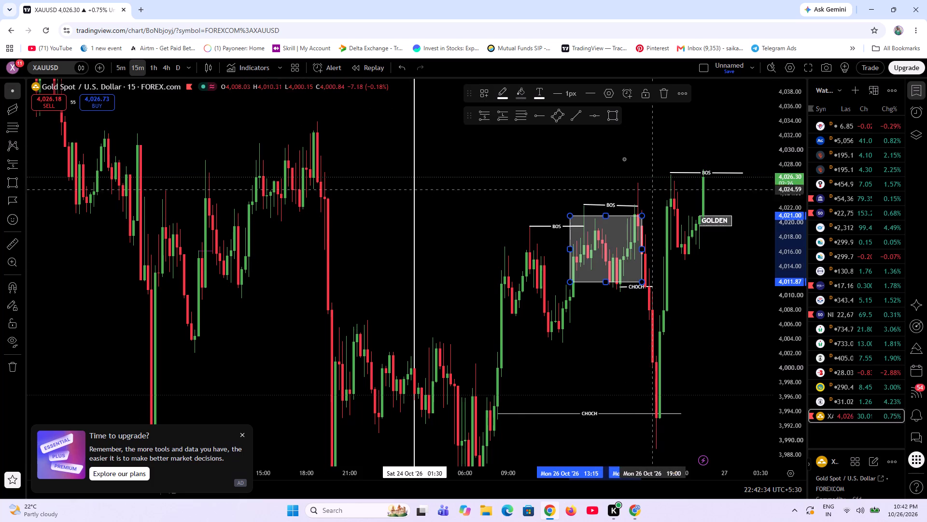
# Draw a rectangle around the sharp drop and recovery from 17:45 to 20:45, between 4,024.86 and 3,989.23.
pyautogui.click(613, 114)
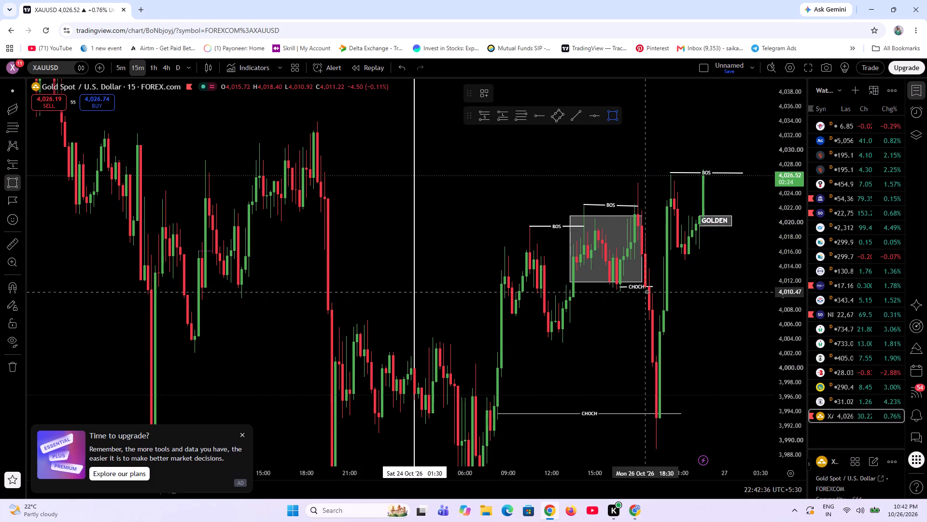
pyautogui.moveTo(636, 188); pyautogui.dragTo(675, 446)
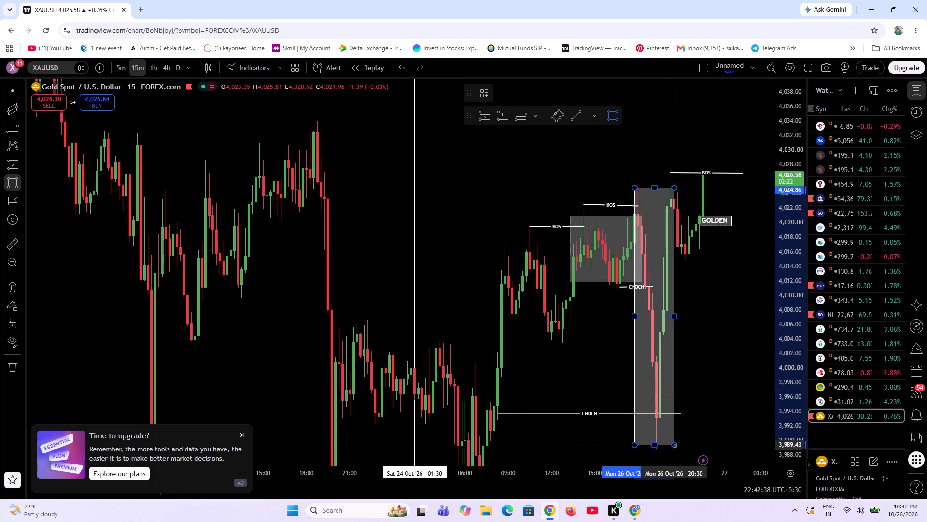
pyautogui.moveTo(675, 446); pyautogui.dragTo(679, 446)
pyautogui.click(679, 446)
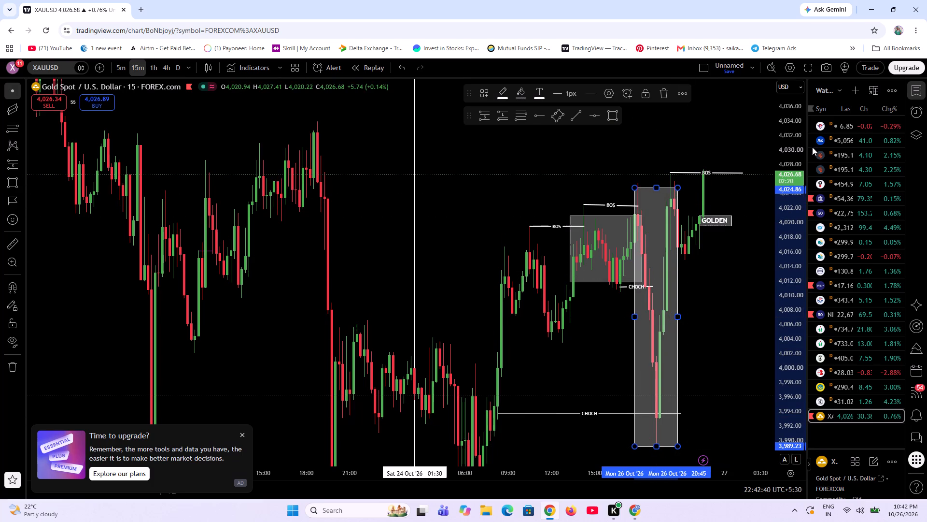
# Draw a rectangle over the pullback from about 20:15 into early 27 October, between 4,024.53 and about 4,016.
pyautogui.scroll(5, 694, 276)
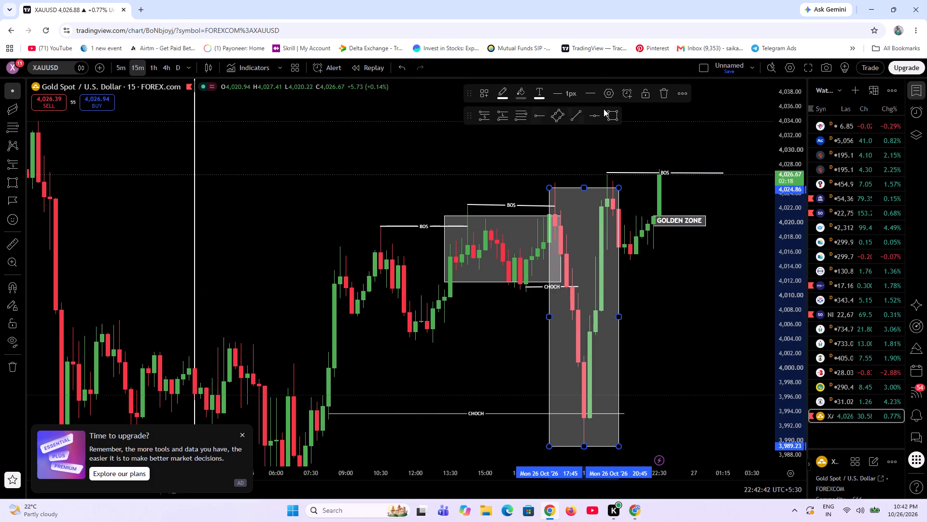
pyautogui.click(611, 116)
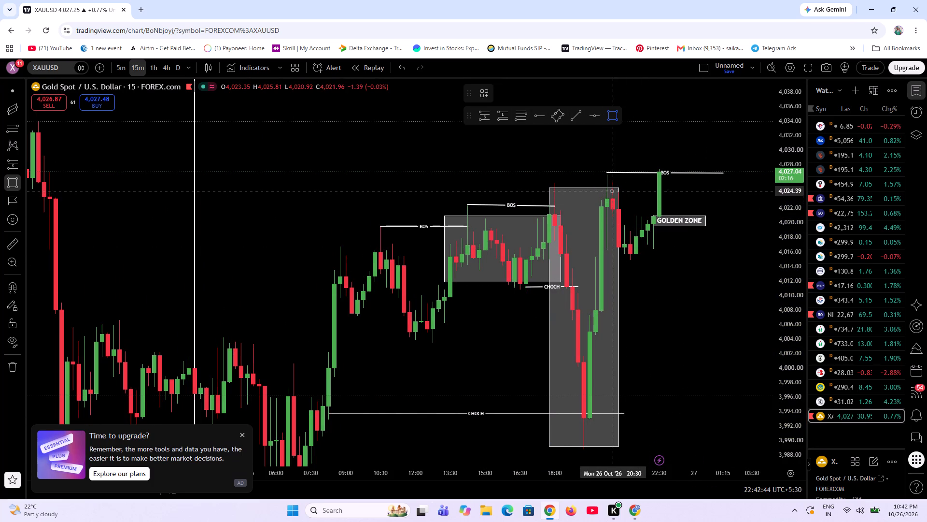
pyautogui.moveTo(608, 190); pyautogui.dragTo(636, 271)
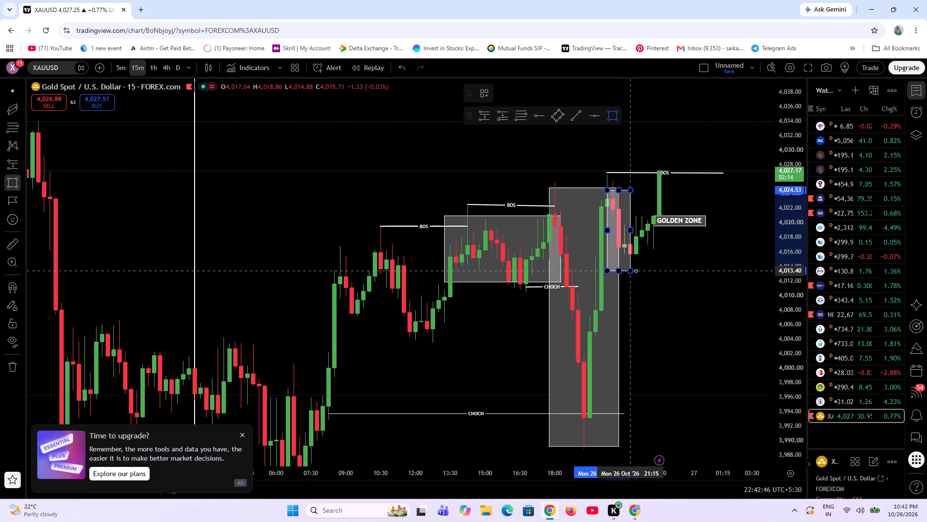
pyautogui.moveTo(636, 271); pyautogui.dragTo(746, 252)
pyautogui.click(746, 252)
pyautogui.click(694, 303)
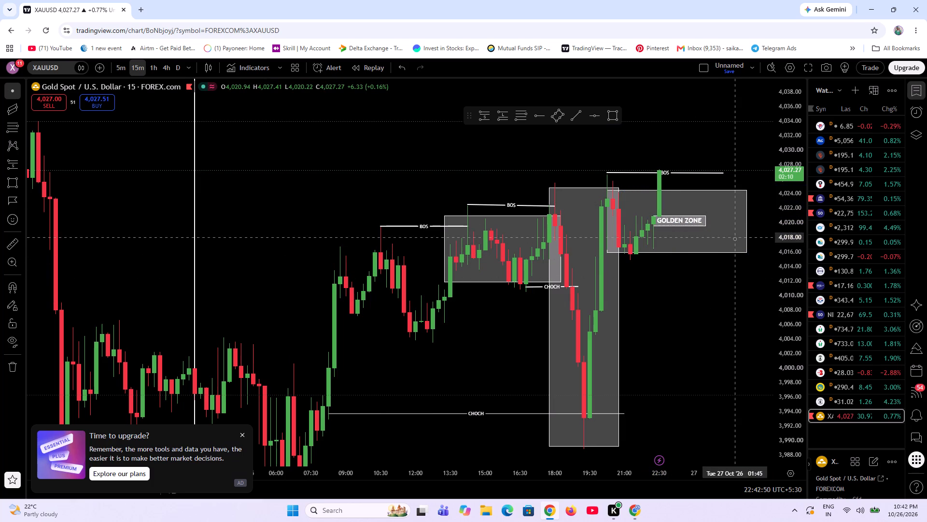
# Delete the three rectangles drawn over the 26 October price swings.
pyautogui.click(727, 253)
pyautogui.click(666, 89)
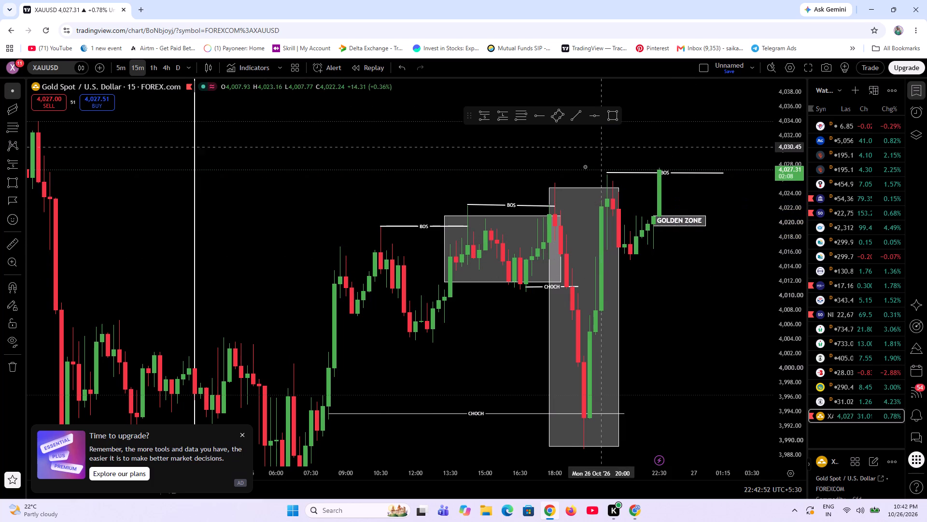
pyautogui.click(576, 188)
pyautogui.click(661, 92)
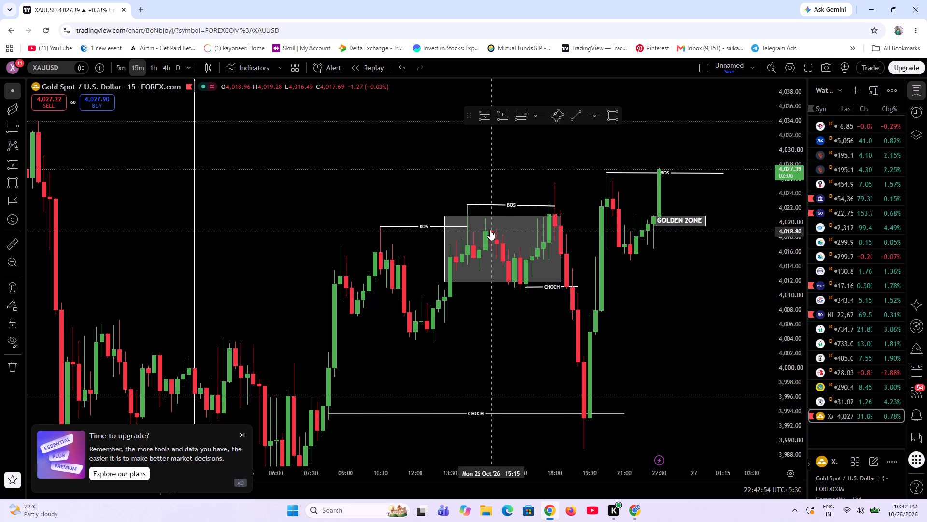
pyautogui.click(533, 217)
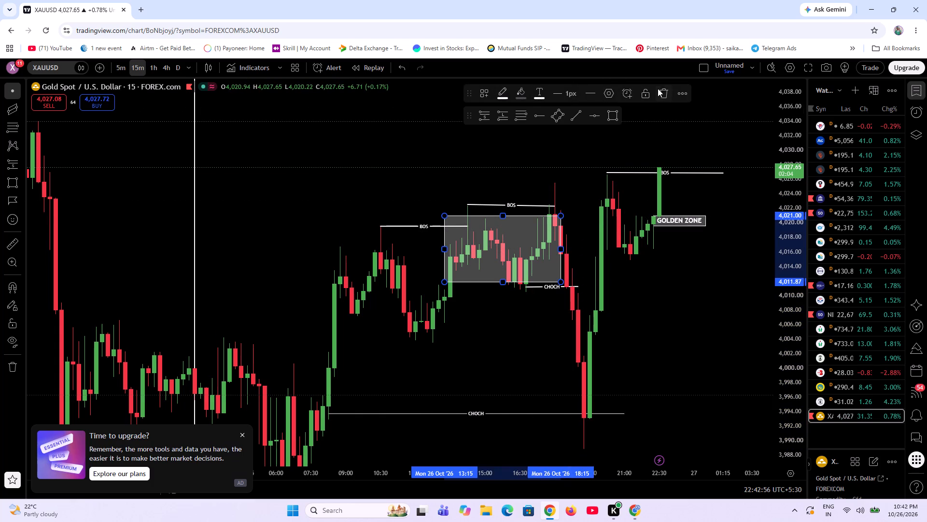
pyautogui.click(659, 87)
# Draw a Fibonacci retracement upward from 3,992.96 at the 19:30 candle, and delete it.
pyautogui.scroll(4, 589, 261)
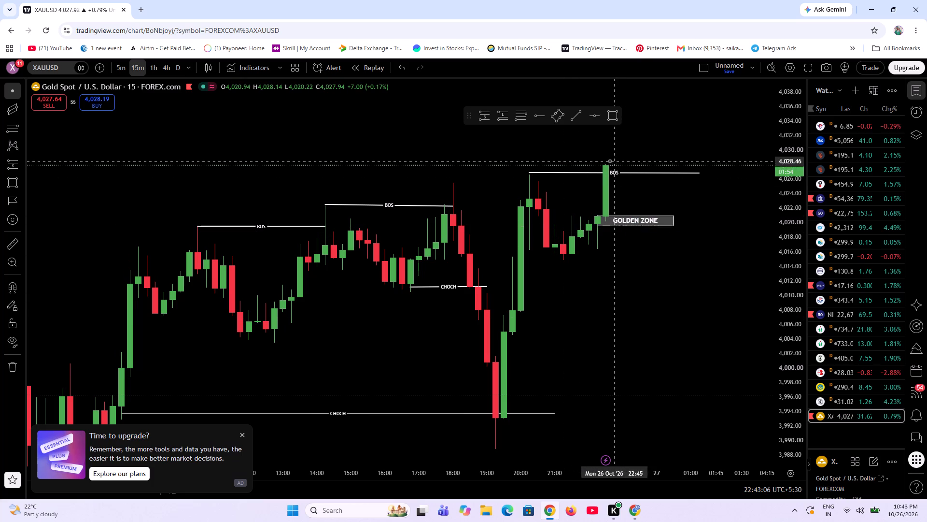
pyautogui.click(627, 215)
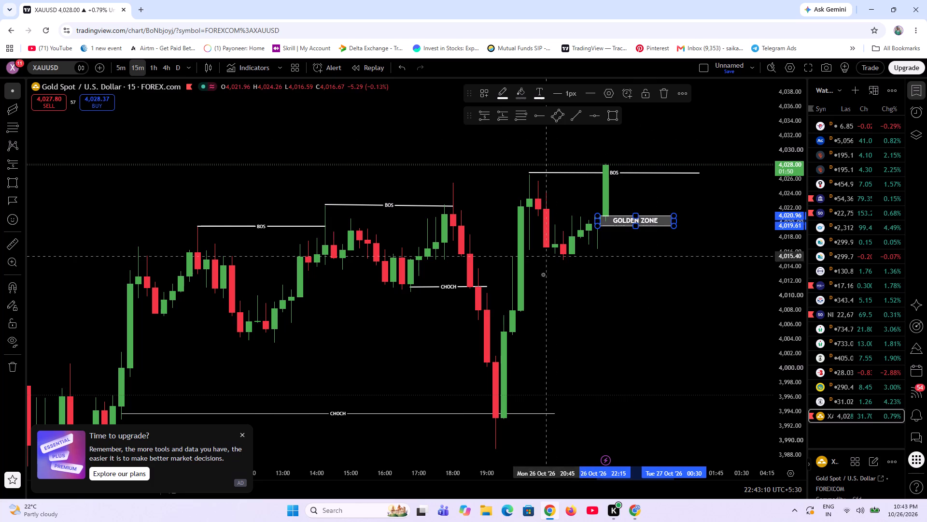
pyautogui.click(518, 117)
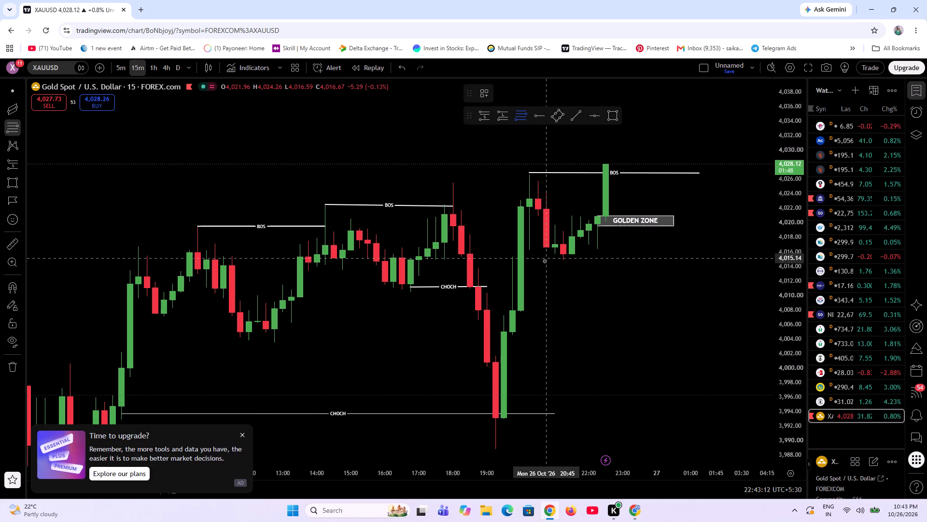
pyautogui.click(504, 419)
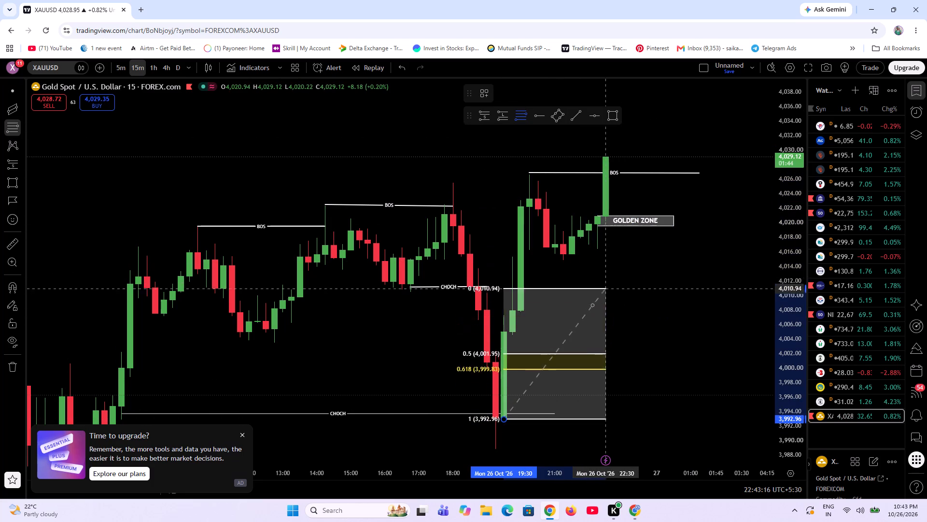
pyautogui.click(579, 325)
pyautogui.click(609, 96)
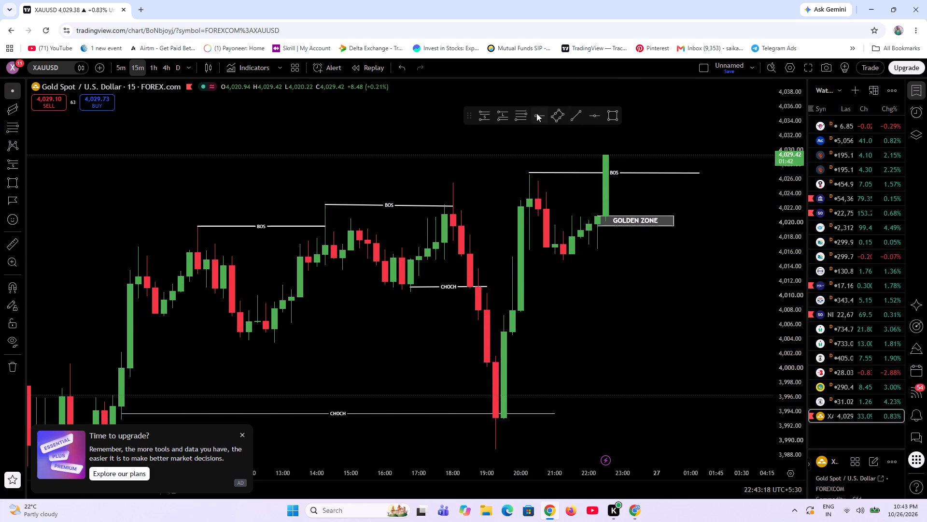
# Move the GOLDEN ZONE box onto the 0.5–0.618 band of a temporary Fibonacci retracement from 4,014.80 at 21:15 to 4,029.99, and delete the retracement.
pyautogui.click(522, 118)
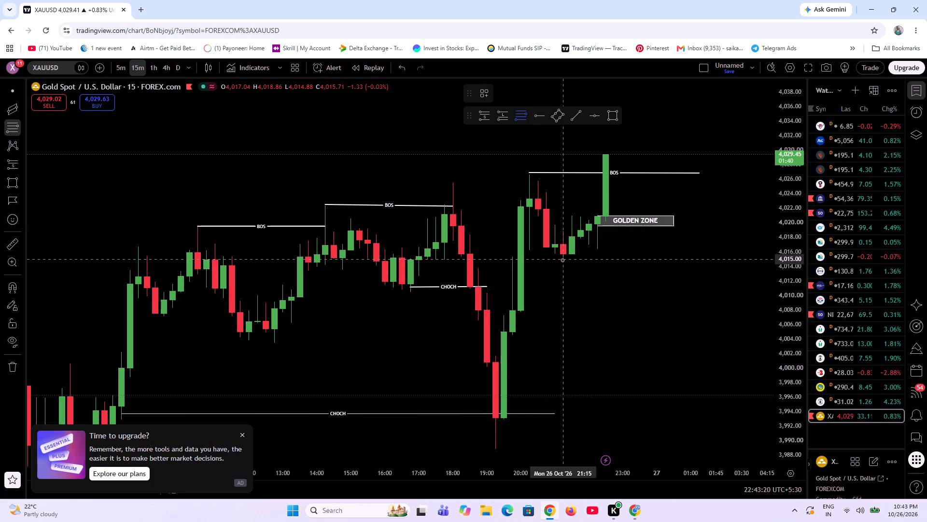
pyautogui.click(562, 261)
pyautogui.click(646, 150)
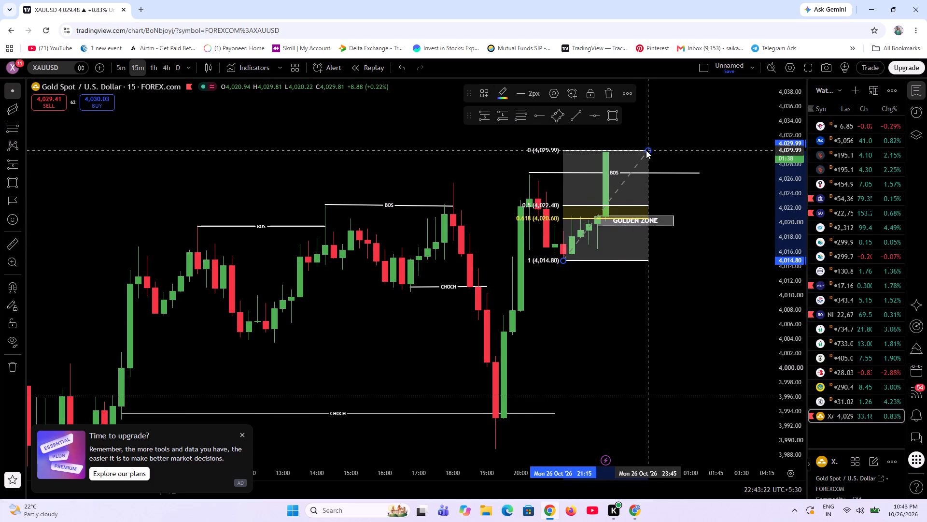
pyautogui.click(712, 170)
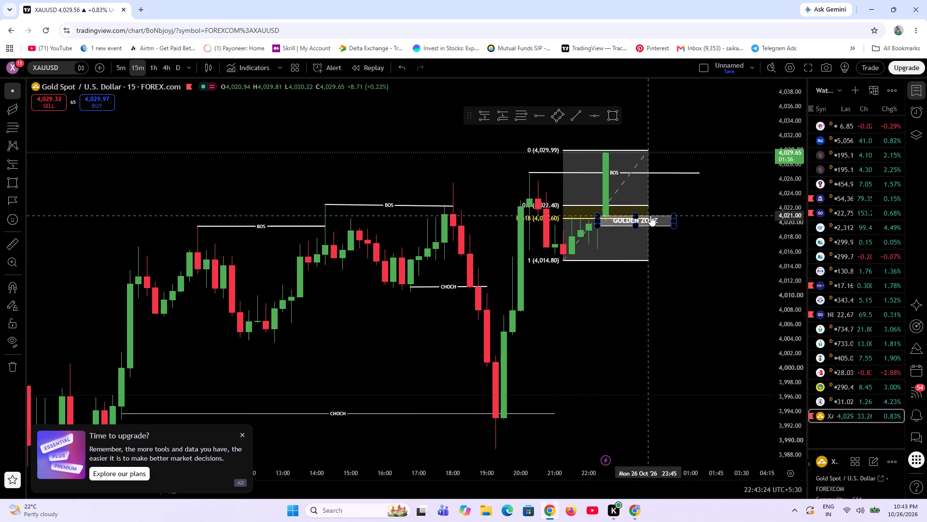
pyautogui.moveTo(650, 216); pyautogui.dragTo(653, 206)
pyautogui.click(706, 189)
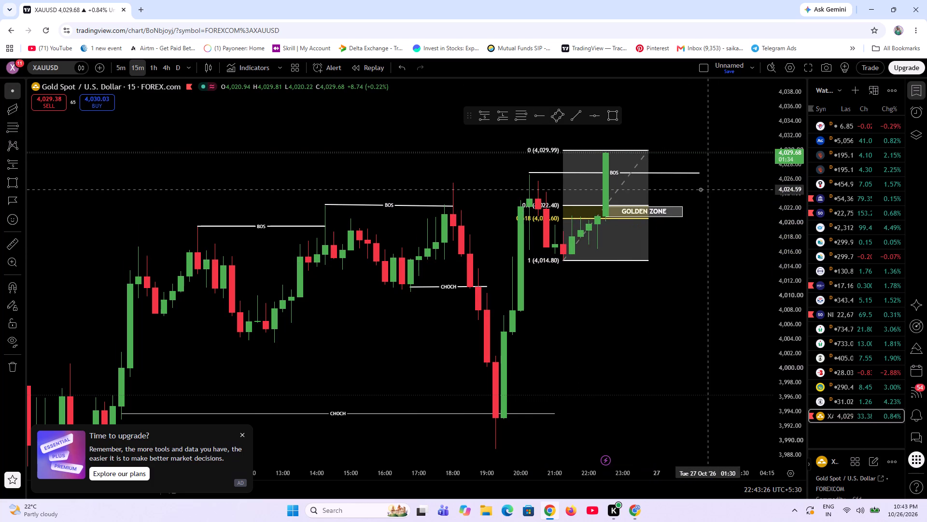
pyautogui.click(624, 151)
pyautogui.click(609, 87)
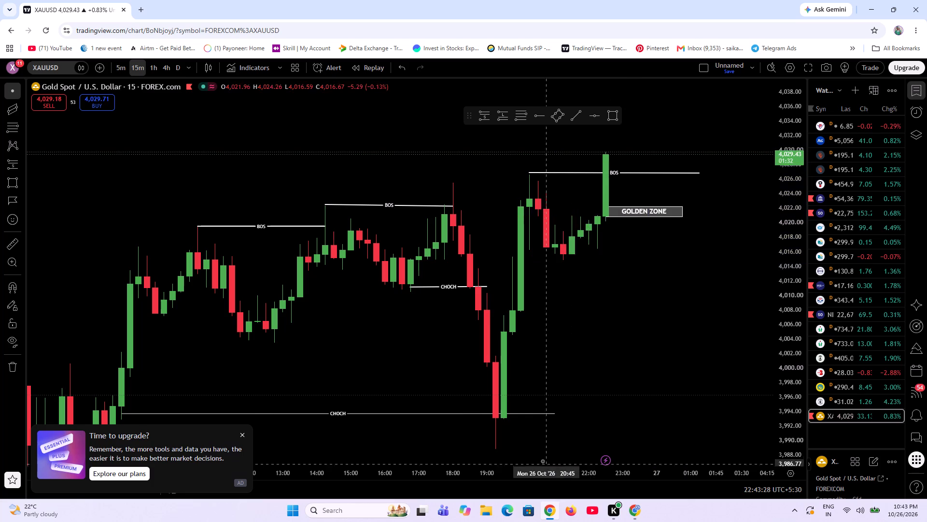
# Switch the XAUUSD chart to the 5-minute timeframe.
pyautogui.scroll(-3, 542, 459)
pyautogui.scroll(6, 525, 441)
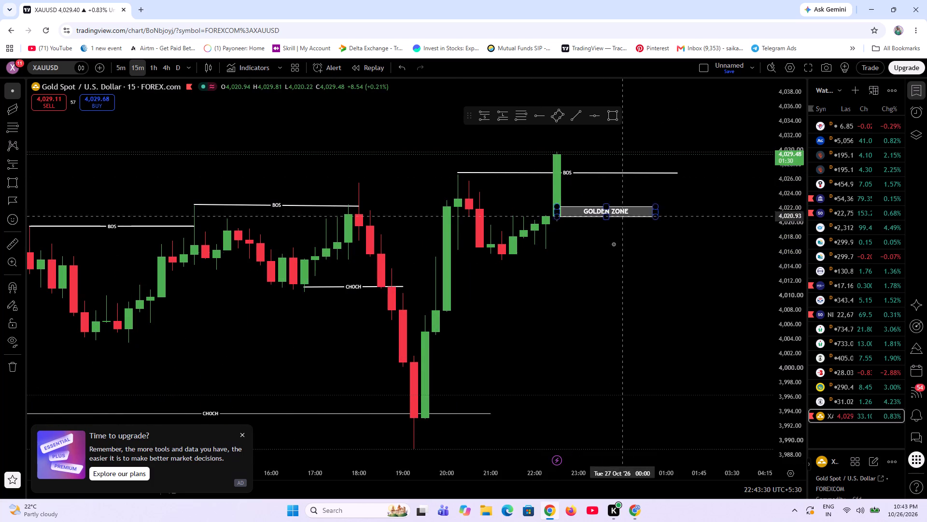
pyautogui.scroll(-4, 491, 329)
pyautogui.click(122, 63)
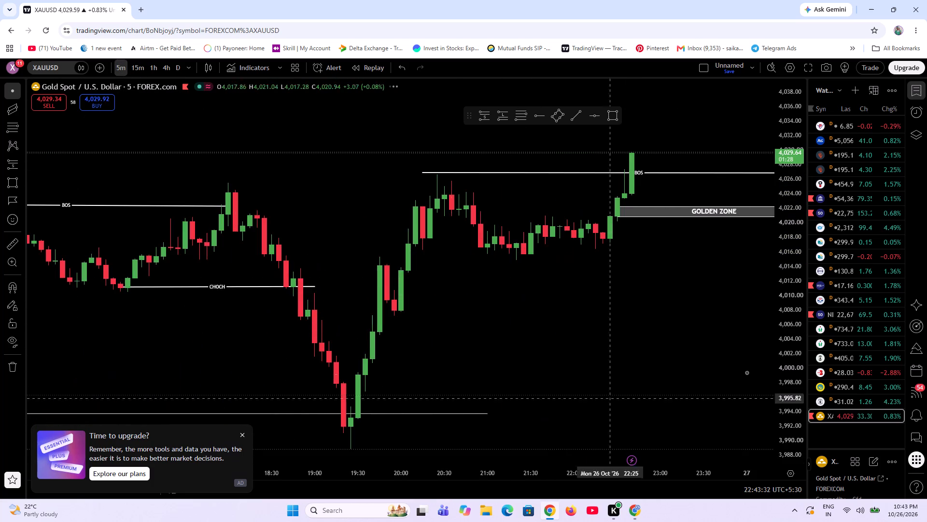
# Examine the 5-minute candles around the BOS and CHOCH levels and golden zone, including the wider price history before 26 October.
pyautogui.scroll(5, 557, 317)
pyautogui.scroll(-7, 278, 371)
pyautogui.moveTo(612, 338); pyautogui.dragTo(451, 375)
pyautogui.scroll(-4, 310, 319)
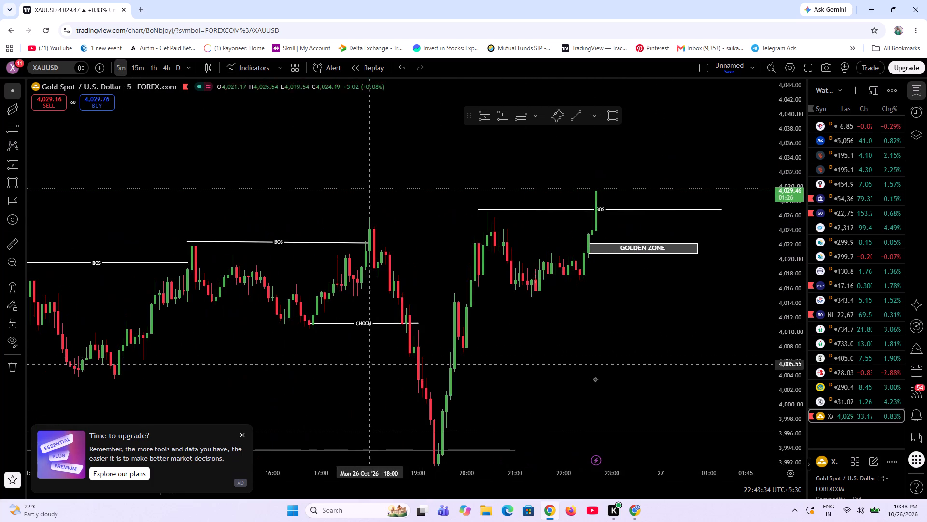
pyautogui.moveTo(644, 365); pyautogui.dragTo(476, 395)
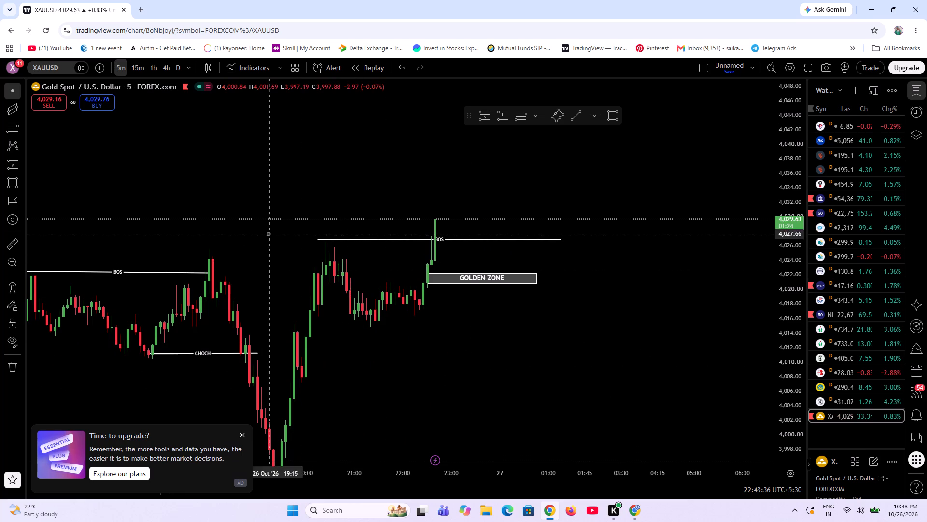
pyautogui.scroll(4, 433, 358)
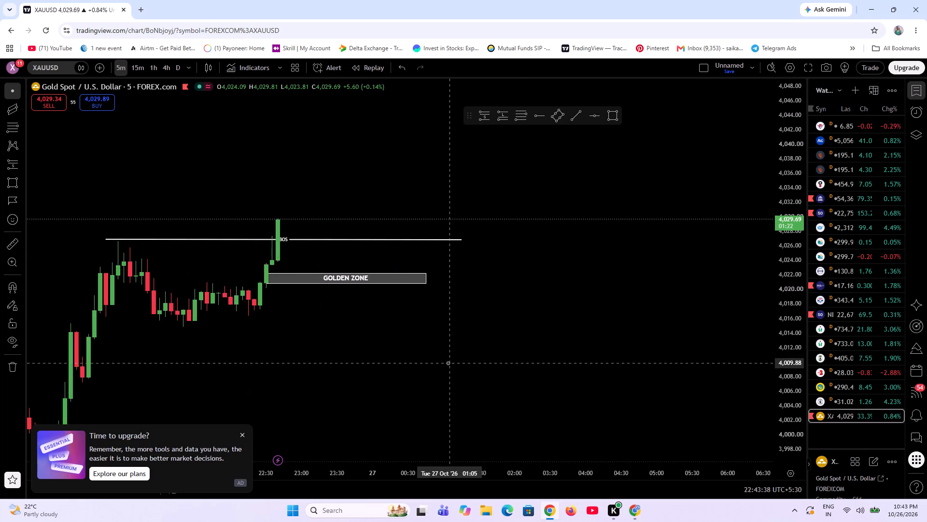
pyautogui.scroll(-7, 448, 363)
pyautogui.scroll(-4, 424, 421)
pyautogui.moveTo(589, 391); pyautogui.dragTo(588, 391)
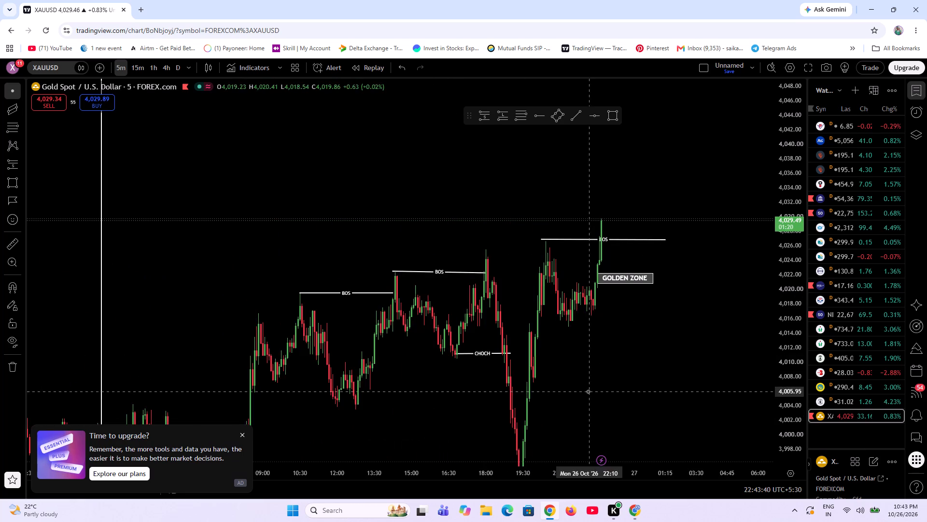
pyautogui.moveTo(588, 391); pyautogui.dragTo(489, 397)
pyautogui.scroll(5, 530, 407)
pyautogui.scroll(-6, 358, 383)
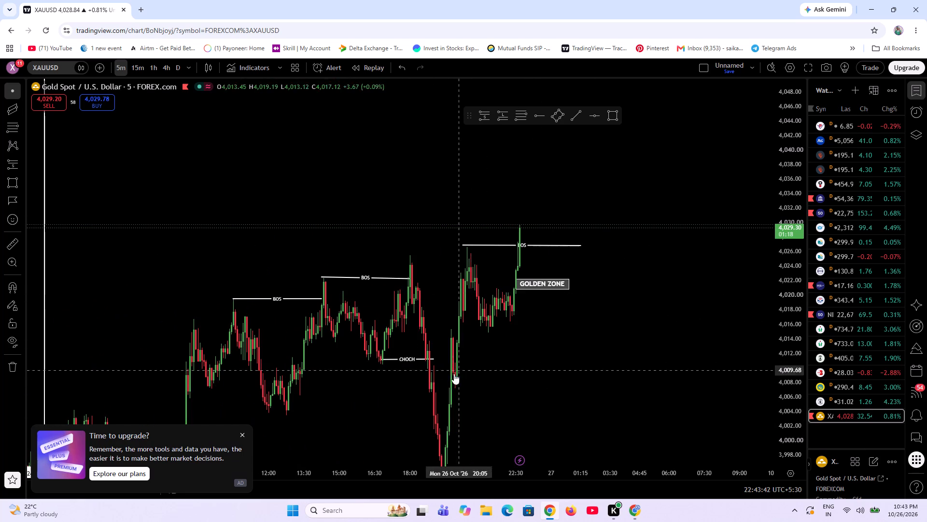
pyautogui.scroll(-5, 377, 375)
pyautogui.scroll(5, 605, 347)
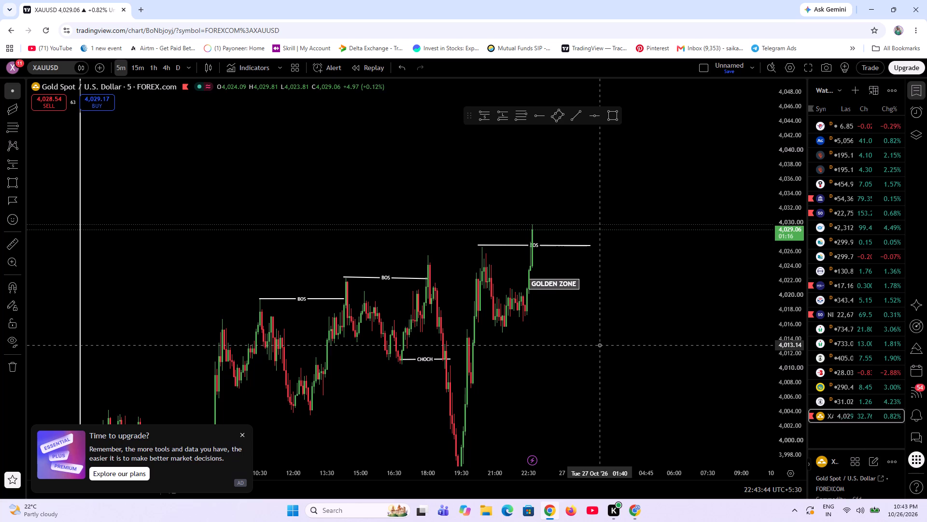
pyautogui.scroll(5, 591, 395)
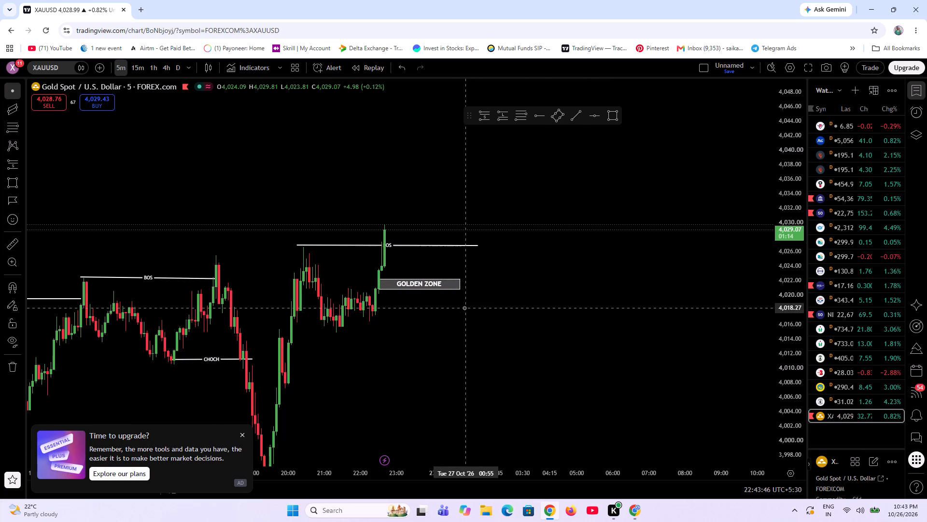
pyautogui.scroll(-4, 451, 283)
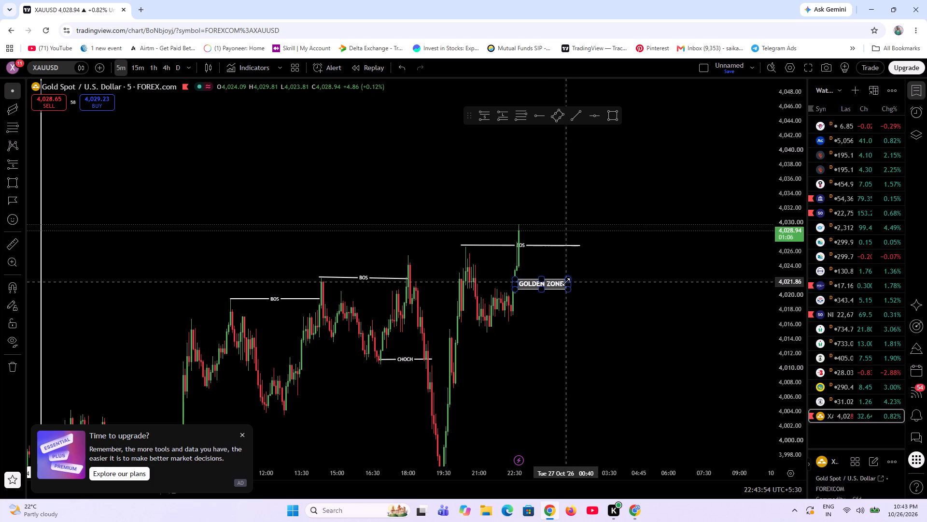
pyautogui.scroll(-5, 515, 356)
pyautogui.scroll(-4, 437, 427)
pyautogui.moveTo(549, 431); pyautogui.dragTo(513, 318)
pyautogui.scroll(-20, 789, 345)
pyautogui.scroll(-5, 789, 345)
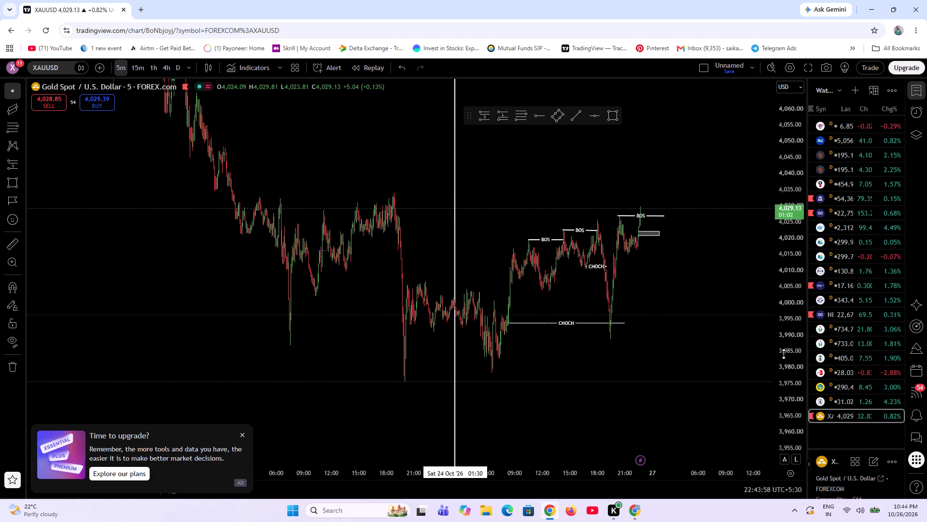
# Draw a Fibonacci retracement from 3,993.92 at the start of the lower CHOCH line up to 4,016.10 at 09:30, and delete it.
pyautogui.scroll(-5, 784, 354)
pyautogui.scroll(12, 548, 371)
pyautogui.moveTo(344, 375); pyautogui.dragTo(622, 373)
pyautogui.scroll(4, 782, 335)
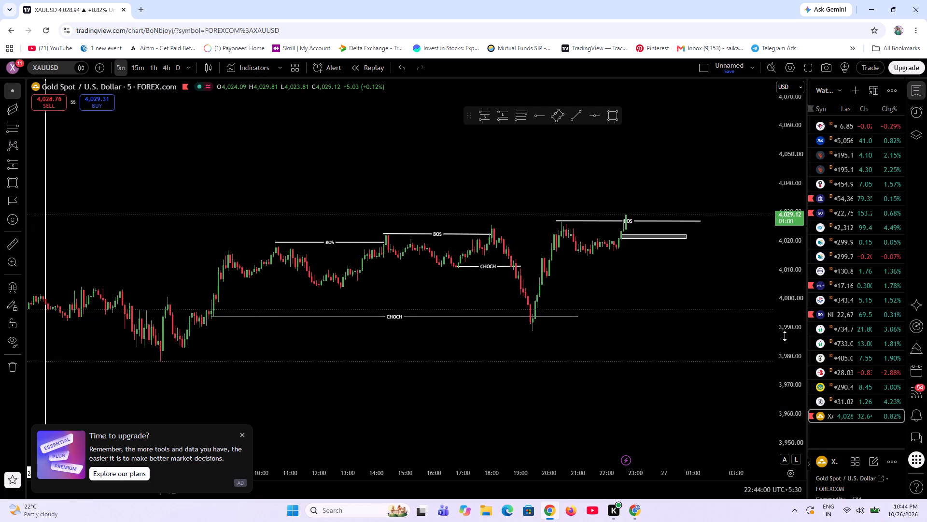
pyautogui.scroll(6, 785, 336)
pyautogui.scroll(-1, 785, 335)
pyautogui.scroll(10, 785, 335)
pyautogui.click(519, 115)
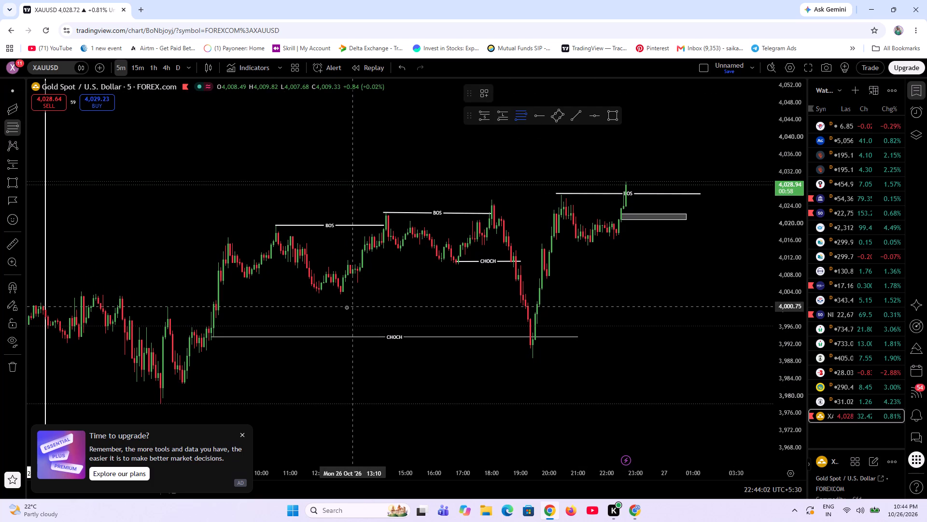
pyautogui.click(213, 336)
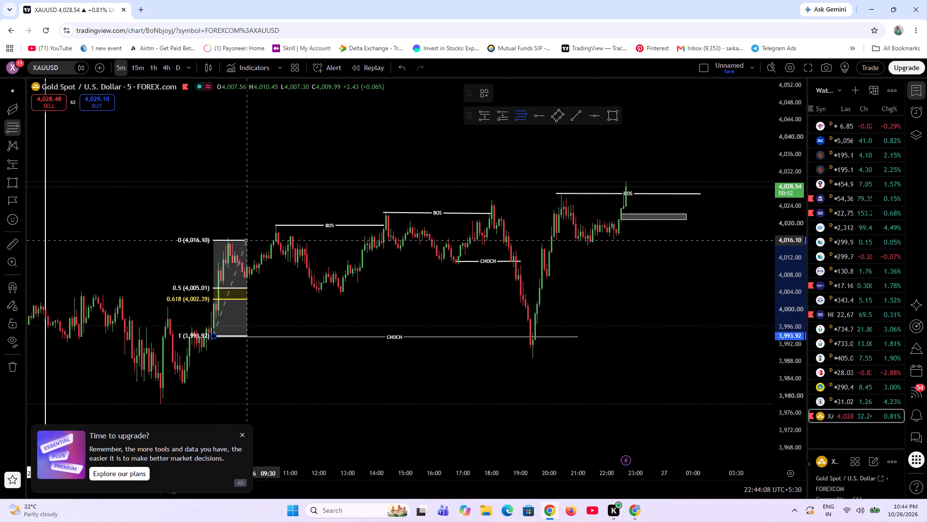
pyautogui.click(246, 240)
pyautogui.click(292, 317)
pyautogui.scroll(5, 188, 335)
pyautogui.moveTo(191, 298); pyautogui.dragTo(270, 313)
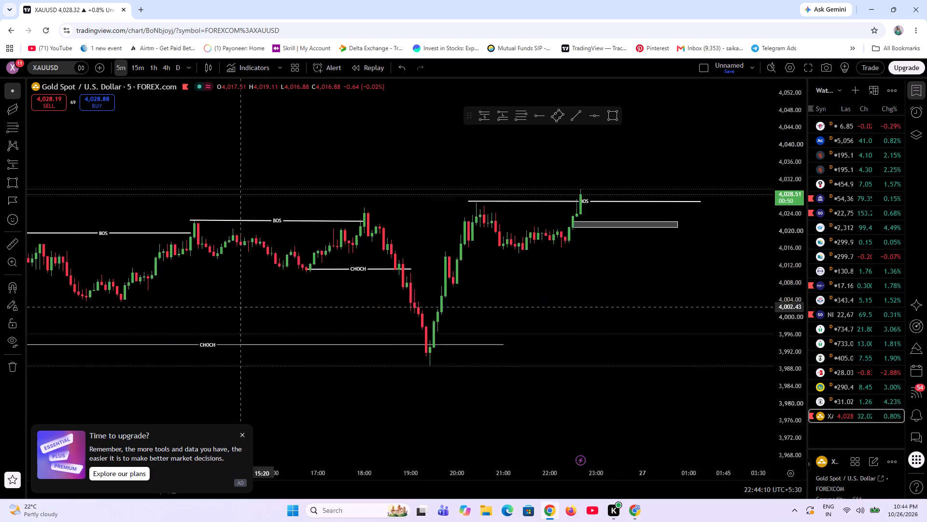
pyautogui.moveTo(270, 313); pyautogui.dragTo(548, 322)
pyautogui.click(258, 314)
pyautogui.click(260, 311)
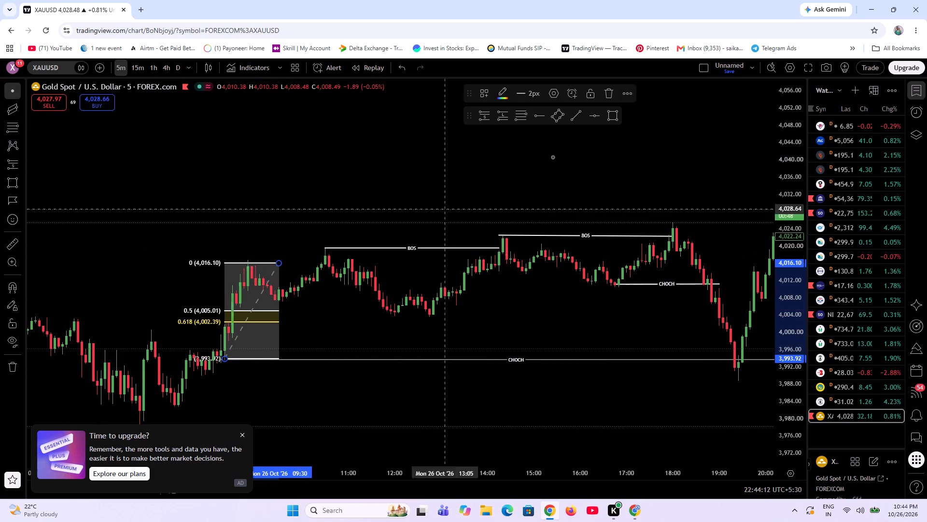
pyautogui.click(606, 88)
# Examine the latest 5-minute candles around the newest BOS line and the GOLDEN ZONE box on 26 October.
pyautogui.scroll(-7, 526, 305)
pyautogui.moveTo(424, 347); pyautogui.dragTo(0, 368)
pyautogui.scroll(5, 433, 290)
pyautogui.scroll(10, 808, 376)
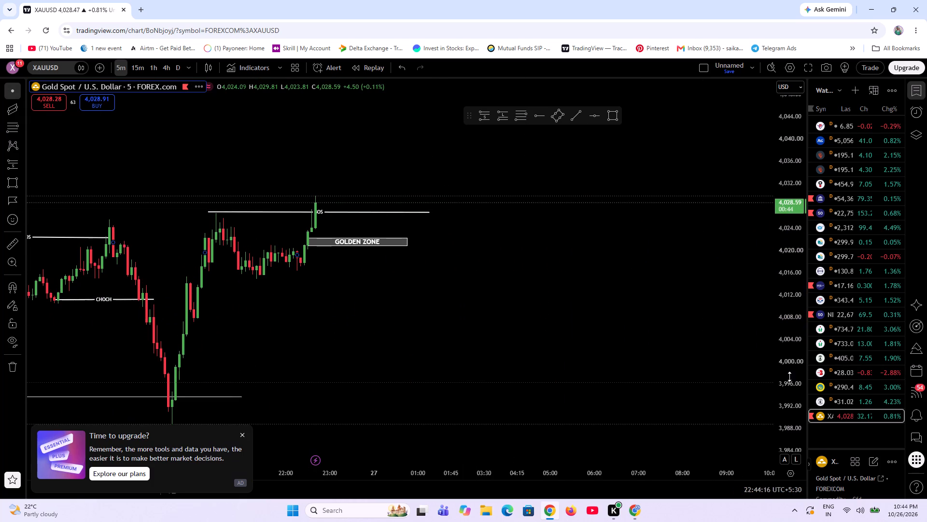
pyautogui.scroll(20, 789, 377)
pyautogui.scroll(3, 789, 377)
pyautogui.moveTo(347, 364); pyautogui.dragTo(502, 439)
pyautogui.scroll(6, 446, 418)
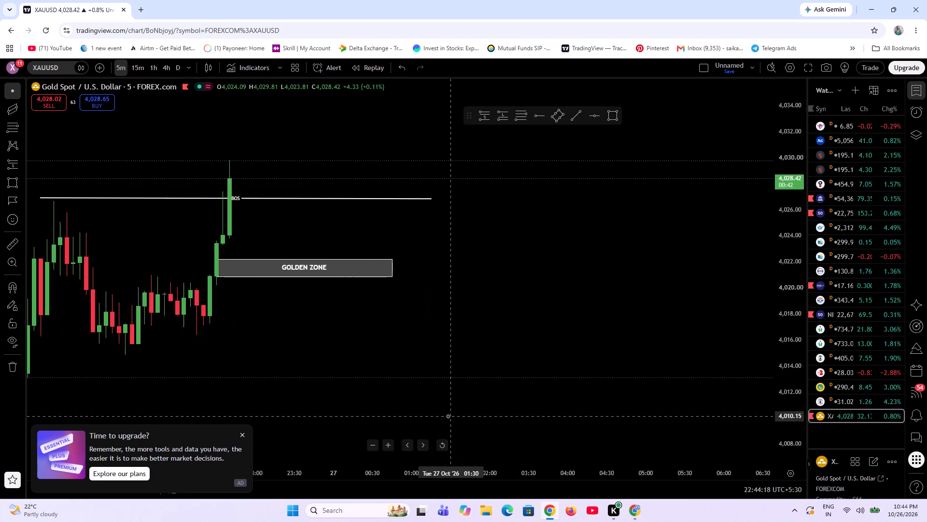
pyautogui.moveTo(249, 381); pyautogui.dragTo(530, 390)
pyautogui.scroll(-6, 486, 323)
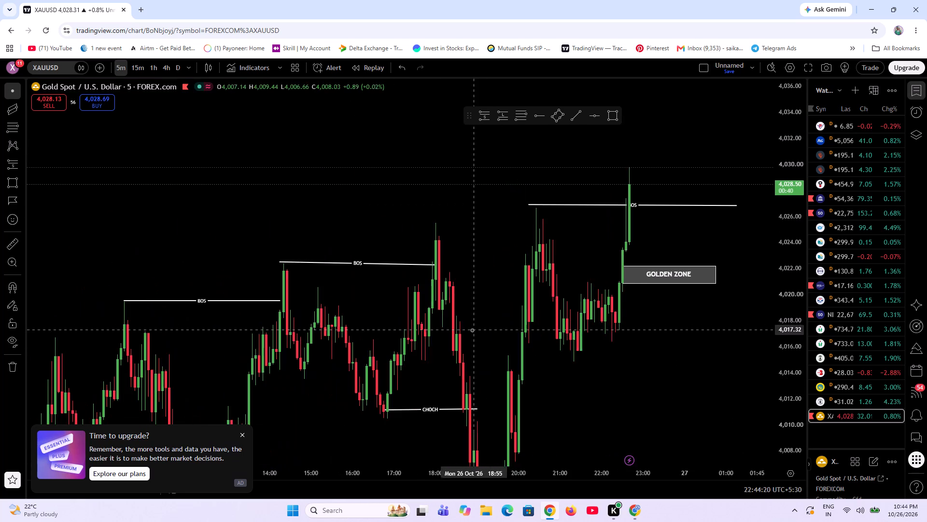
pyautogui.moveTo(665, 397); pyautogui.dragTo(549, 394)
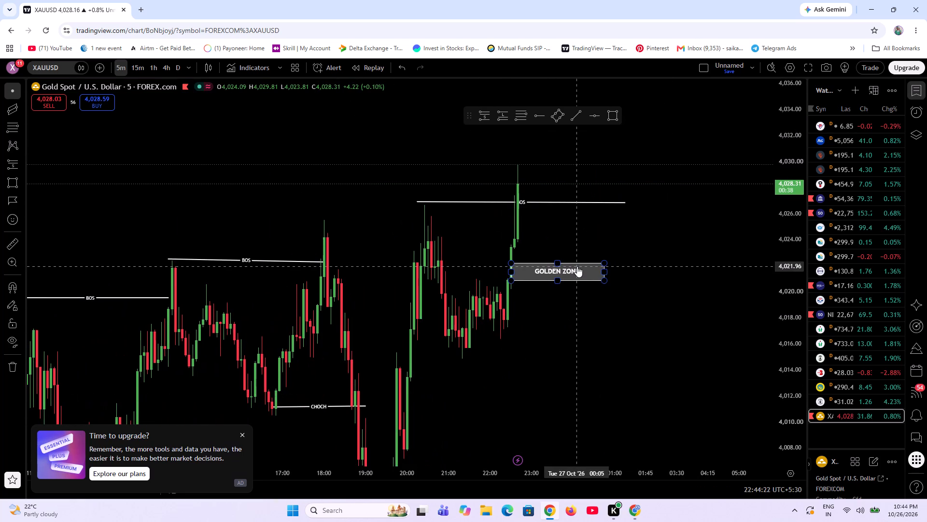
pyautogui.scroll(3, 593, 364)
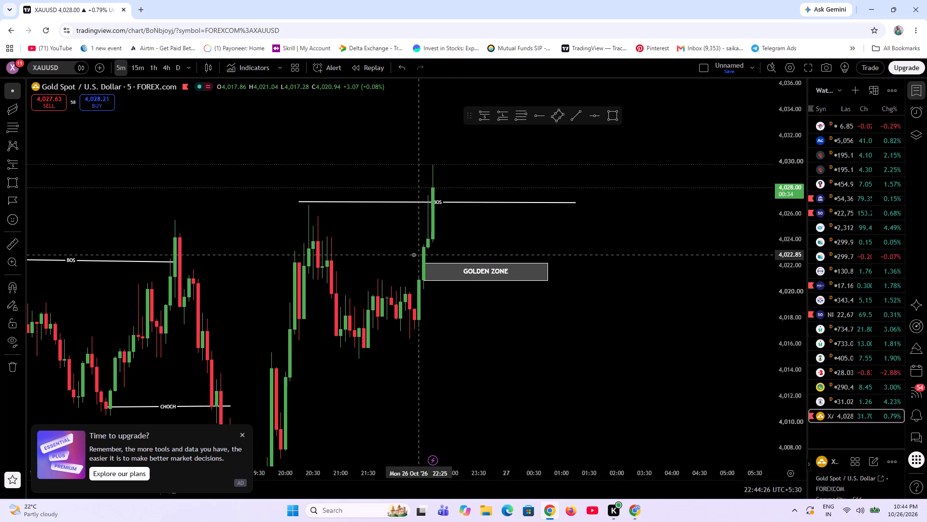
pyautogui.scroll(3, 336, 319)
pyautogui.scroll(5, 484, 323)
pyautogui.moveTo(78, 333); pyautogui.dragTo(622, 366)
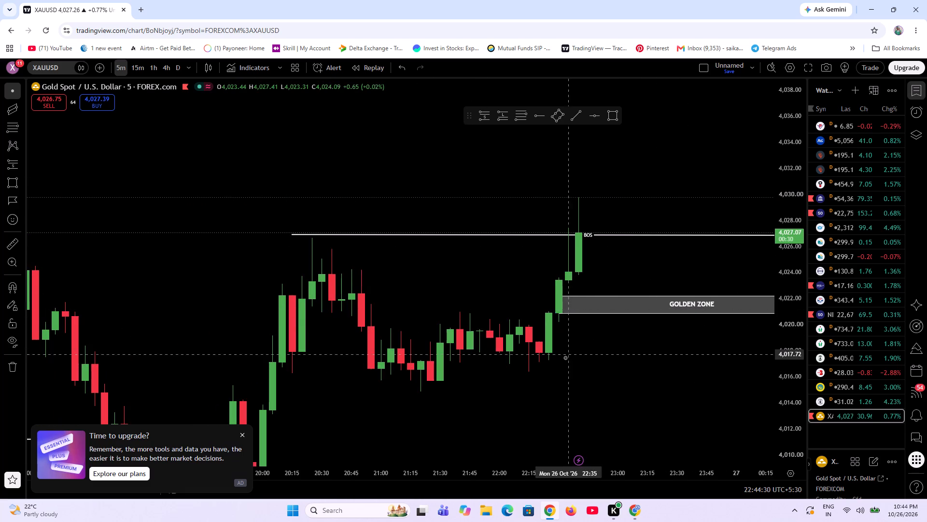
pyautogui.scroll(-1, 561, 361)
pyautogui.scroll(4, 561, 361)
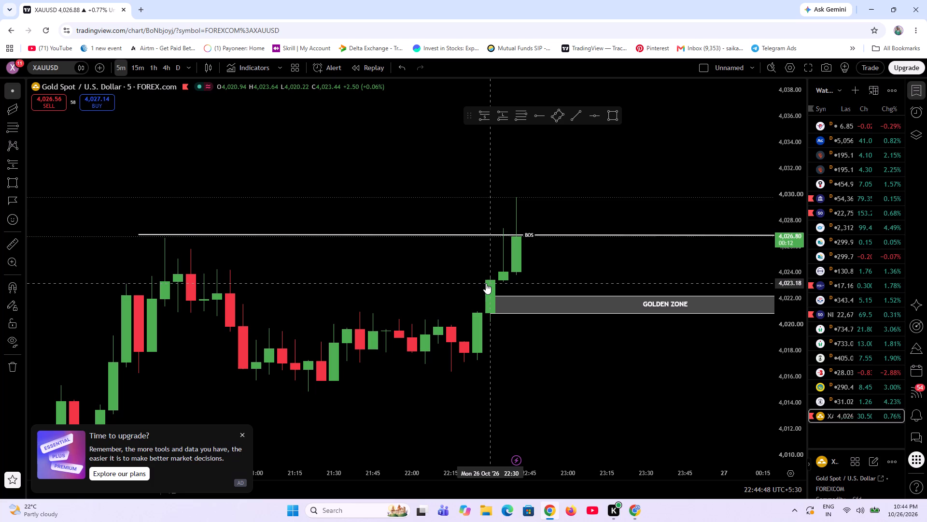
# Draw a rectangle from 22:15 on 26 October to 01:05 on 27 October, spanning about 4,023.33 to 4,021.14 over the GOLDEN ZONE.
pyautogui.click(615, 116)
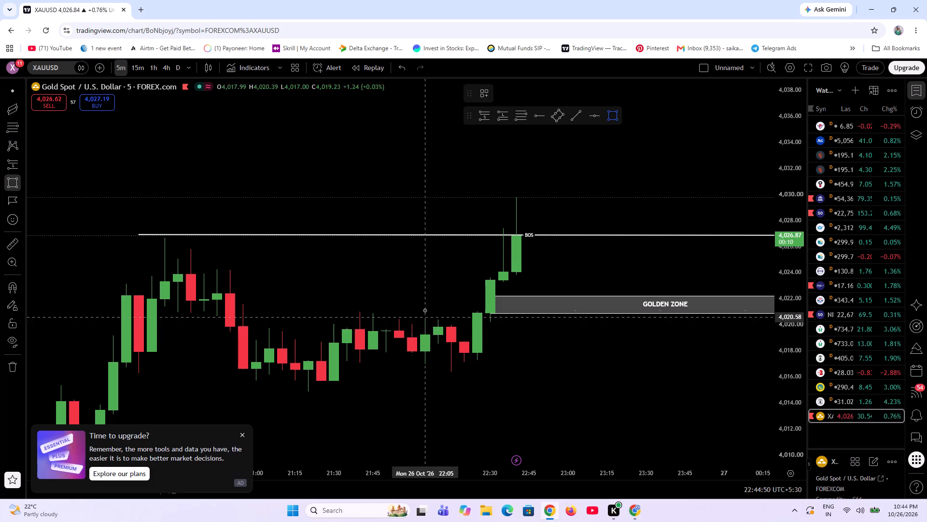
pyautogui.click(449, 283)
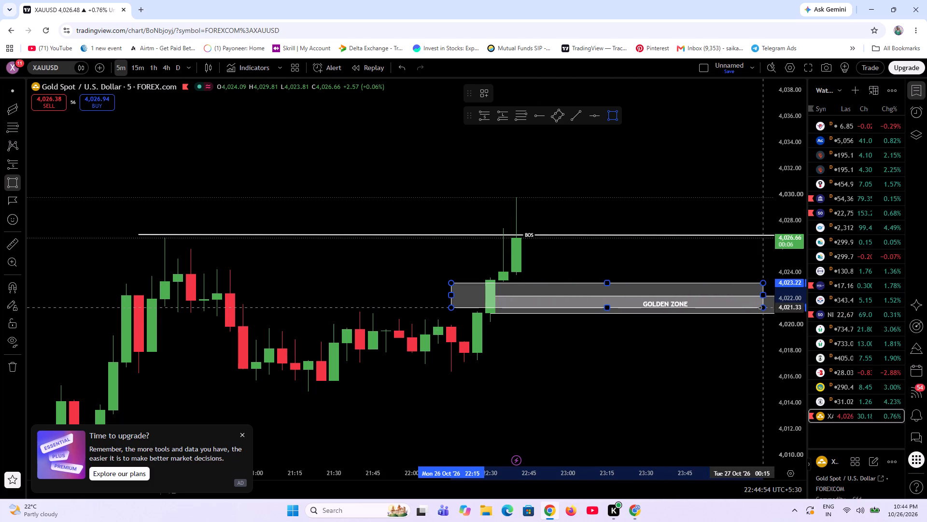
pyautogui.click(760, 310)
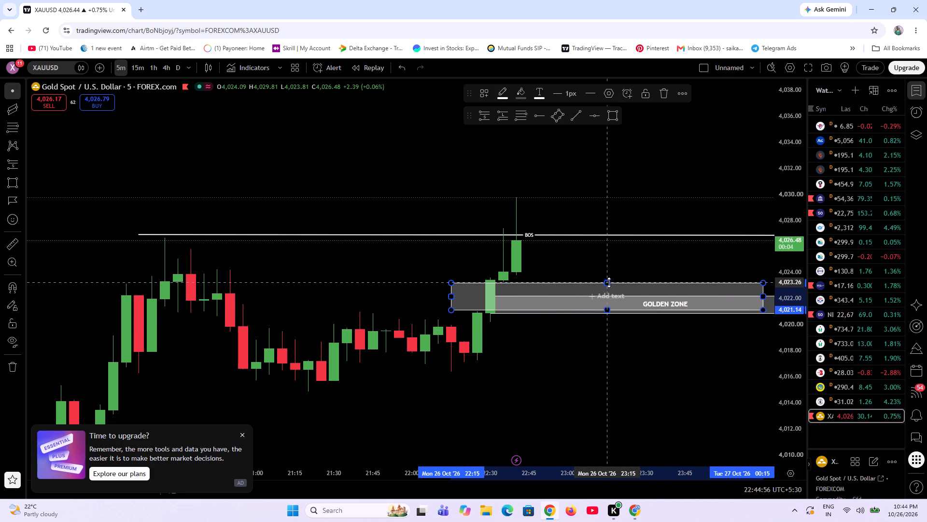
pyautogui.click(608, 282)
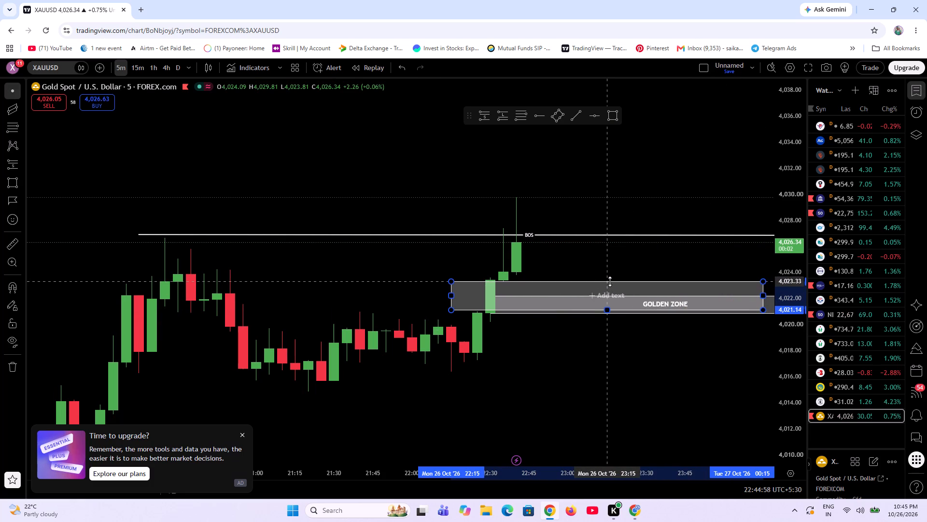
pyautogui.scroll(-4, 650, 266)
pyautogui.scroll(7, 495, 365)
pyautogui.scroll(-9, 714, 327)
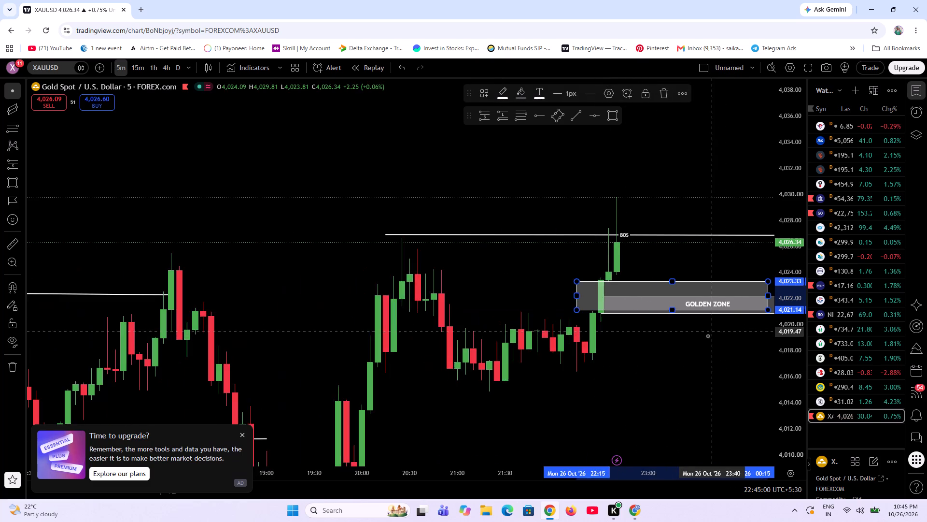
pyautogui.moveTo(723, 363); pyautogui.dragTo(511, 387)
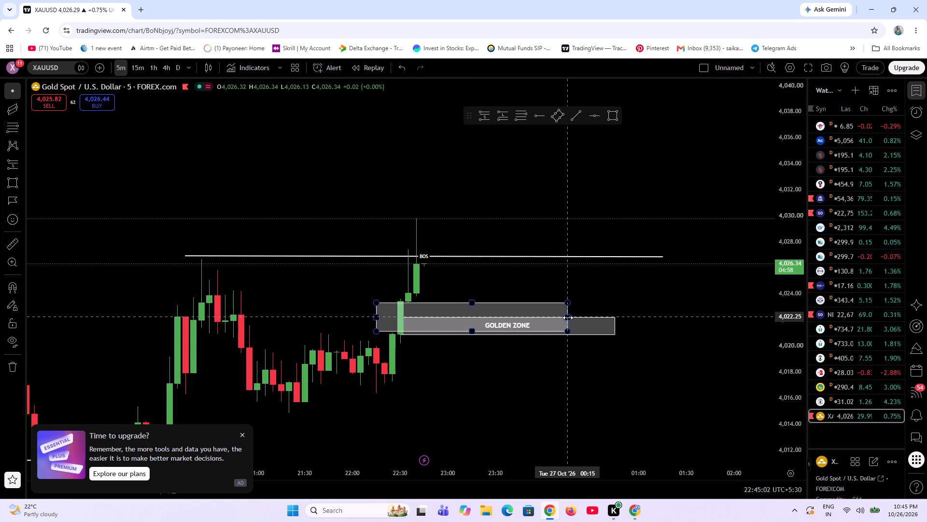
pyautogui.moveTo(568, 318); pyautogui.dragTo(645, 319)
pyautogui.click(569, 397)
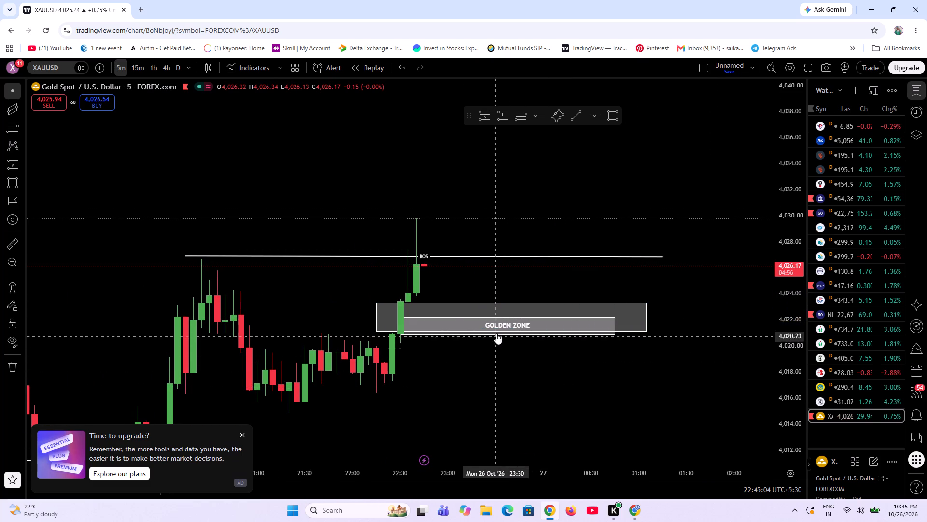
# Label the new rectangle FVG and apply the saved FVG drawing template to it.
pyautogui.click(500, 314)
pyautogui.click(501, 304)
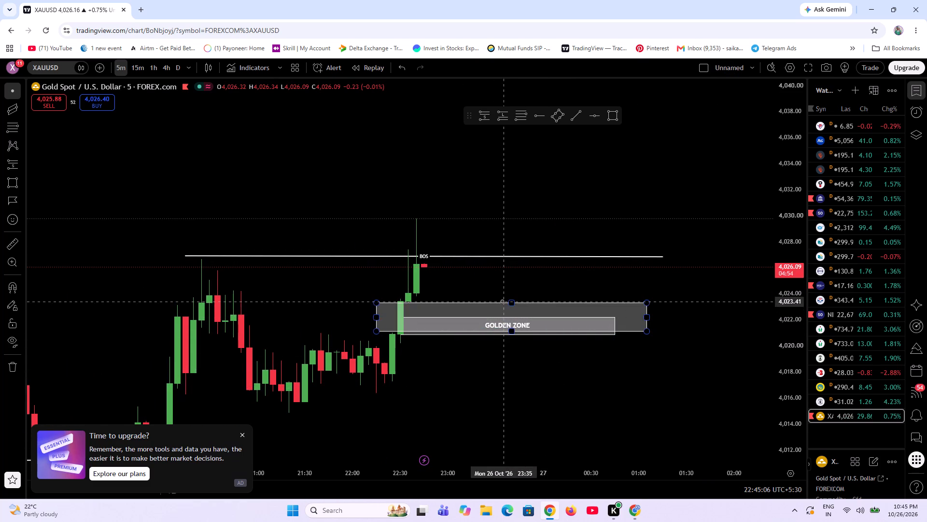
pyautogui.click(502, 301)
pyautogui.click(499, 303)
pyautogui.click(498, 316)
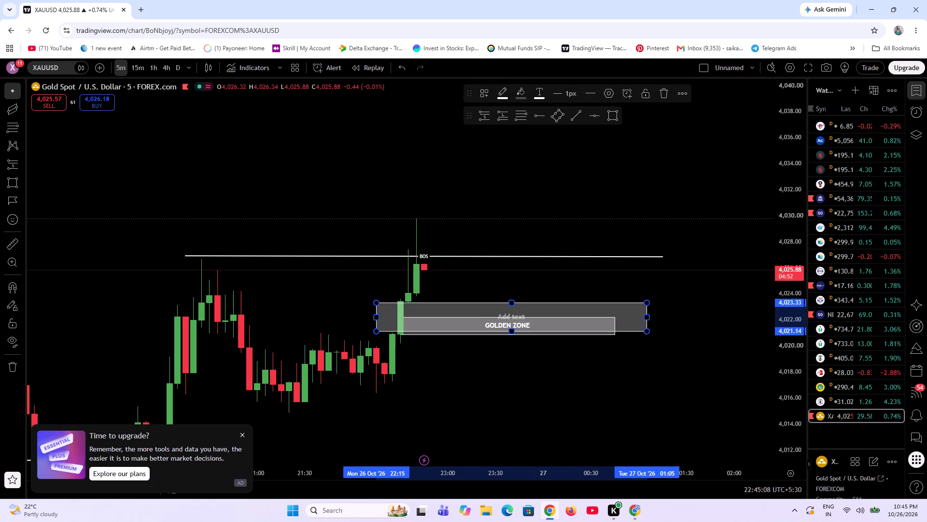
pyautogui.write('FVG')
pyautogui.click(484, 92)
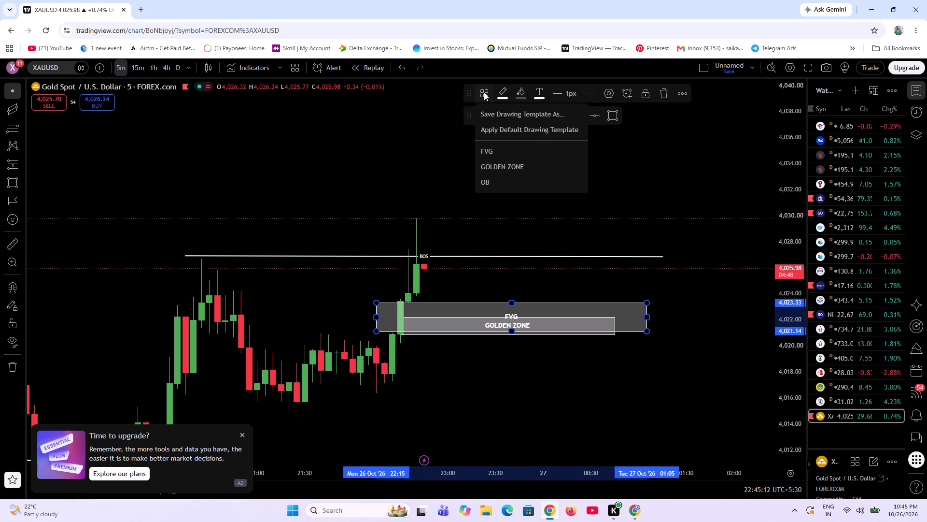
pyautogui.click(495, 152)
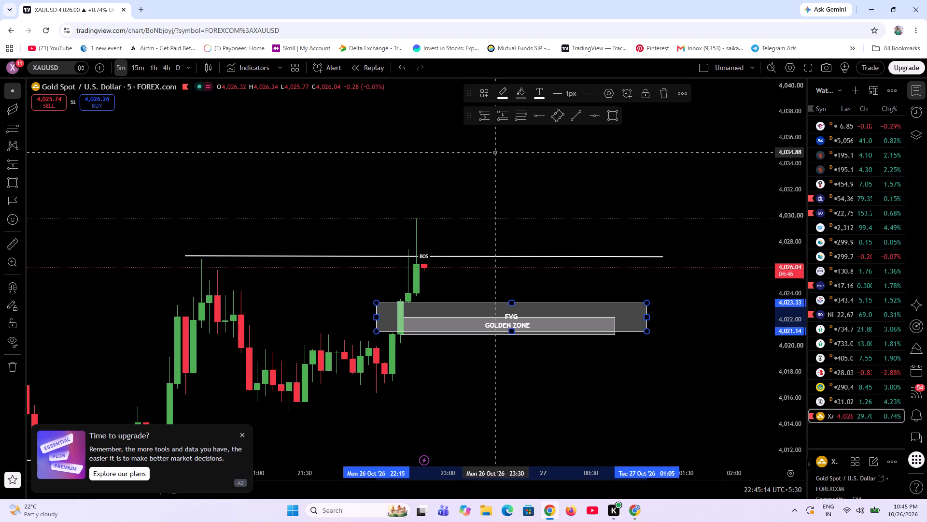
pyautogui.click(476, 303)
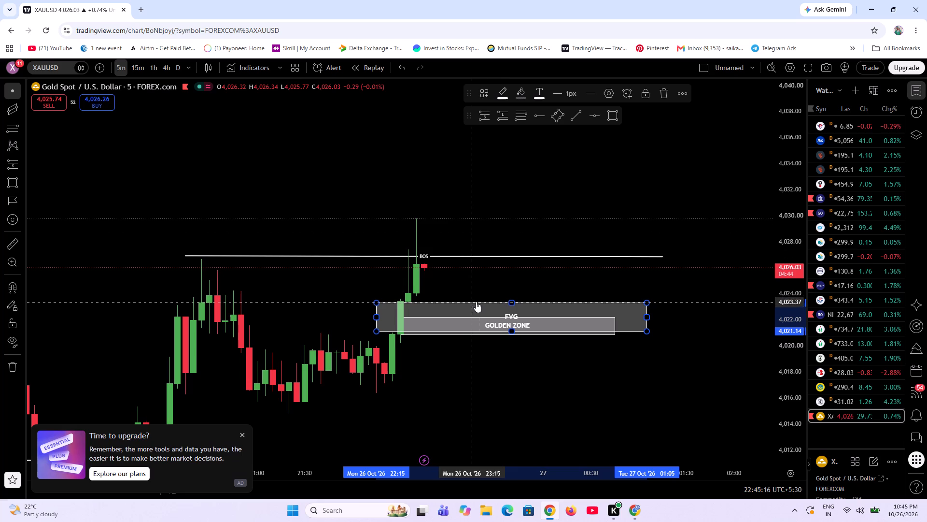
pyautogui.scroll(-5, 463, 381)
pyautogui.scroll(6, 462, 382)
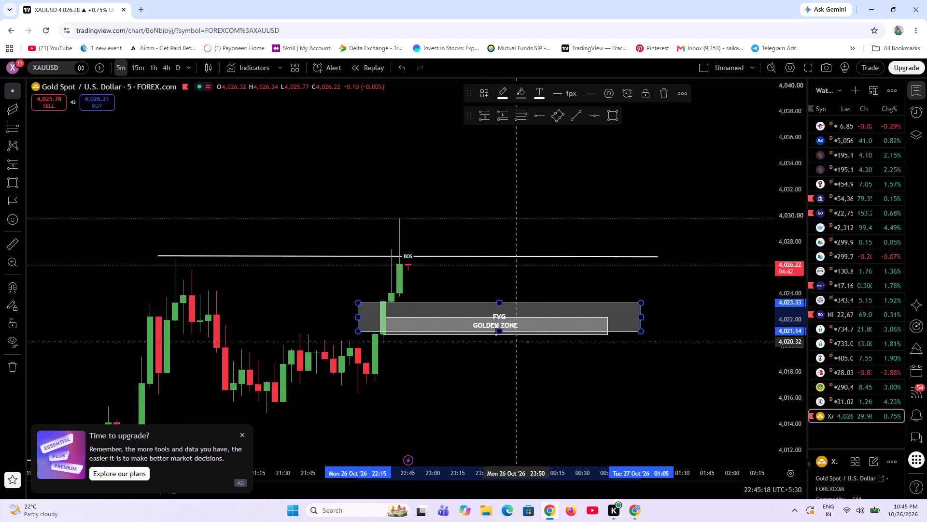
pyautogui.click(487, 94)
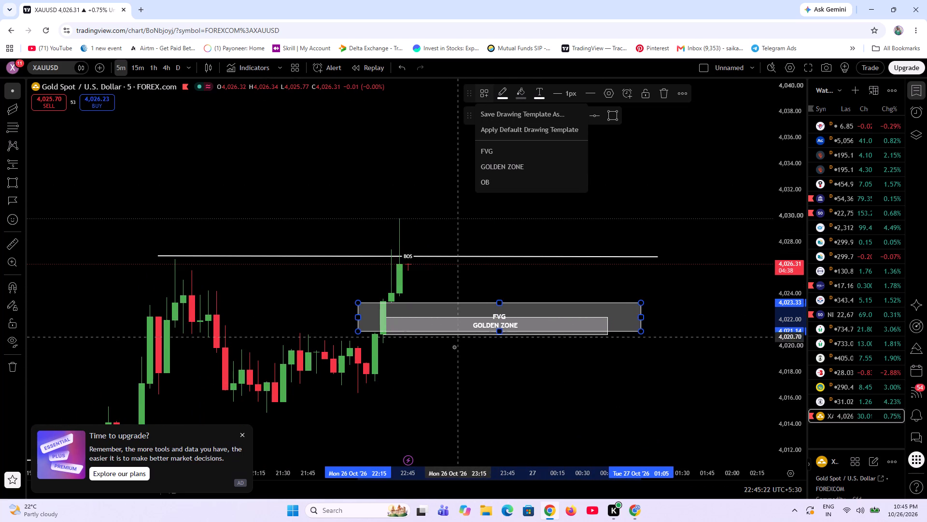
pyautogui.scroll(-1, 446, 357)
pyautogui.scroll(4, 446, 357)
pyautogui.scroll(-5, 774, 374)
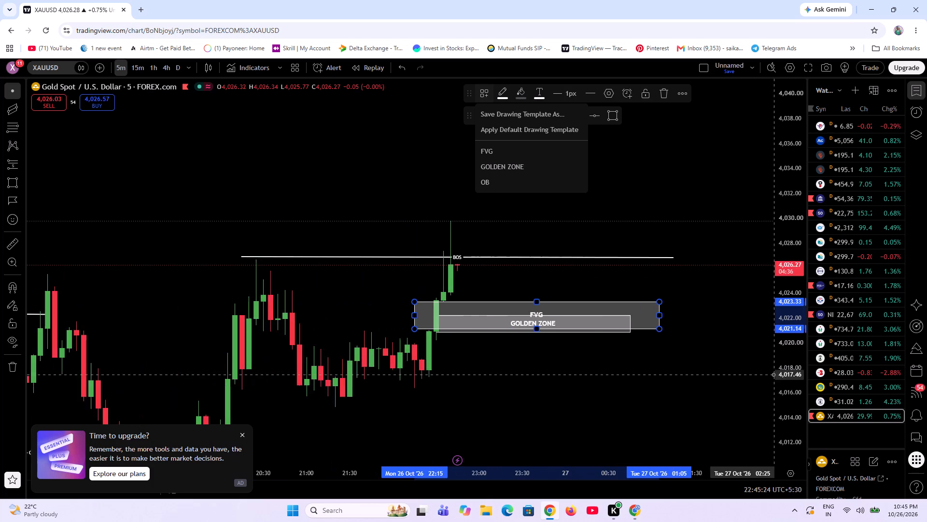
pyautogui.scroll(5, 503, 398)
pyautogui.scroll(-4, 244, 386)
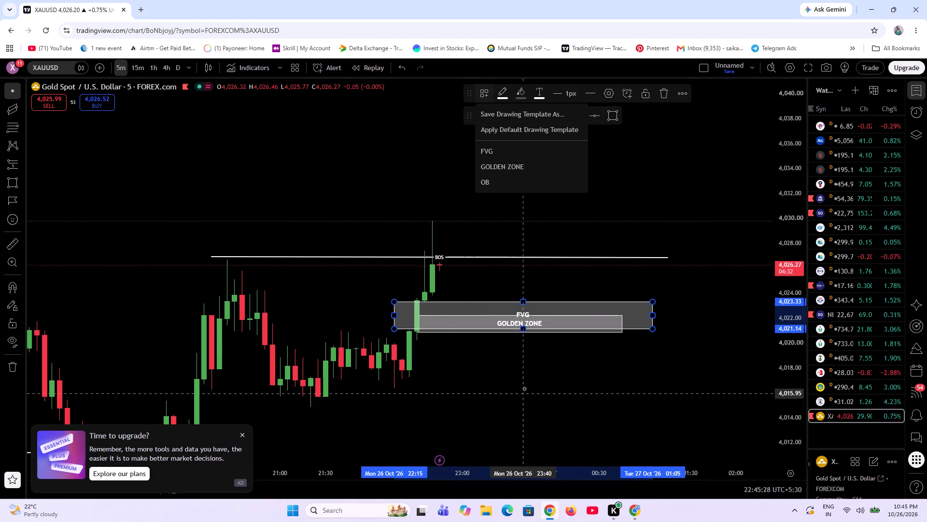
# Recolour the GOLDEN ZONE box with a yellow fill and a yellow border.
pyautogui.click(483, 332)
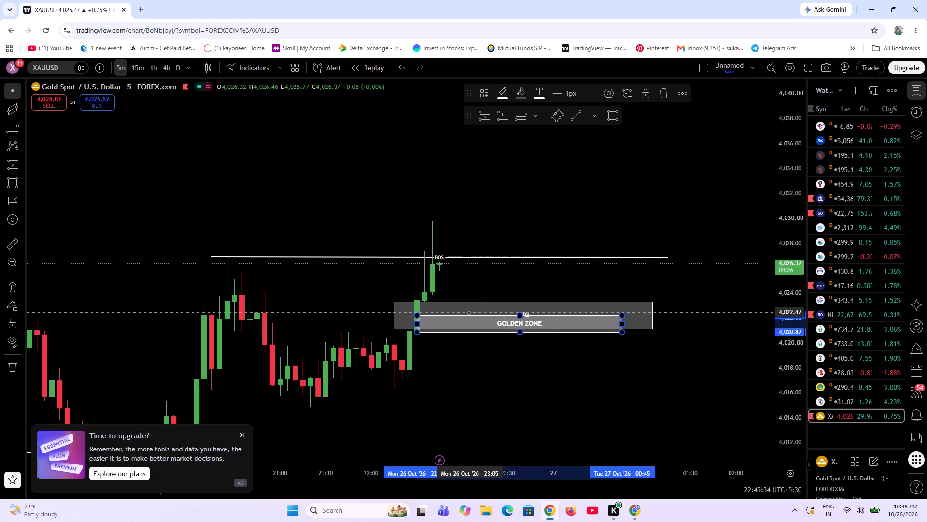
pyautogui.click(470, 316)
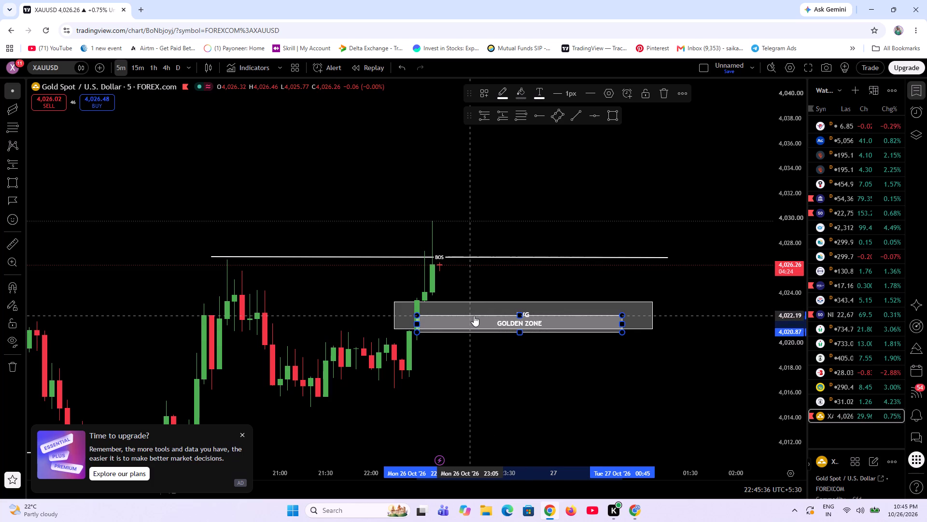
pyautogui.click(477, 315)
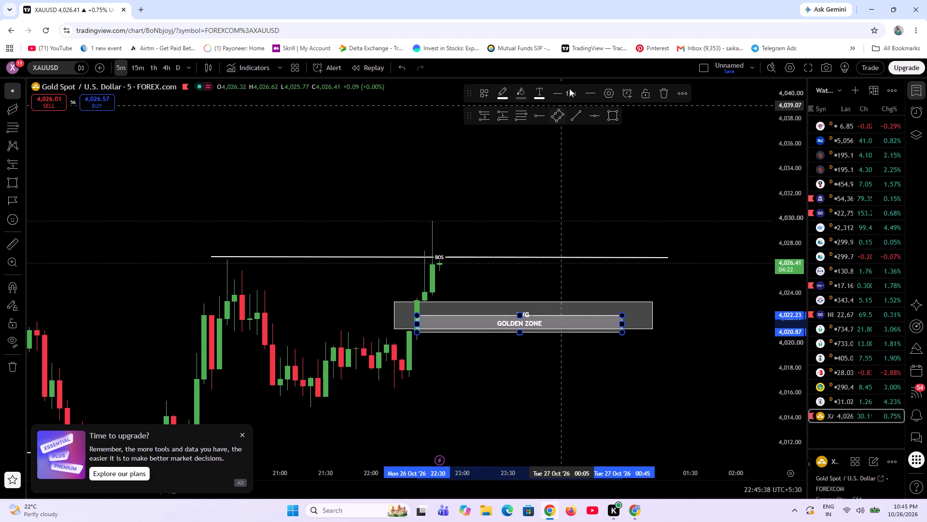
pyautogui.click(522, 93)
pyautogui.click(542, 128)
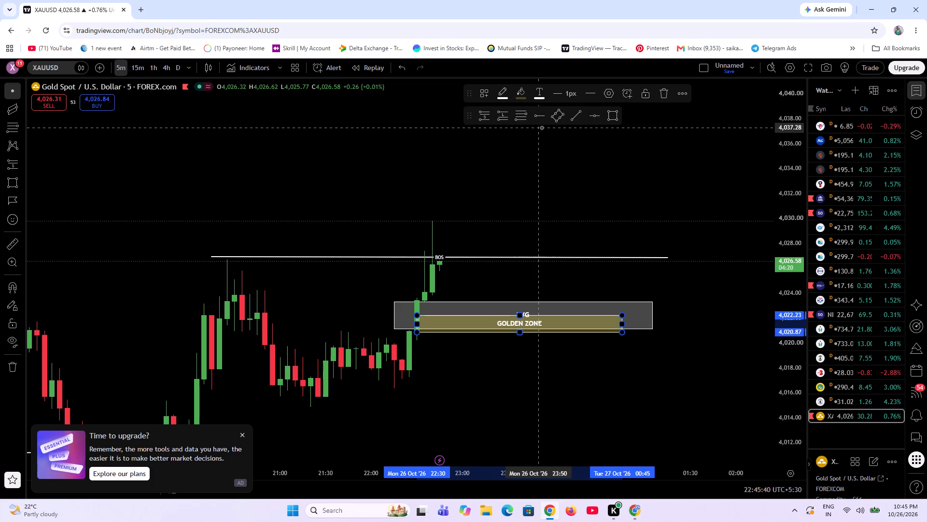
pyautogui.click(506, 95)
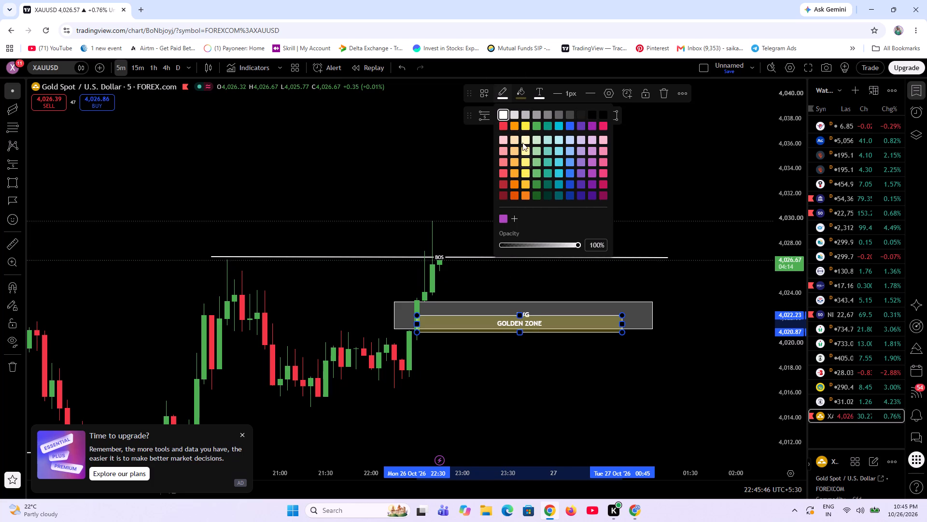
pyautogui.click(526, 123)
pyautogui.scroll(-2, 487, 332)
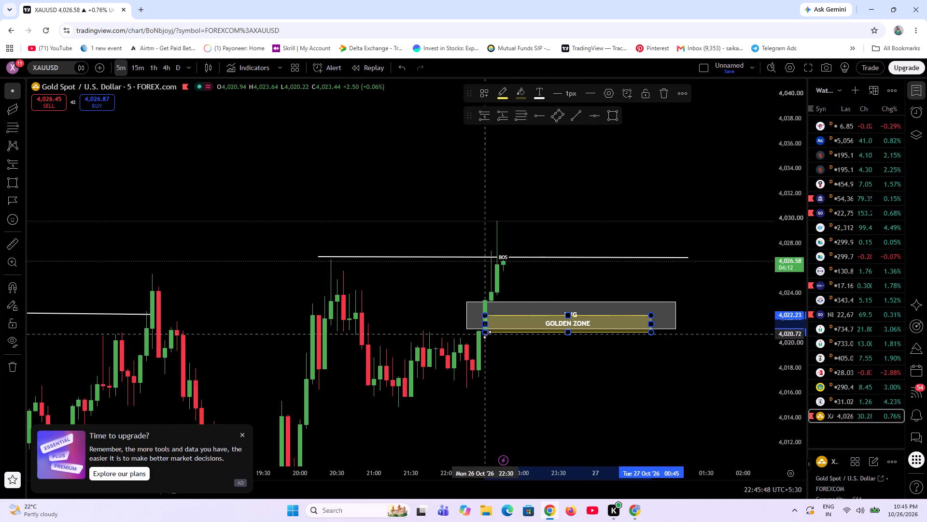
pyautogui.scroll(3, 487, 334)
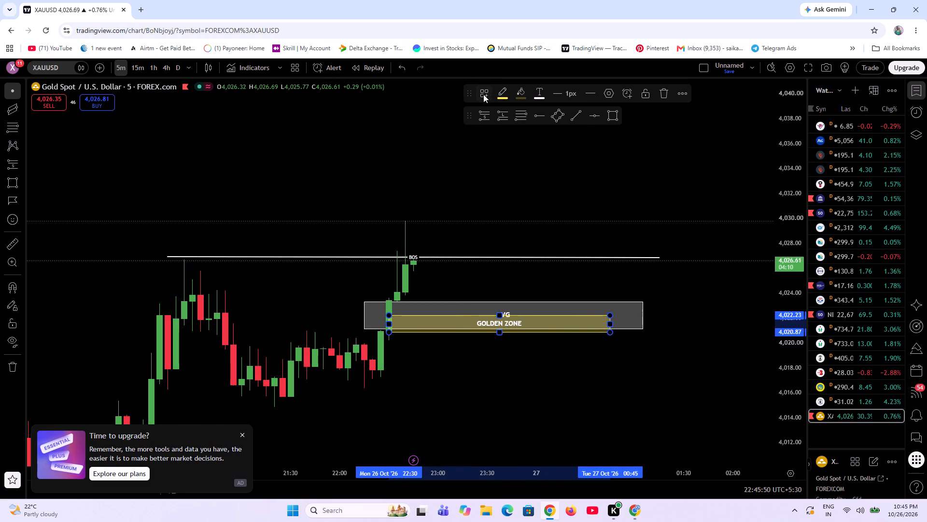
# Delete the saved GOLDEN ZONE drawing template.
pyautogui.click(483, 94)
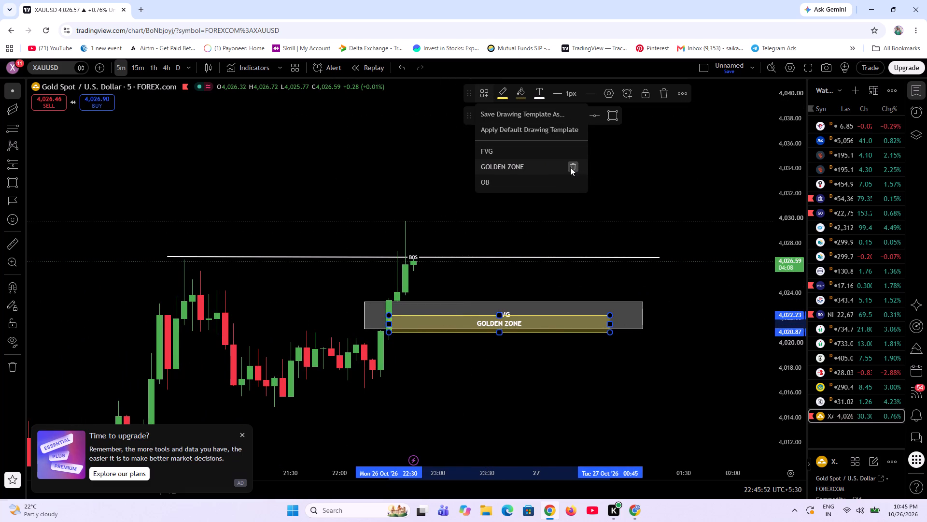
pyautogui.click(570, 167)
pyautogui.click(541, 307)
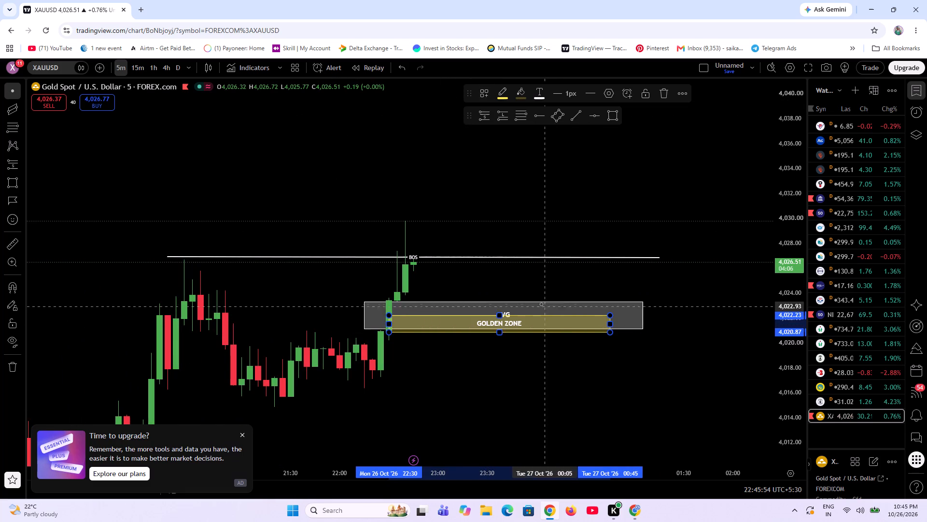
# Save the yellow GOLDEN ZONE box's style as a drawing template named GOLDING ZONE and apply it to the box.
pyautogui.click(480, 93)
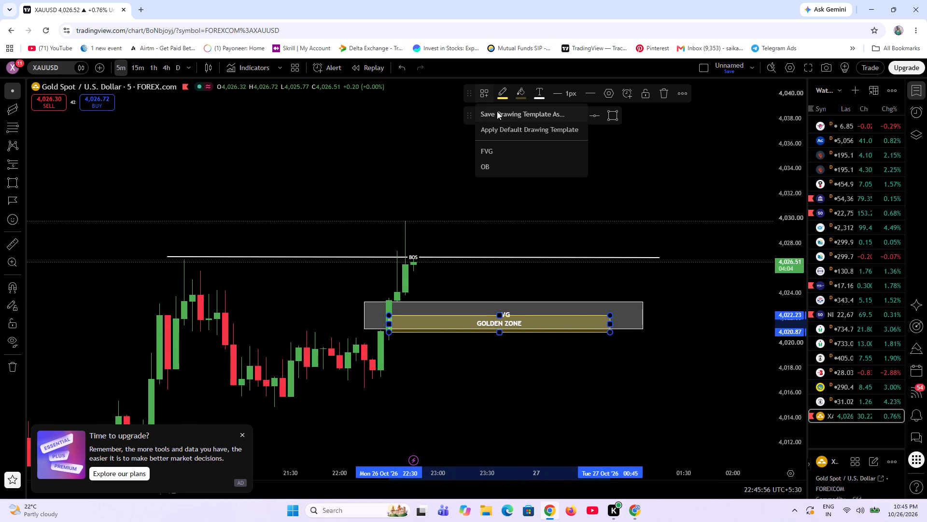
pyautogui.click(497, 111)
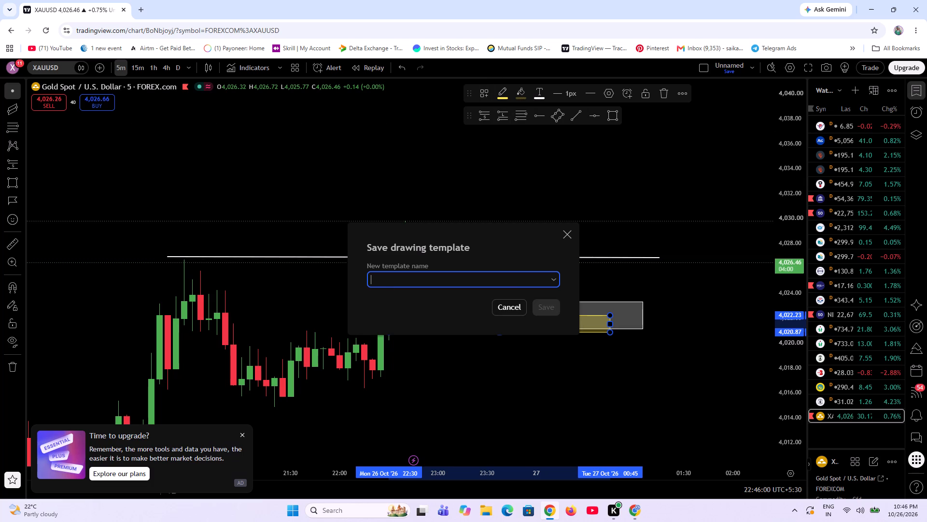
pyautogui.write('GOLDING')
pyautogui.press('space')
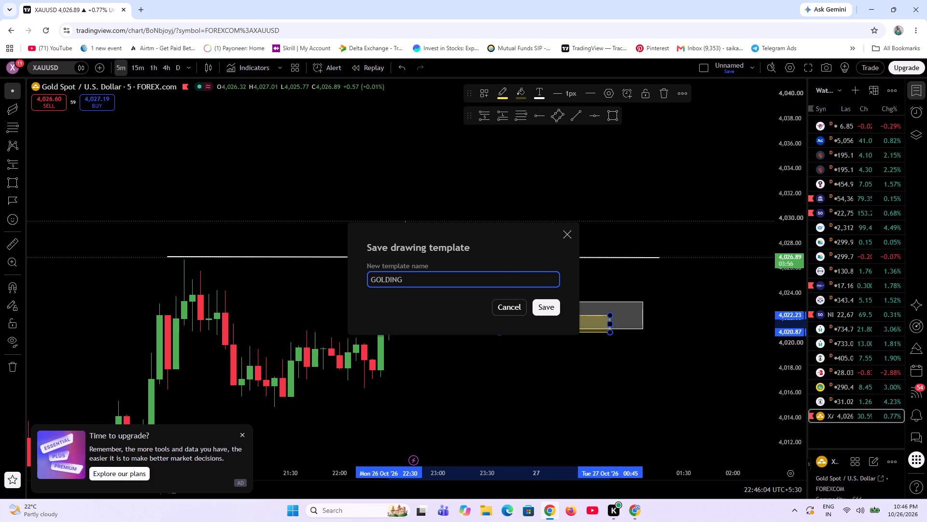
pyautogui.write('ZONE')
pyautogui.press('Return')
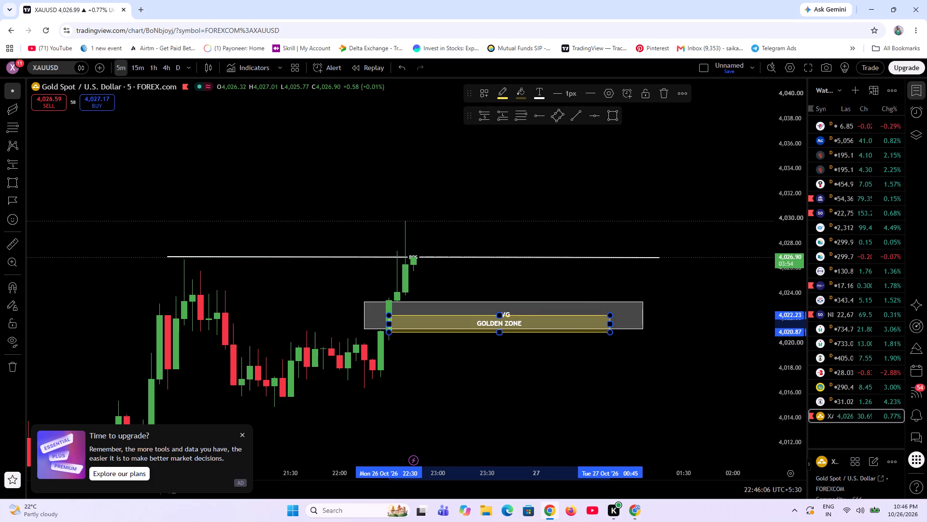
pyautogui.click(484, 93)
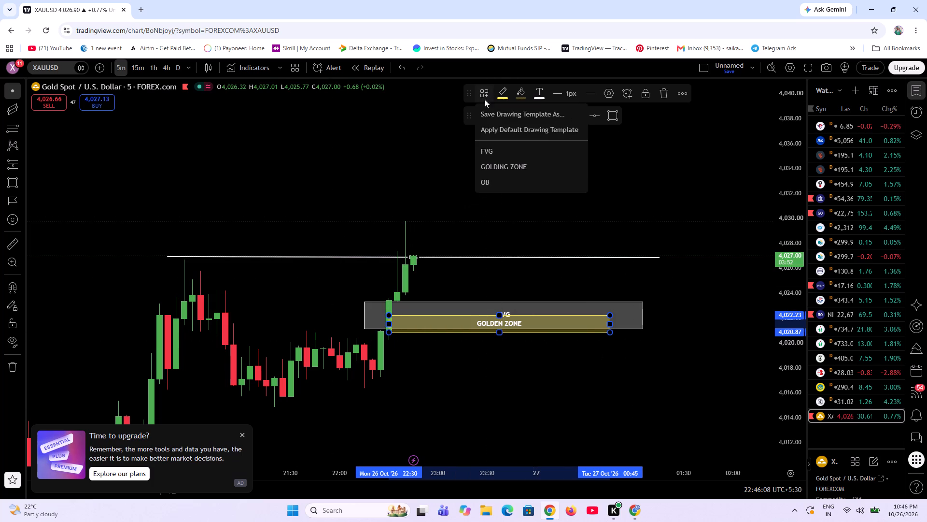
pyautogui.click(539, 167)
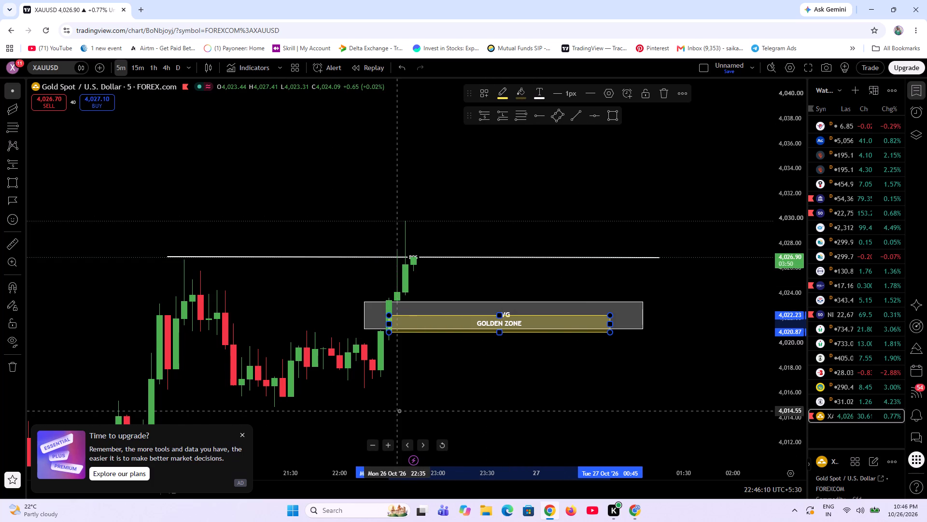
# Copy the BOS line at the 14:20 swing high onto the 18:00 swing high, at about 4,025.16 and ending at 21:45.
pyautogui.scroll(4, 399, 411)
pyautogui.scroll(-4, 367, 411)
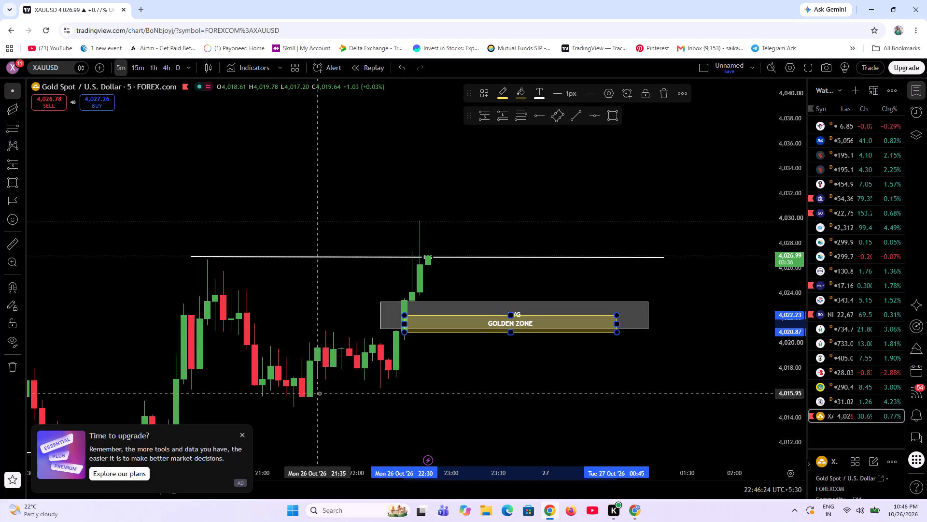
pyautogui.scroll(-6, 214, 274)
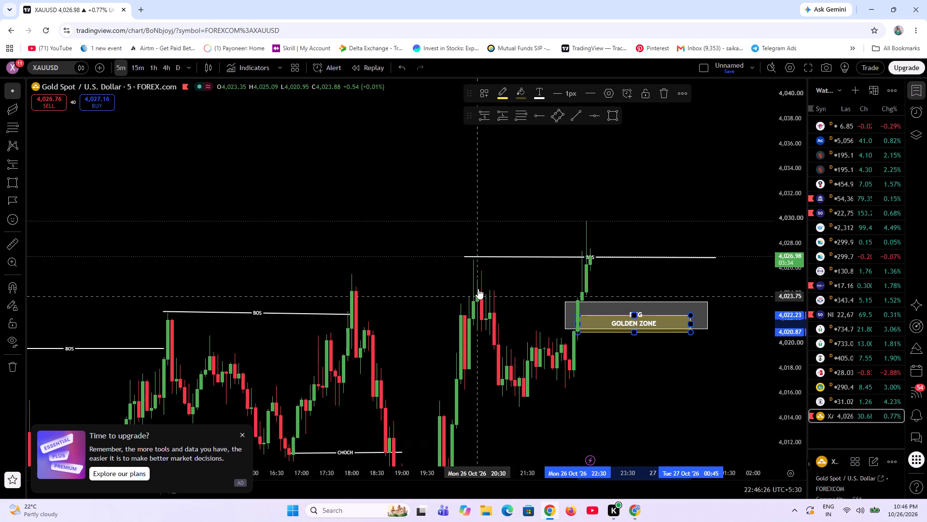
pyautogui.scroll(-2, 337, 420)
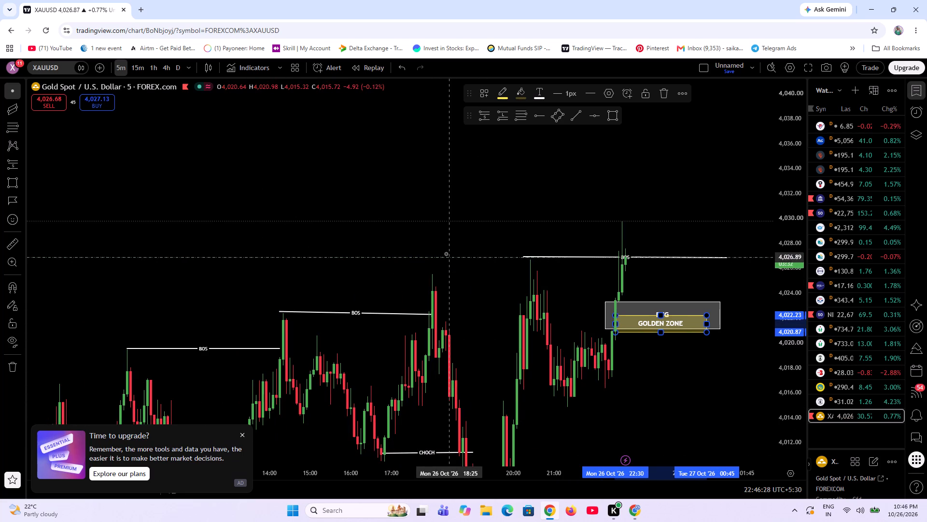
pyautogui.moveTo(431, 277); pyautogui.dragTo(452, 280)
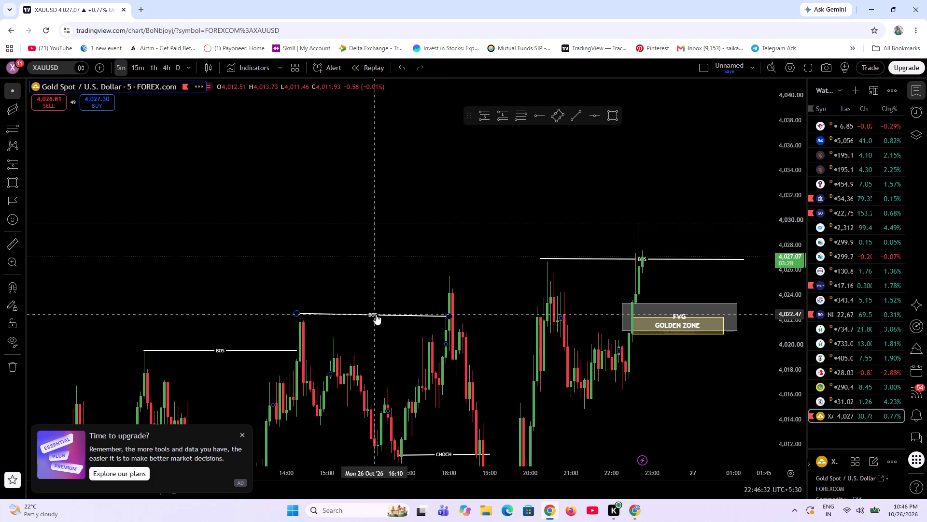
pyautogui.keyDown('ctrl'); pyautogui.moveTo(376, 314); pyautogui.dragTo(534, 281); pyautogui.keyUp('ctrl')
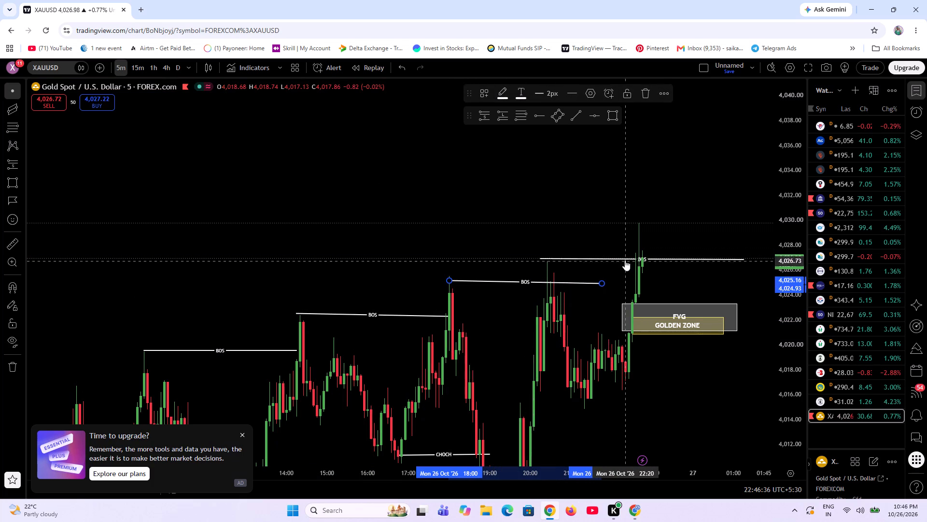
# Delete the long BOS line running from 20:15 on 26 October to 01:15 on 27 October.
pyautogui.click(618, 260)
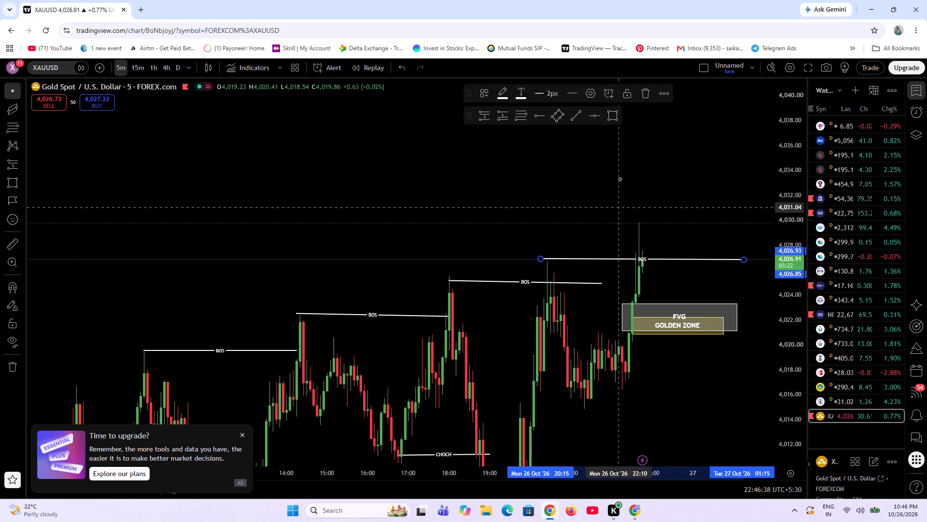
pyautogui.click(642, 92)
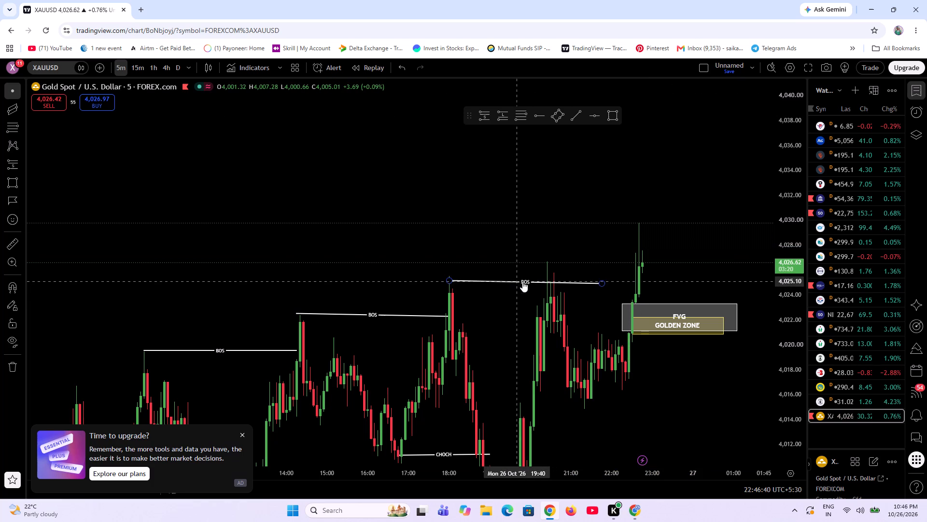
# Level the 21:45 end of the BOS line that starts at the 18:00 swing high.
pyautogui.click(603, 283)
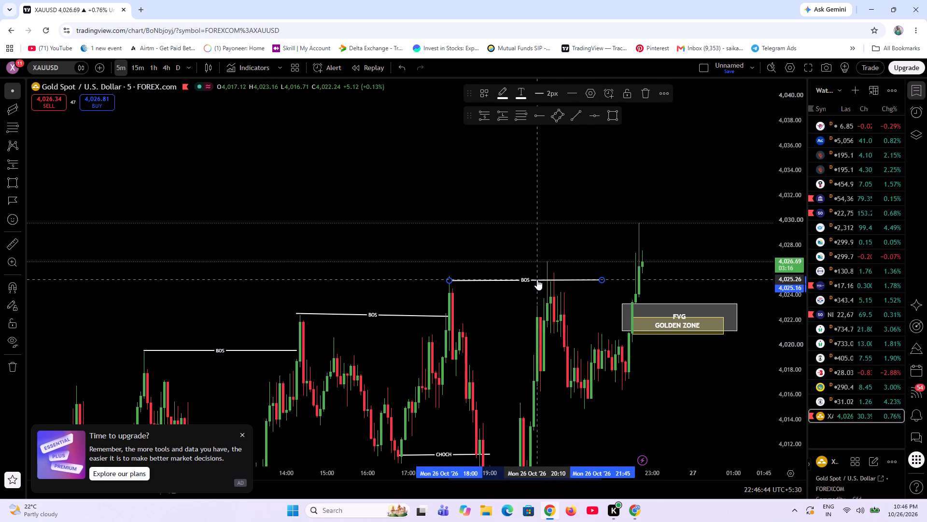
# Copy the 18:00 BOS line onto the next swing high, starting at about 20:20 near 4,026.9.
pyautogui.keyDown('ctrl'); pyautogui.moveTo(537, 279); pyautogui.dragTo(620, 257); pyautogui.keyUp('ctrl')
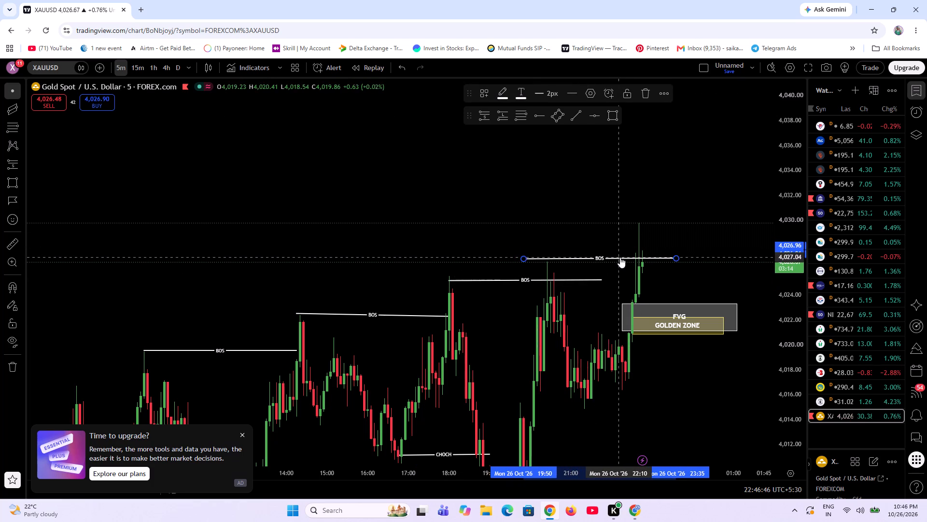
pyautogui.keyDown('ctrl'); pyautogui.moveTo(620, 257); pyautogui.dragTo(640, 259); pyautogui.keyUp('ctrl')
pyautogui.click(717, 241)
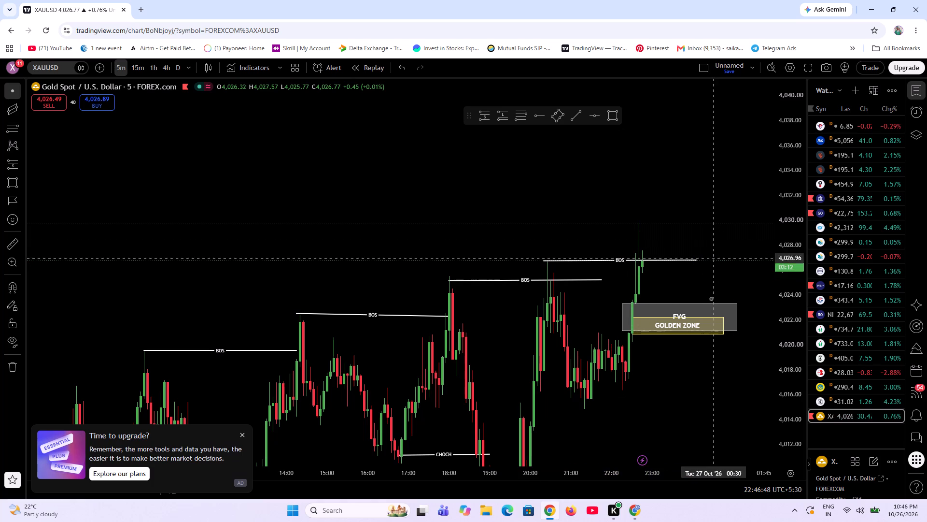
# Examine the sequence of BOS and CHOCH levels on the 26 October 5-minute candles and the preceding price action.
pyautogui.scroll(-2, 661, 295)
pyautogui.moveTo(715, 290); pyautogui.dragTo(537, 290)
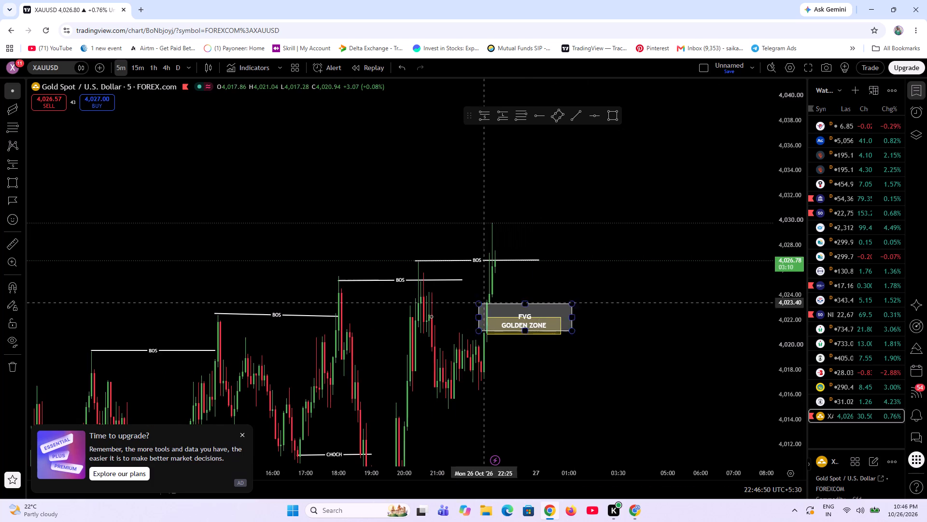
pyautogui.scroll(-4, 295, 354)
pyautogui.scroll(-5, 512, 375)
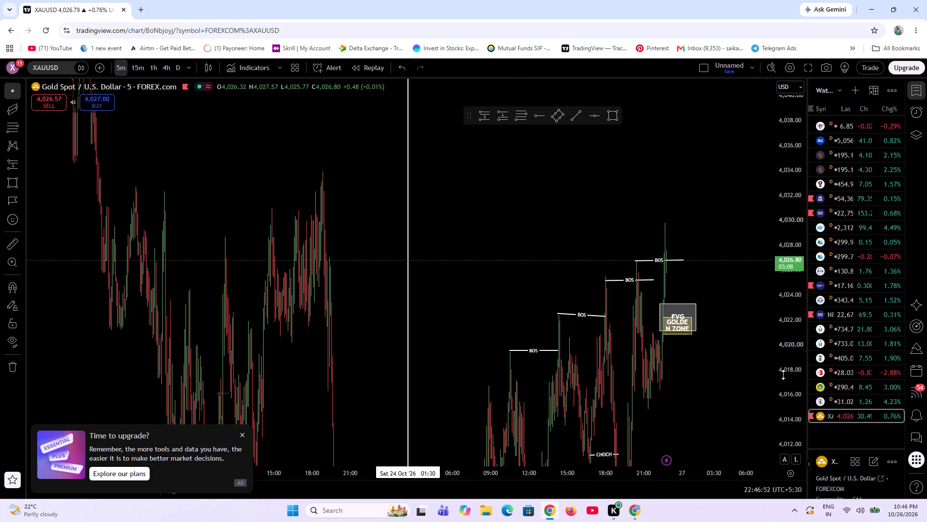
pyautogui.scroll(-12, 796, 390)
pyautogui.scroll(5, 636, 416)
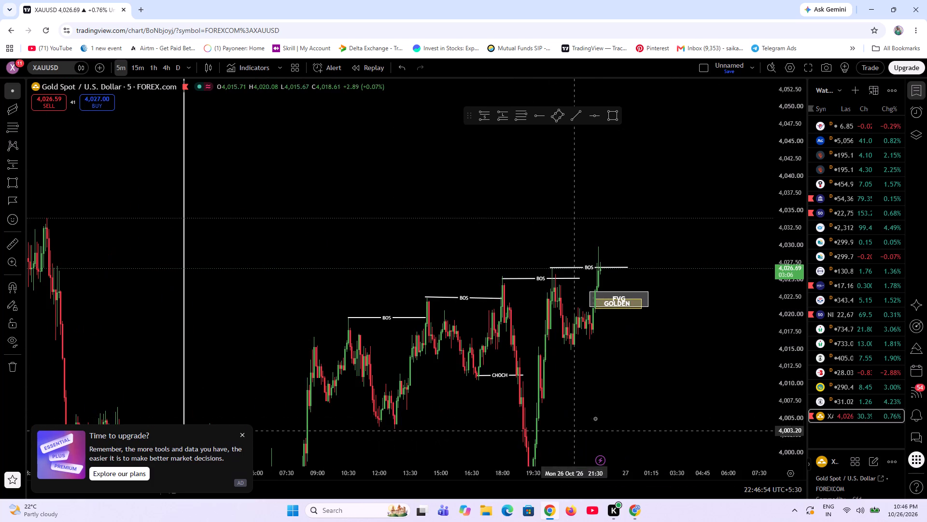
pyautogui.scroll(5, 596, 416)
pyautogui.scroll(5, 435, 419)
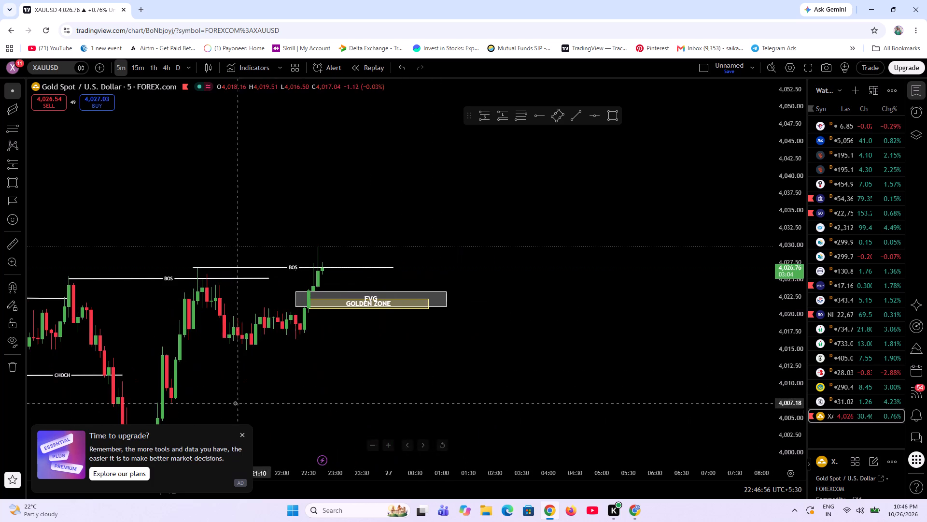
pyautogui.moveTo(235, 403); pyautogui.dragTo(597, 295)
pyautogui.scroll(4, 401, 364)
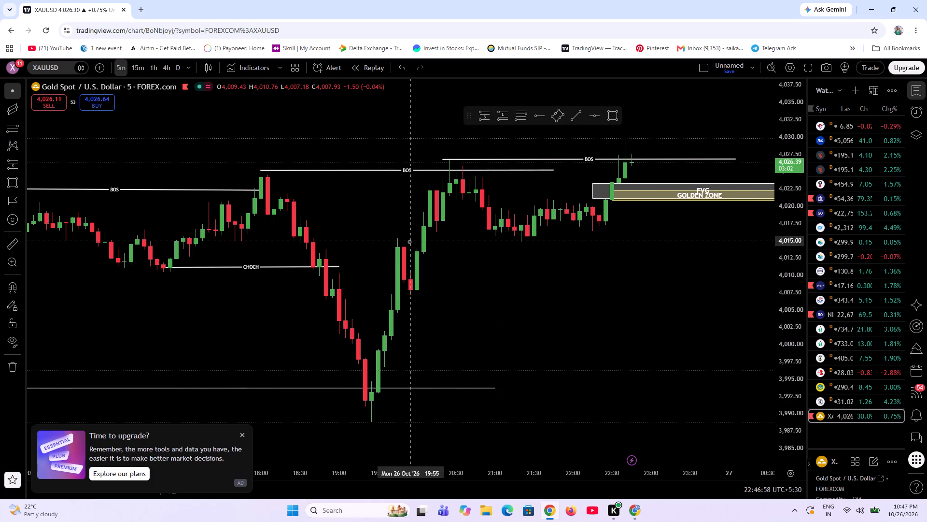
pyautogui.moveTo(400, 244); pyautogui.dragTo(406, 242)
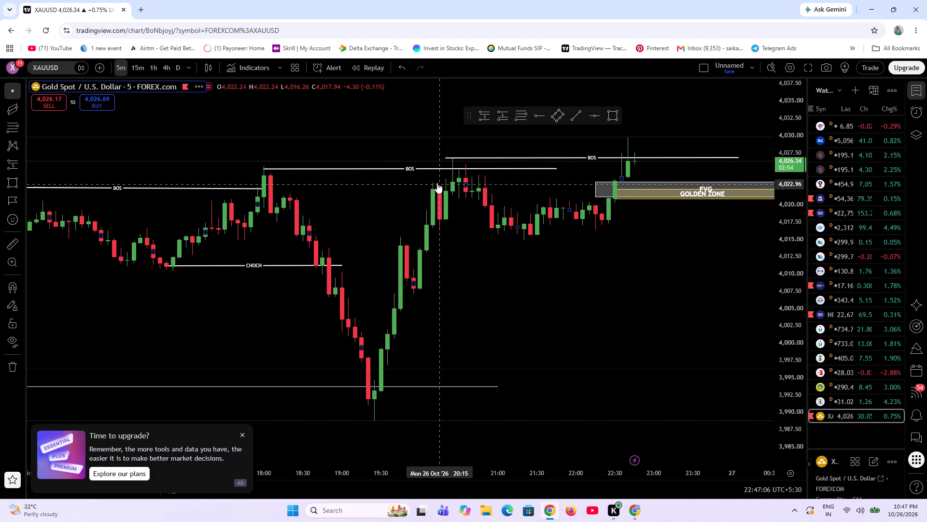
pyautogui.scroll(-5, 506, 327)
pyautogui.scroll(6, 585, 351)
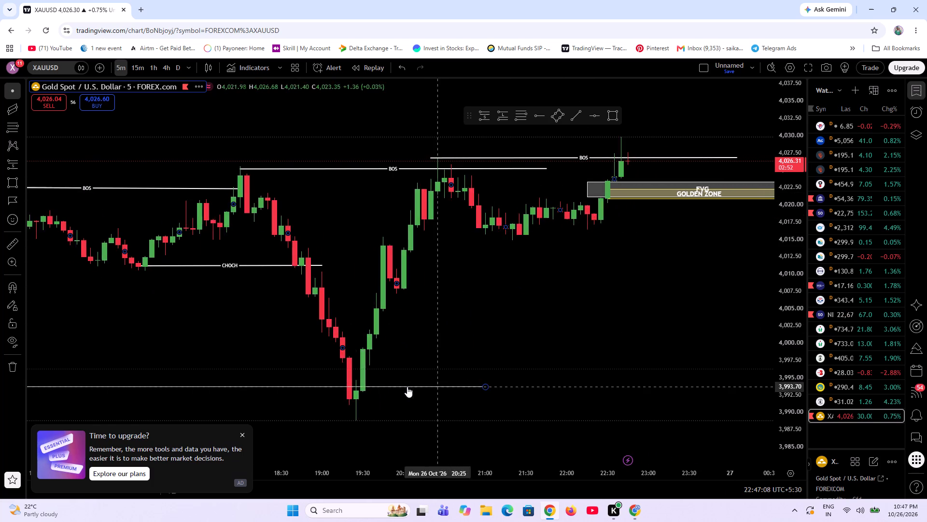
# Shorten the 18:00 BOS line so that it ends where the newest BOS line begins, at about 20:20.
pyautogui.scroll(-6, 386, 379)
pyautogui.moveTo(653, 167); pyautogui.dragTo(618, 166)
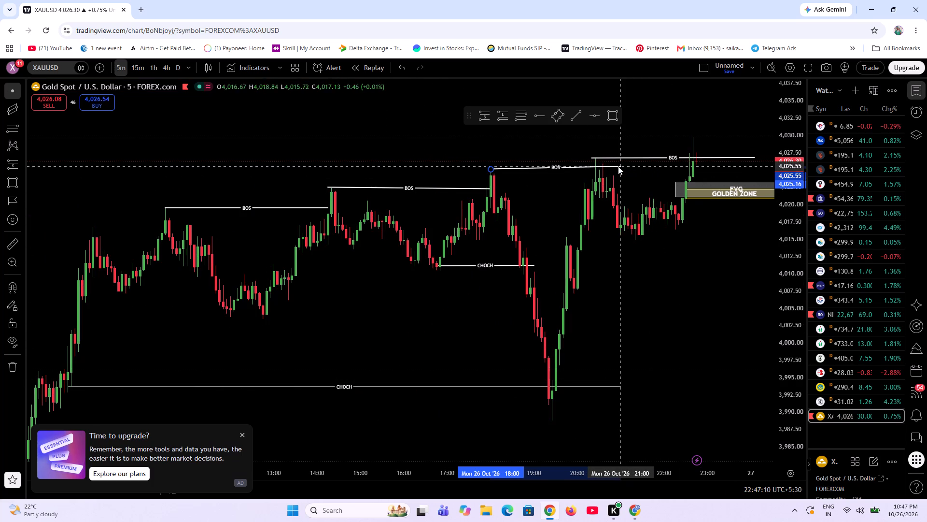
pyautogui.moveTo(618, 166); pyautogui.dragTo(594, 170)
# Examine the latest 5-minute candles around the newest BOS line and the FVG and GOLDEN ZONE boxes.
pyautogui.scroll(-5, 640, 375)
pyautogui.moveTo(743, 311); pyautogui.dragTo(502, 348)
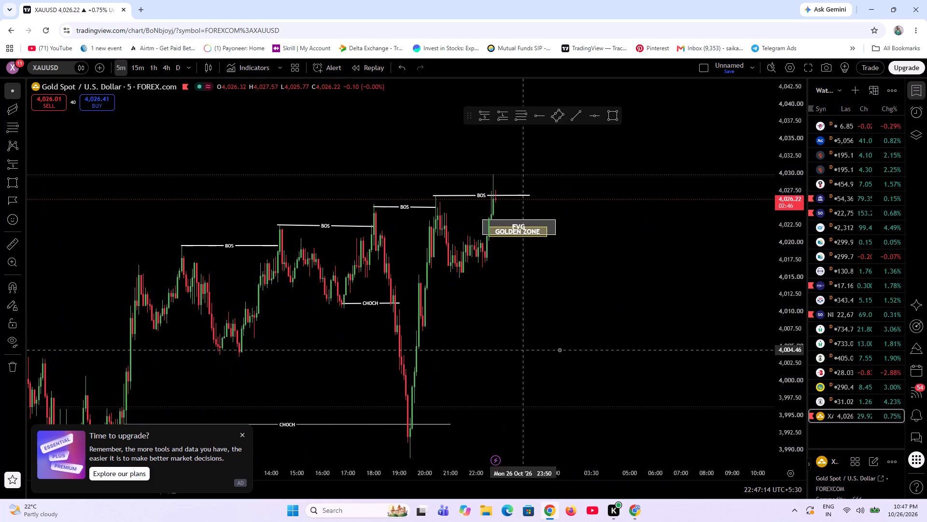
pyautogui.scroll(5, 792, 356)
pyautogui.scroll(5, 385, 369)
pyautogui.moveTo(315, 358); pyautogui.dragTo(319, 400)
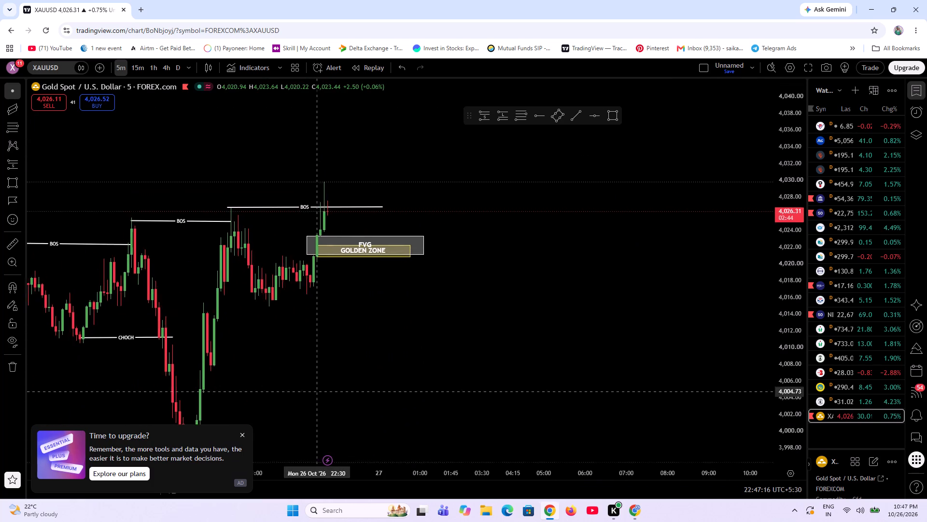
pyautogui.moveTo(319, 400); pyautogui.dragTo(322, 419)
pyautogui.scroll(5, 387, 408)
pyautogui.scroll(13, 782, 376)
pyautogui.moveTo(279, 348); pyautogui.dragTo(562, 342)
pyautogui.scroll(-5, 282, 412)
pyautogui.scroll(5, 408, 400)
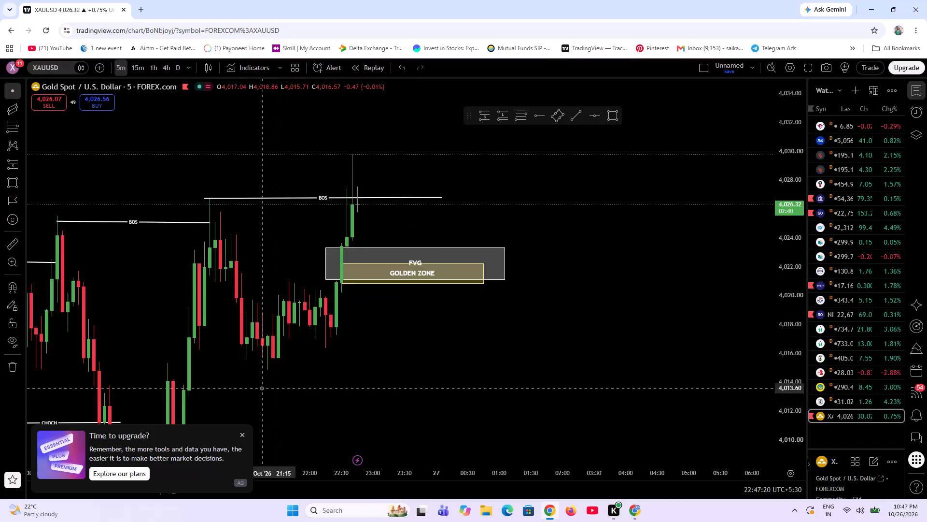
pyautogui.moveTo(262, 388); pyautogui.dragTo(512, 381)
pyautogui.scroll(5, 480, 380)
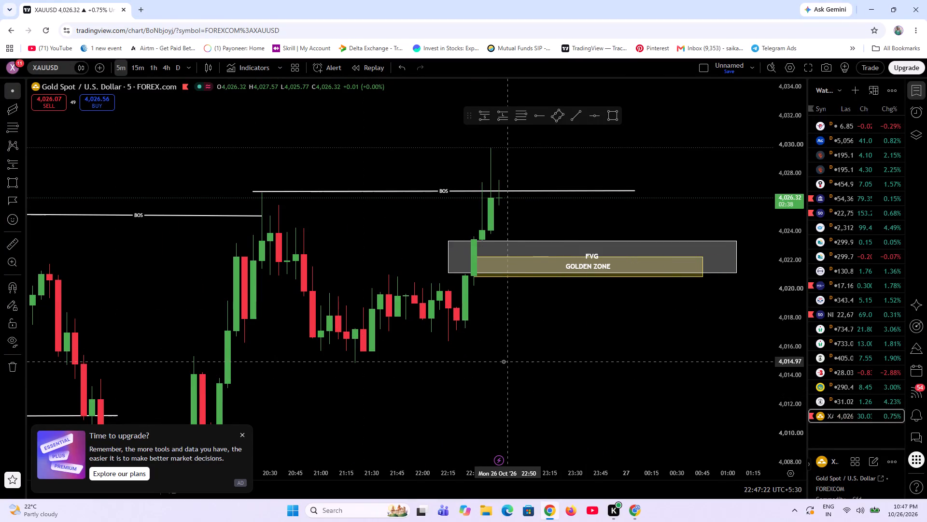
pyautogui.scroll(-1, 504, 362)
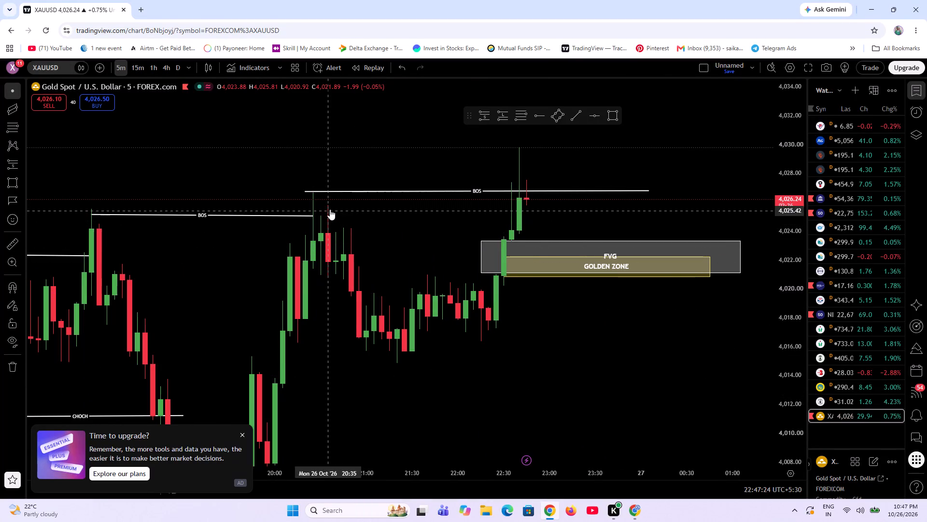
pyautogui.scroll(-3, 332, 330)
pyautogui.scroll(2, 330, 331)
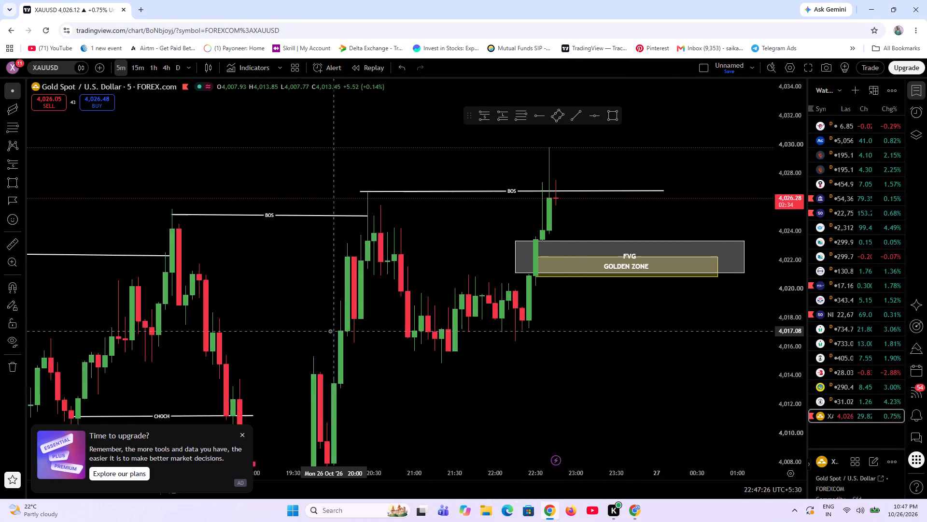
pyautogui.scroll(1, 330, 331)
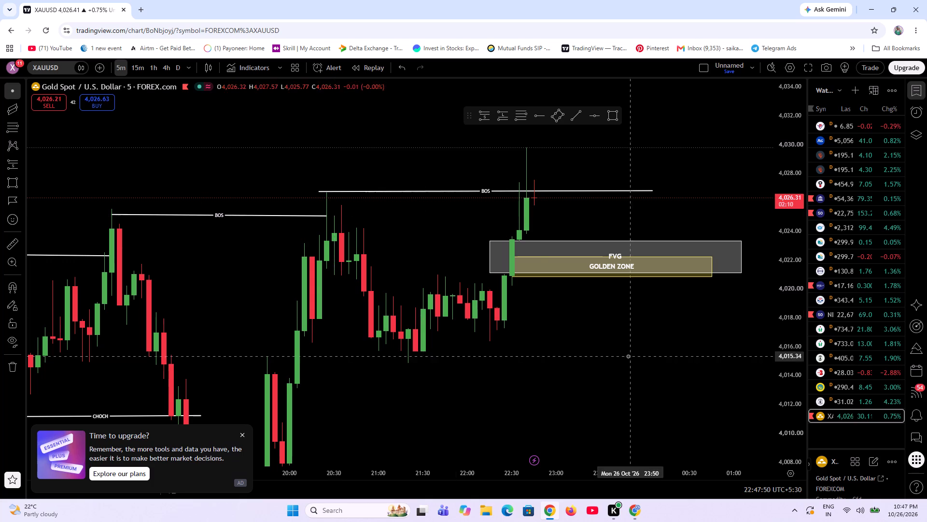
pyautogui.scroll(-6, 618, 353)
pyautogui.scroll(11, 628, 360)
pyautogui.scroll(-5, 447, 393)
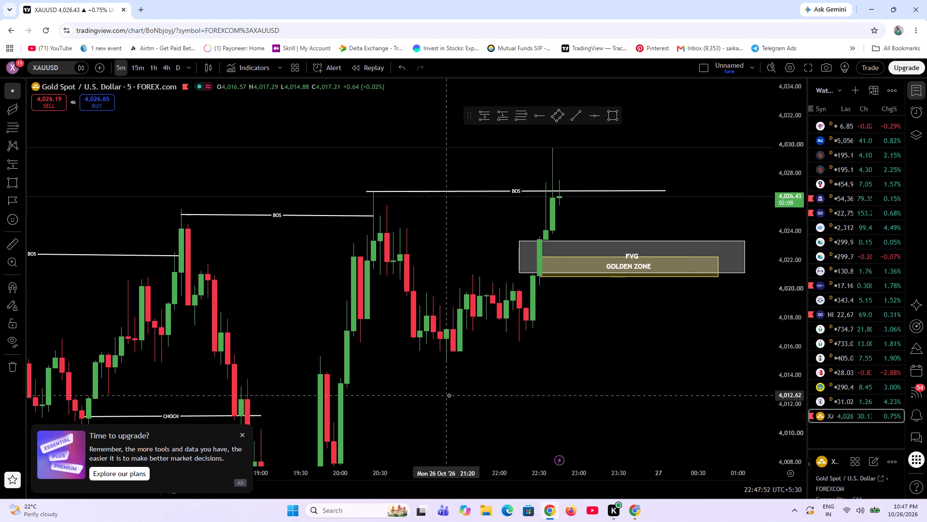
pyautogui.scroll(6, 509, 424)
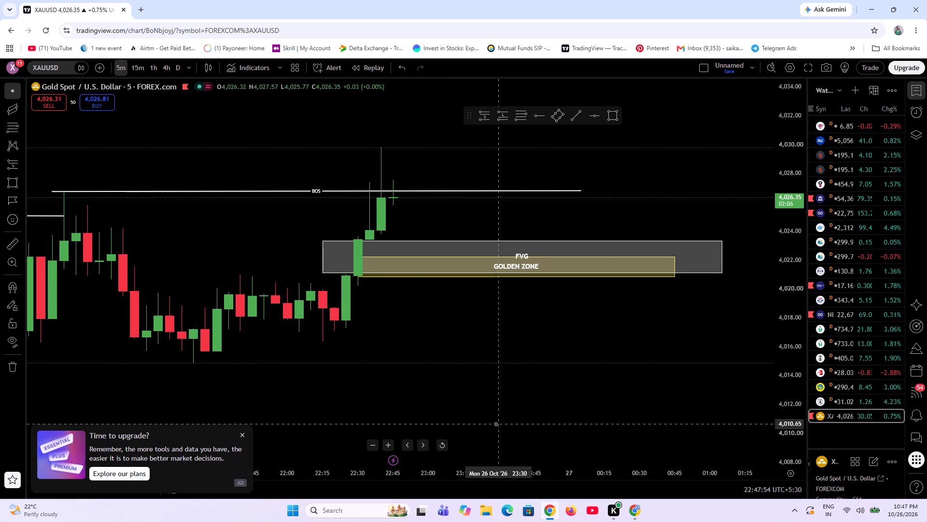
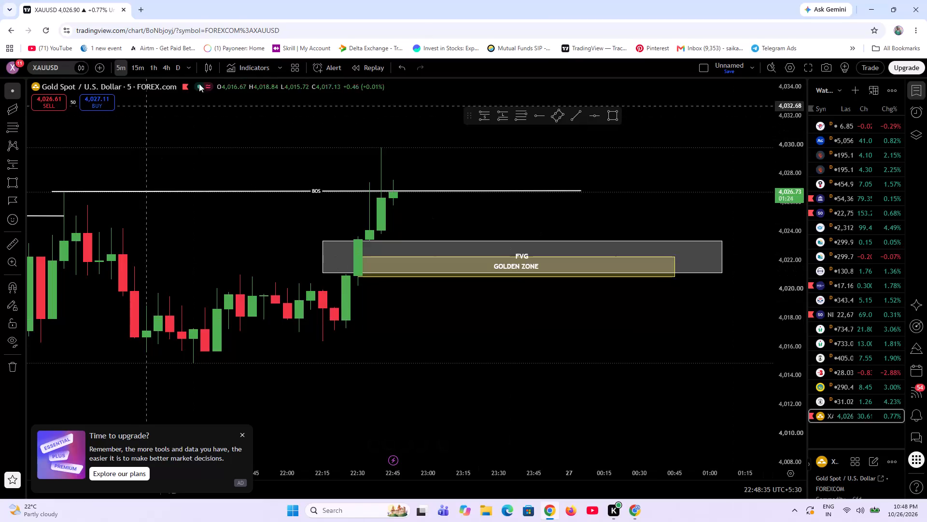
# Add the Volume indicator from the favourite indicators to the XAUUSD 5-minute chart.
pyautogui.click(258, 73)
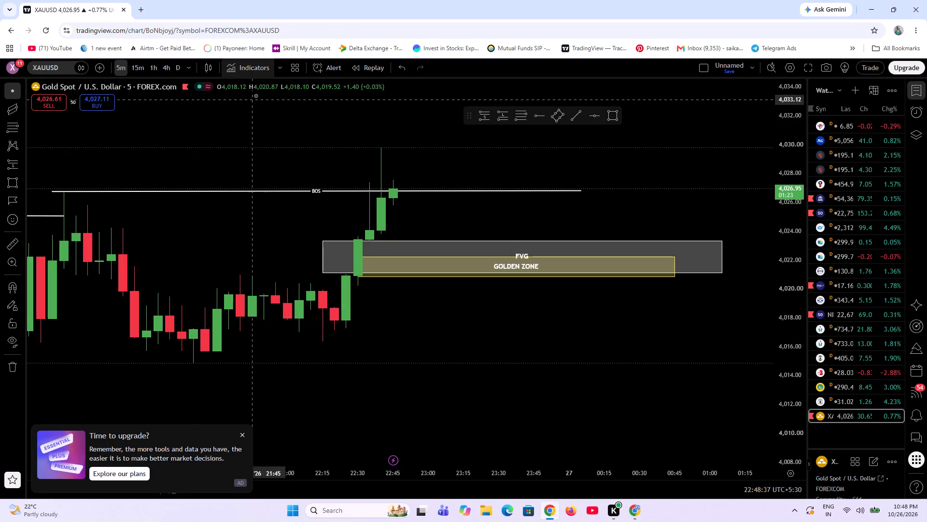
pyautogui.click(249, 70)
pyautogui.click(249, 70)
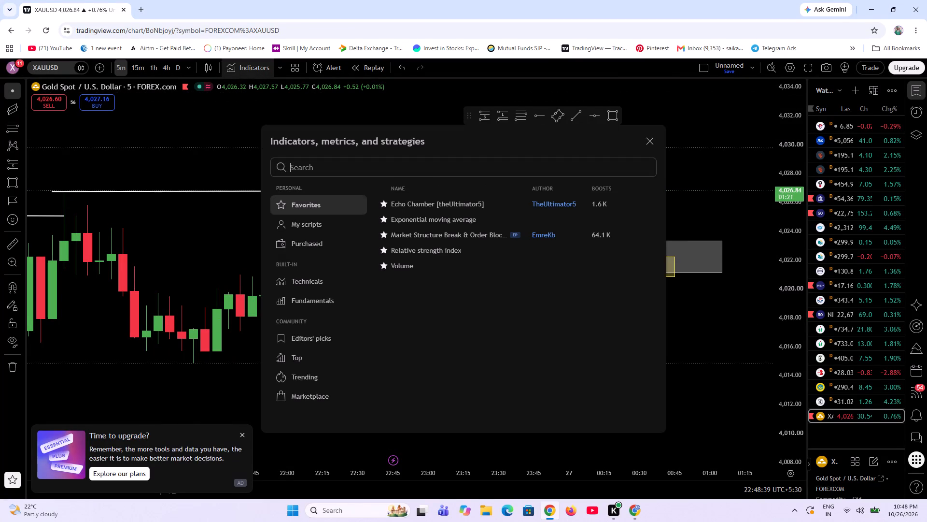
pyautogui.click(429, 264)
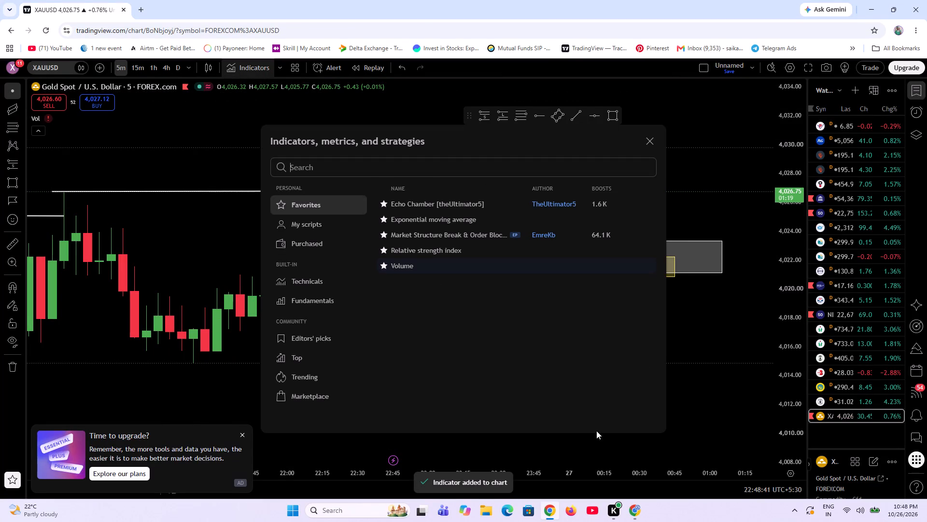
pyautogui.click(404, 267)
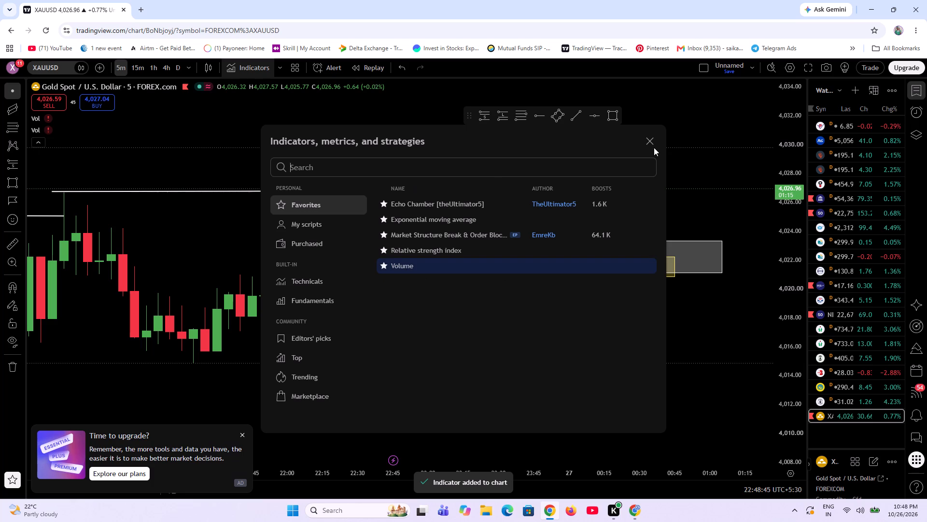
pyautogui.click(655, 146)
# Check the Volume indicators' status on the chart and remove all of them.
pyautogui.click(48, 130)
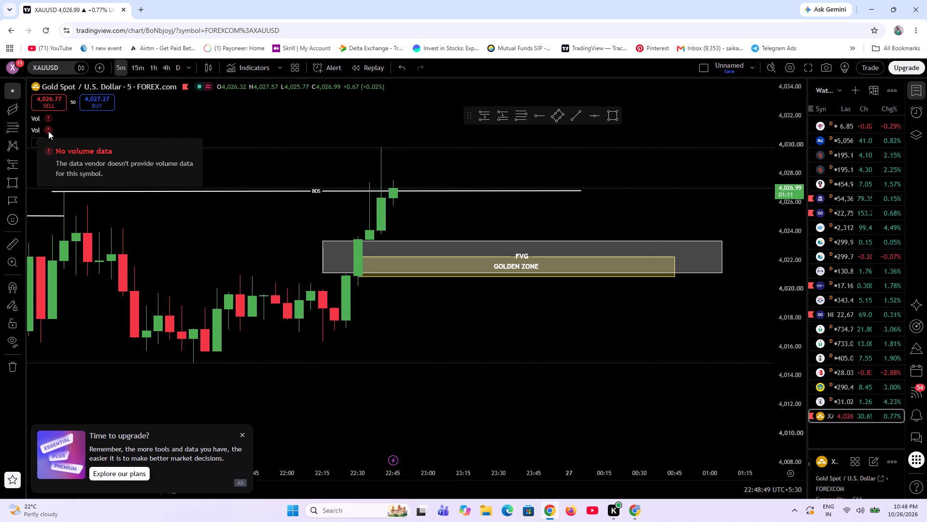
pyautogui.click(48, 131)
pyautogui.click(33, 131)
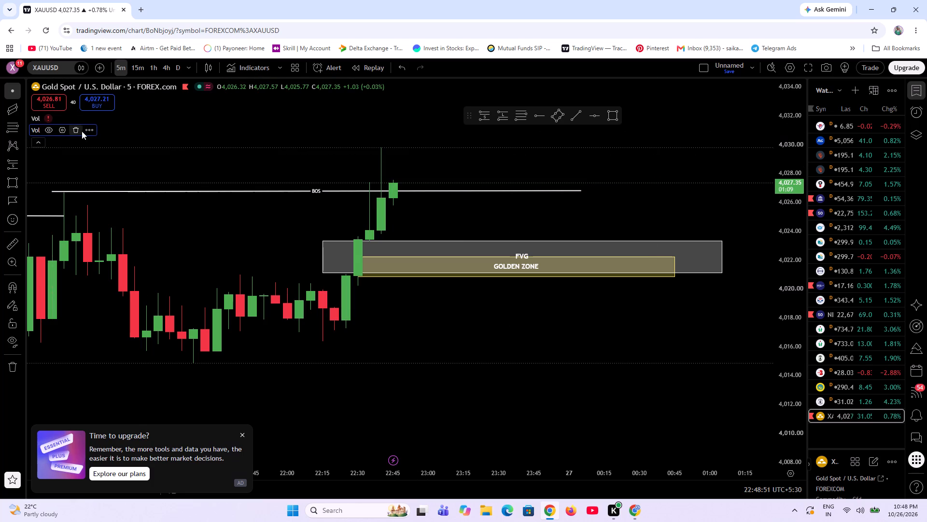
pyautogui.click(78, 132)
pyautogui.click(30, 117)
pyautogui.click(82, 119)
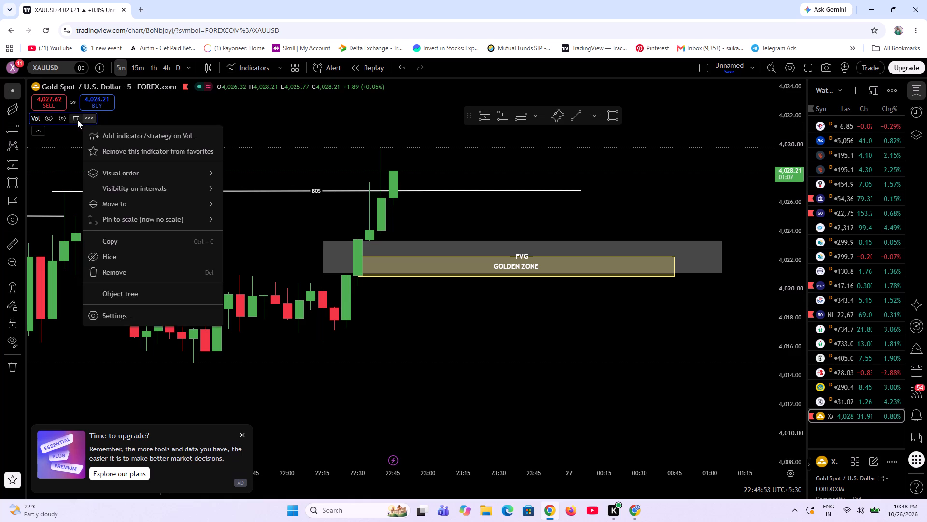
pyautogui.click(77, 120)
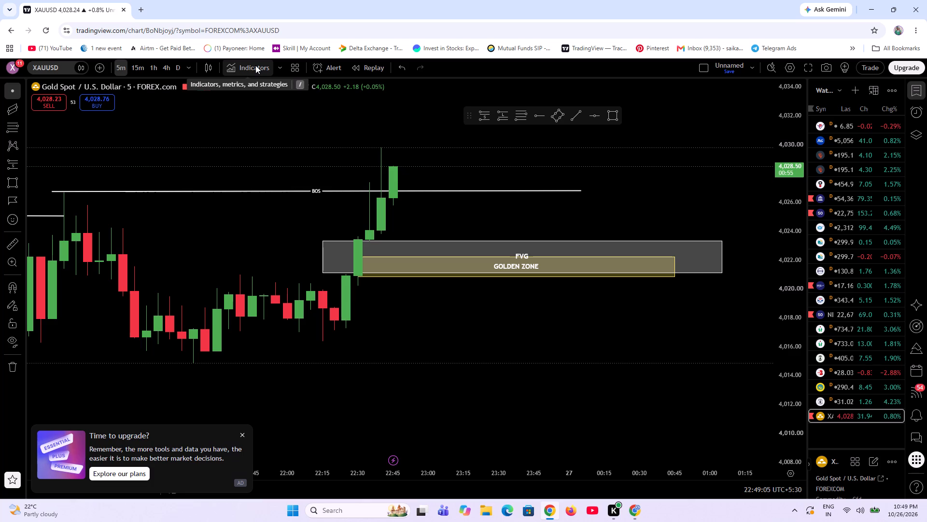
# Examine the latest 5-minute rally around the newest BOS line and the evening drop to the lower CHOCH line.
pyautogui.scroll(-2, 358, 292)
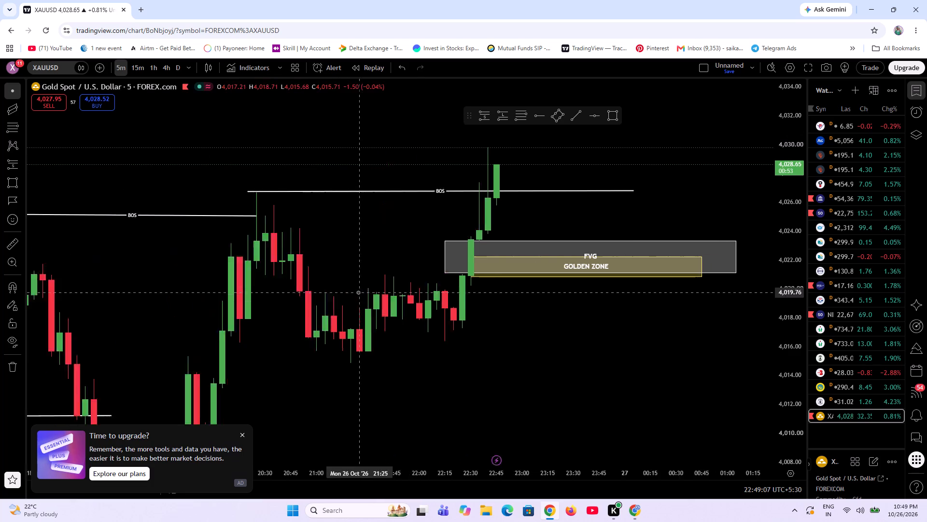
pyautogui.scroll(-3, 358, 292)
pyautogui.scroll(5, 495, 338)
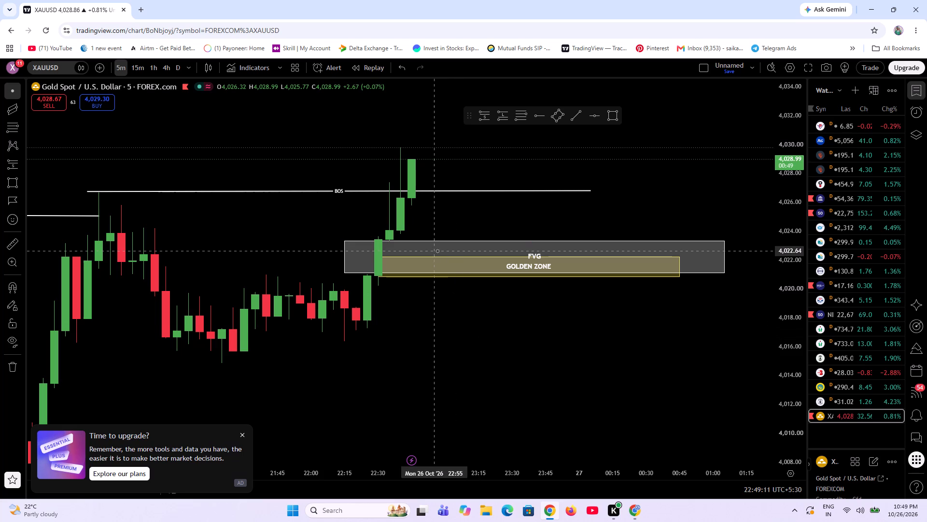
pyautogui.scroll(-6, 309, 316)
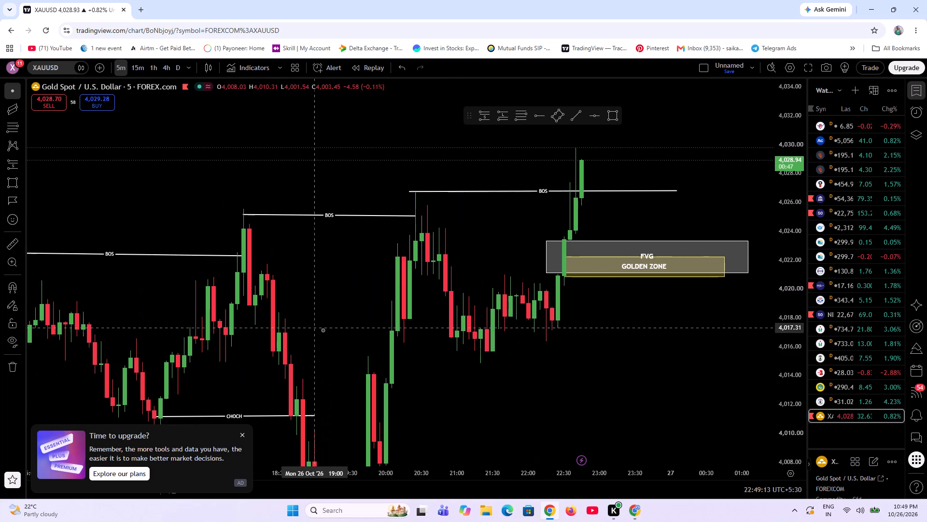
pyautogui.scroll(5, 541, 340)
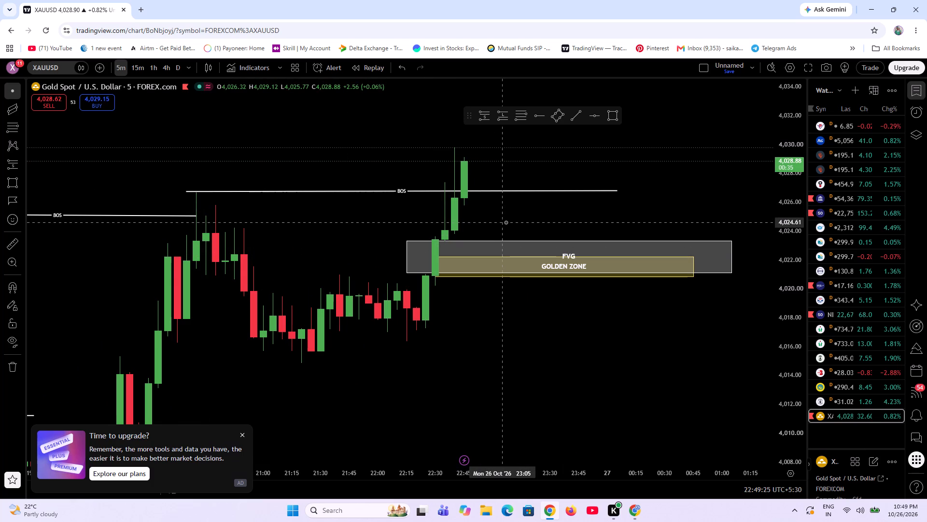
pyautogui.scroll(-4, 451, 409)
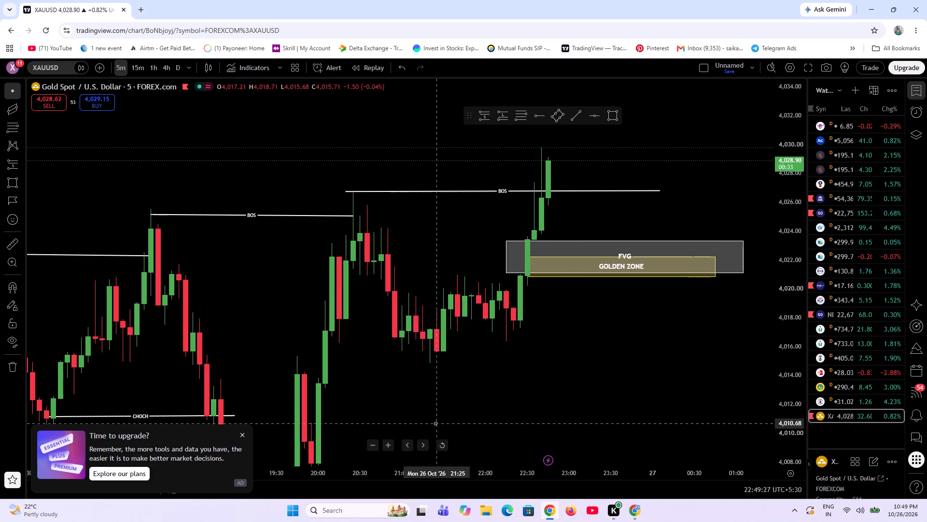
pyautogui.moveTo(465, 457); pyautogui.dragTo(584, 261)
pyautogui.scroll(-6, 204, 434)
pyautogui.scroll(-5, 544, 312)
pyautogui.scroll(-6, 526, 357)
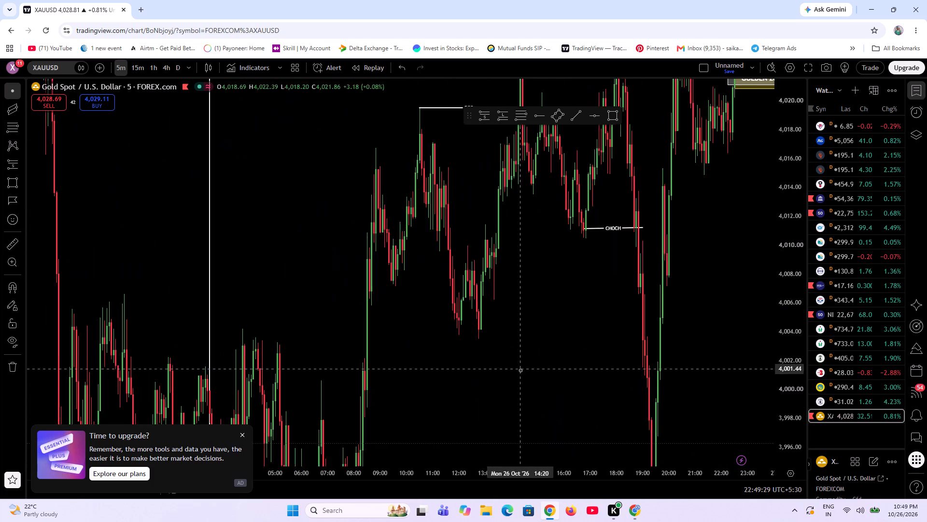
pyautogui.scroll(-5, 425, 383)
pyautogui.moveTo(658, 371); pyautogui.dragTo(383, 199)
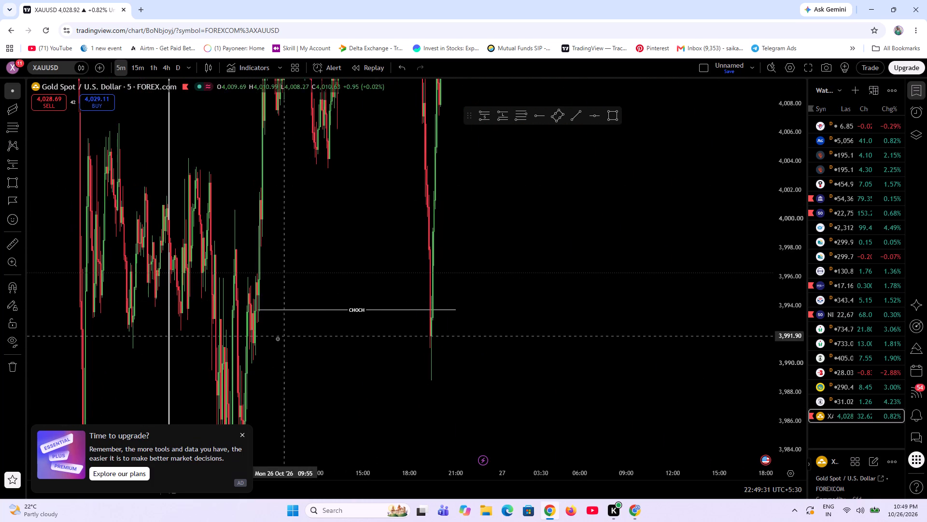
# Examine the early 26 October price action before the long CHOCH line, looking for the morning's structure break.
pyautogui.scroll(4, 807, 376)
pyautogui.scroll(9, 377, 370)
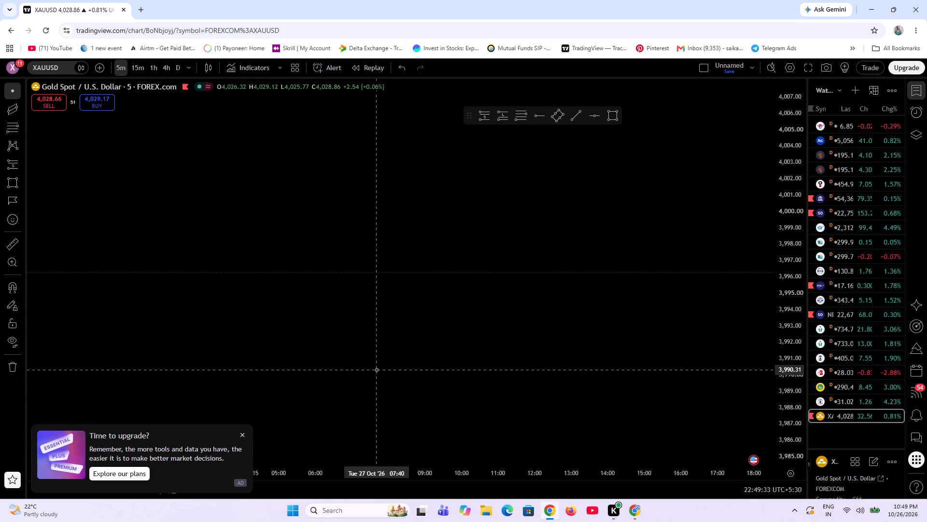
pyautogui.scroll(3, 377, 370)
pyautogui.moveTo(116, 375); pyautogui.dragTo(926, 298)
pyautogui.scroll(5, 194, 333)
pyautogui.moveTo(0, 358); pyautogui.dragTo(10, 359)
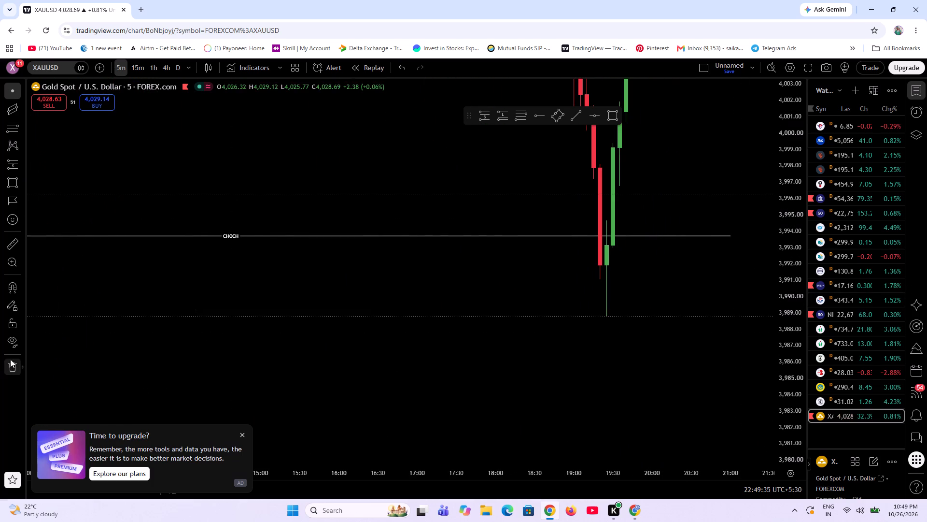
pyautogui.moveTo(10, 359); pyautogui.dragTo(837, 319)
pyautogui.moveTo(211, 320); pyautogui.dragTo(909, 322)
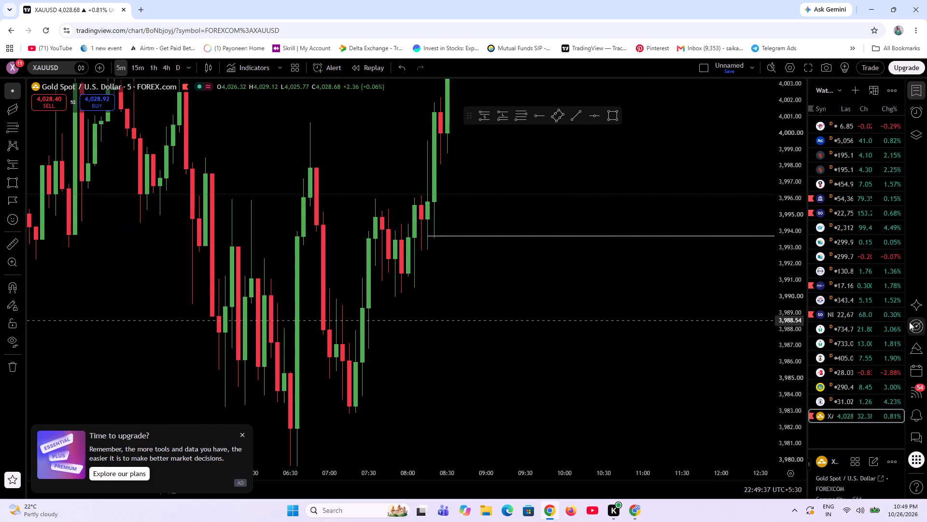
pyautogui.moveTo(909, 322); pyautogui.dragTo(686, 339)
pyautogui.scroll(-6, 289, 356)
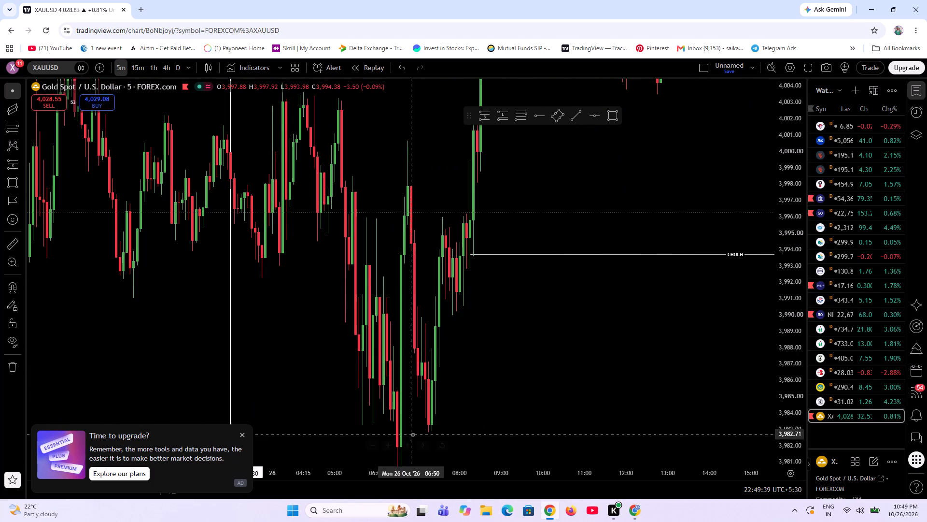
pyautogui.scroll(-6, 356, 344)
pyautogui.scroll(-16, 781, 333)
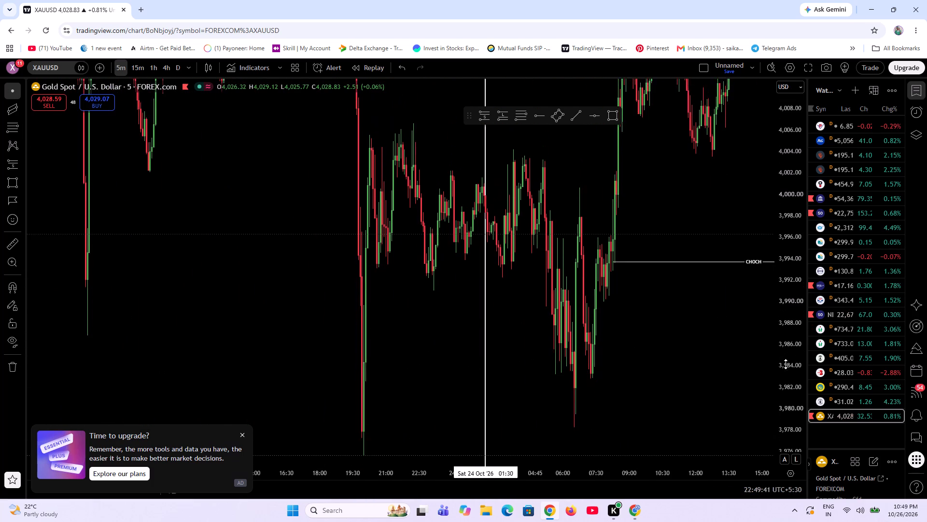
pyautogui.scroll(-20, 786, 364)
pyautogui.scroll(-6, 786, 364)
pyautogui.scroll(7, 478, 333)
pyautogui.moveTo(278, 384); pyautogui.dragTo(279, 384)
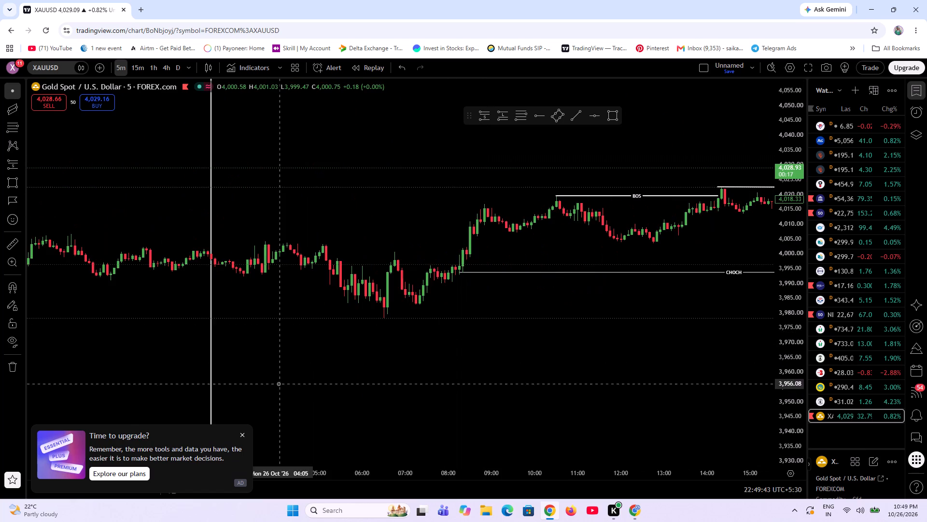
pyautogui.moveTo(279, 384); pyautogui.dragTo(384, 393)
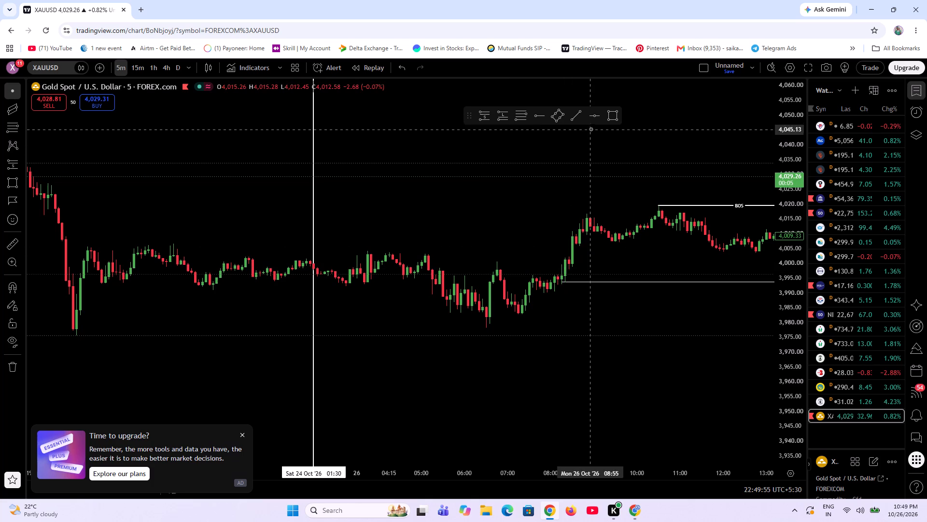
# Draw a trend line near 4,000.4 from the 06:45 swing high to 08:30 and apply the saved CHOCH template.
pyautogui.click(592, 114)
pyautogui.click(573, 117)
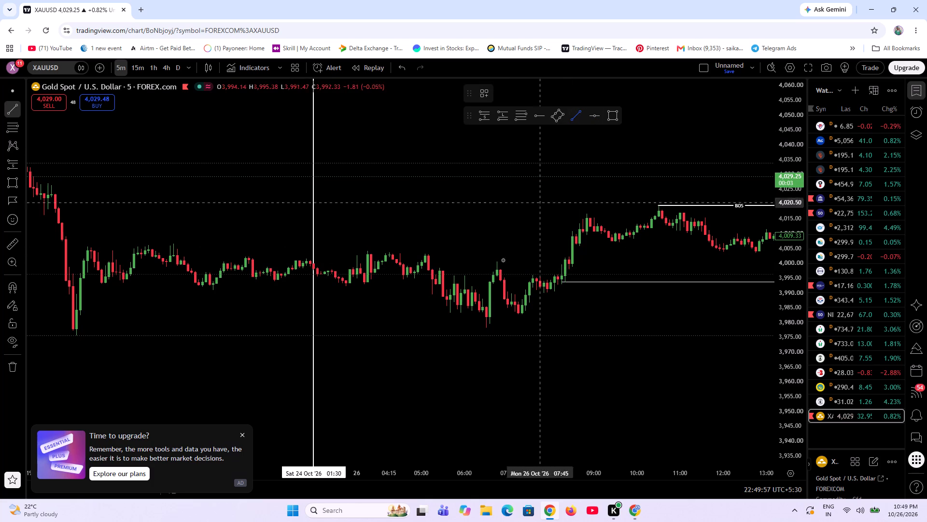
pyautogui.click(497, 262)
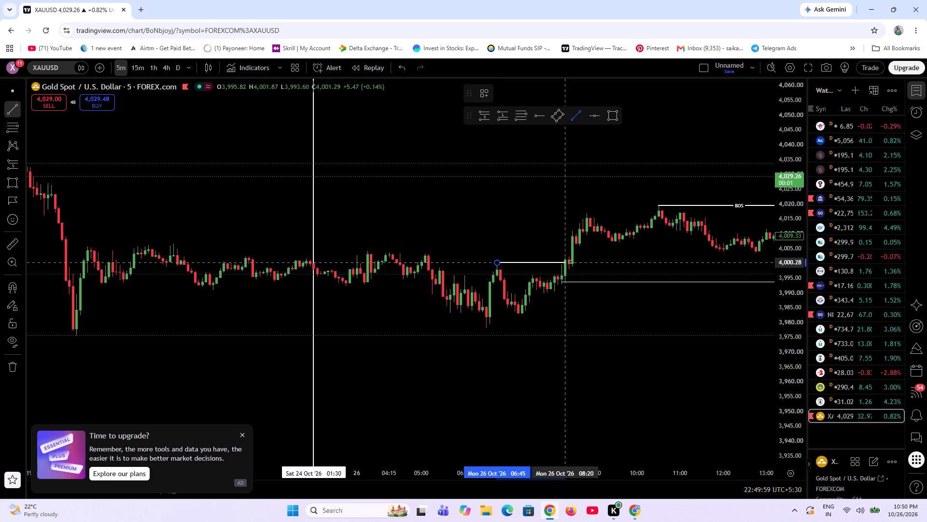
pyautogui.click(572, 262)
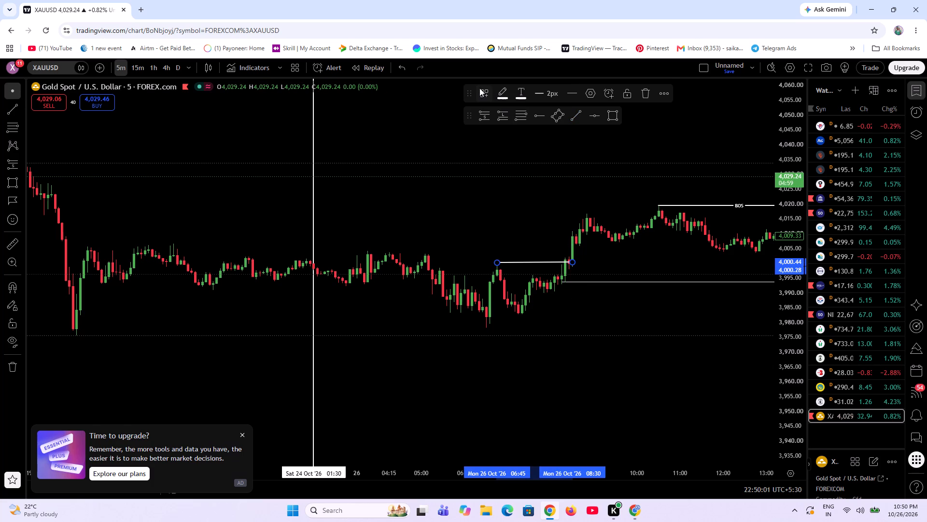
pyautogui.click(484, 92)
pyautogui.click(500, 168)
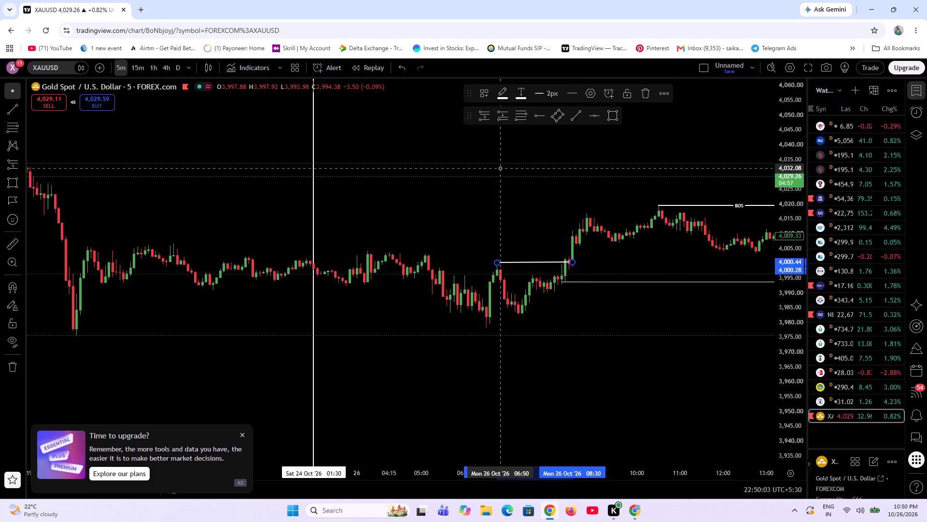
# Examine the 26 October morning candles around the new CHOCH line, from the preceding decline to the following BOS levels.
pyautogui.scroll(-3, 562, 362)
pyautogui.scroll(3, 616, 368)
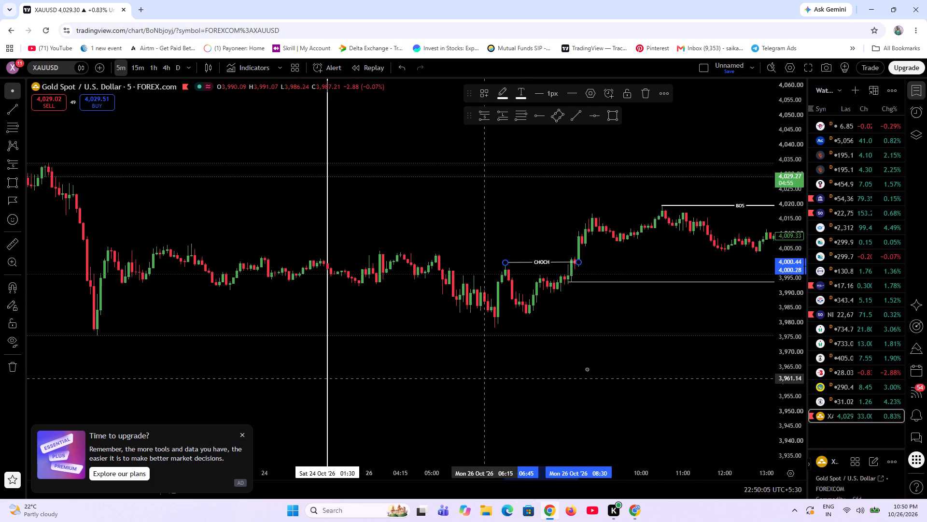
pyautogui.scroll(4, 644, 351)
pyautogui.scroll(-4, 444, 367)
pyautogui.scroll(13, 789, 371)
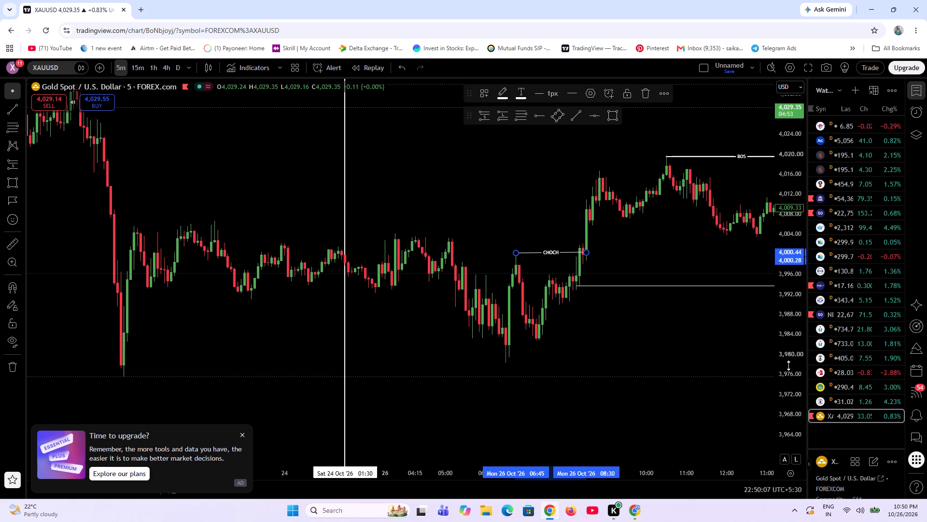
pyautogui.scroll(5, 534, 348)
pyautogui.scroll(-3, 398, 374)
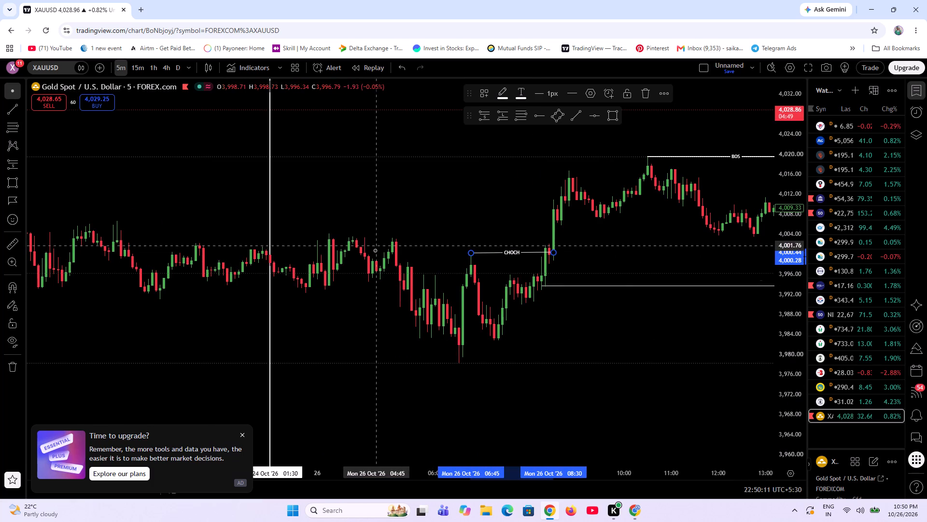
pyautogui.scroll(4, 338, 333)
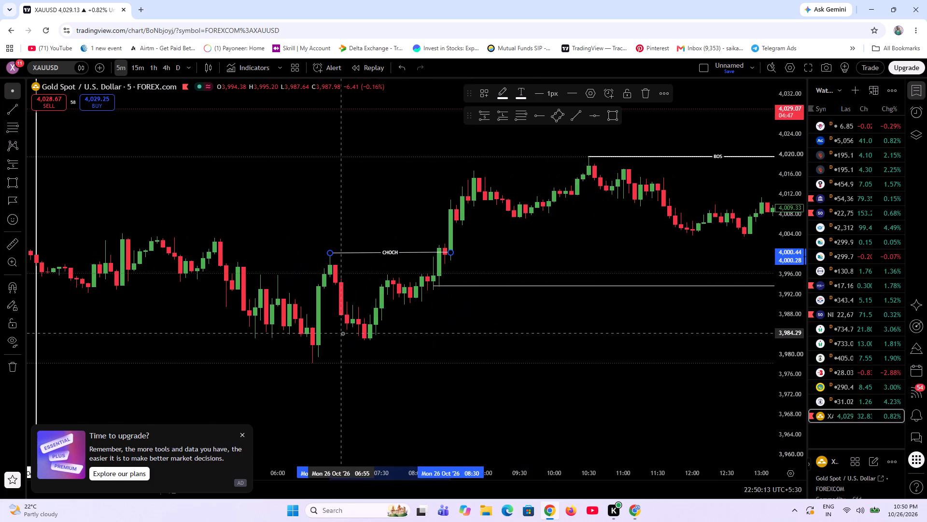
pyautogui.scroll(2, 168, 352)
pyautogui.scroll(-5, 40, 351)
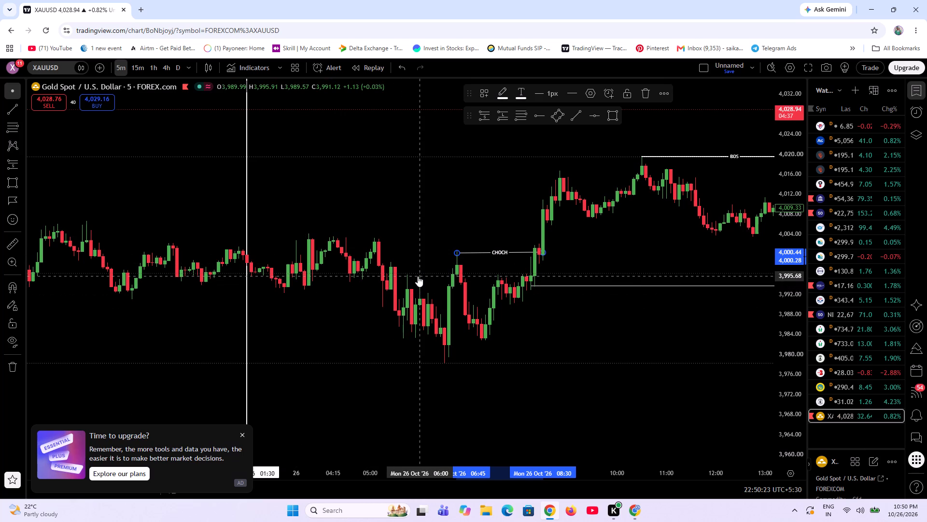
pyautogui.scroll(5, 455, 354)
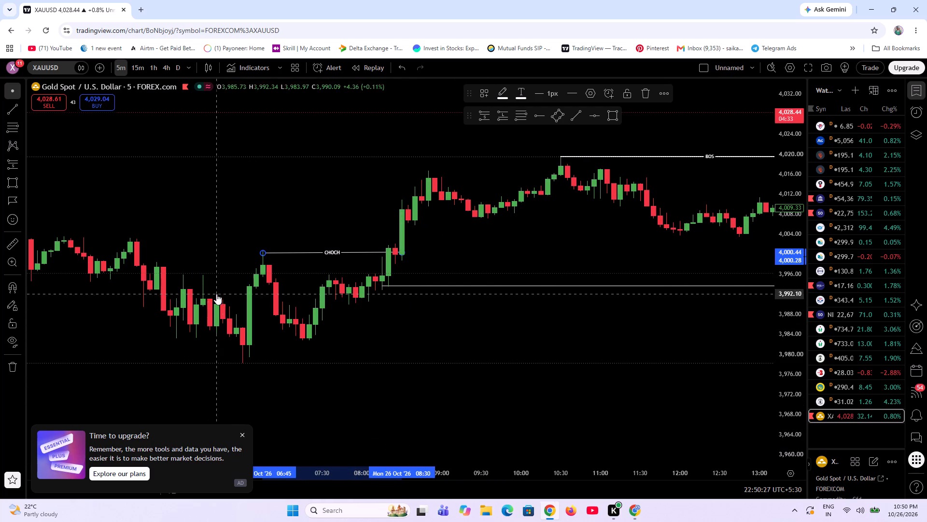
pyautogui.scroll(-3, 226, 318)
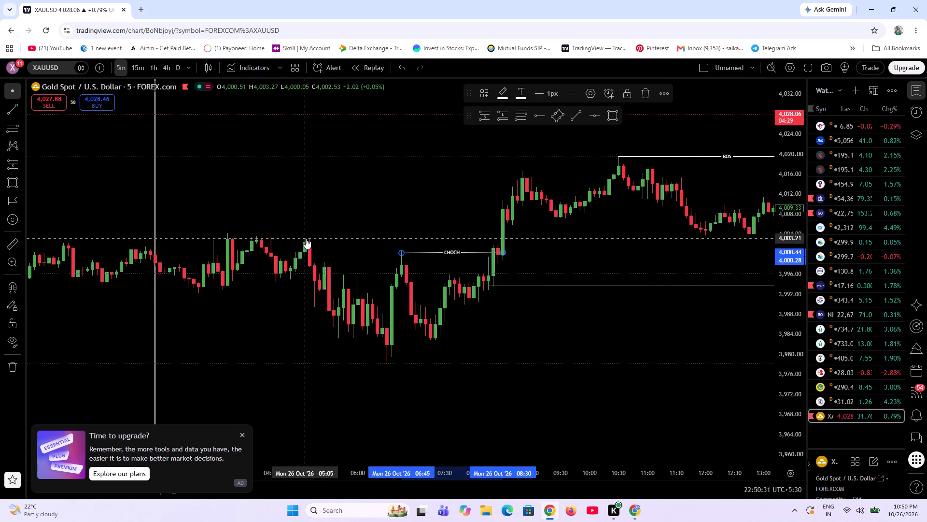
pyautogui.scroll(4, 527, 400)
pyautogui.scroll(-5, 427, 379)
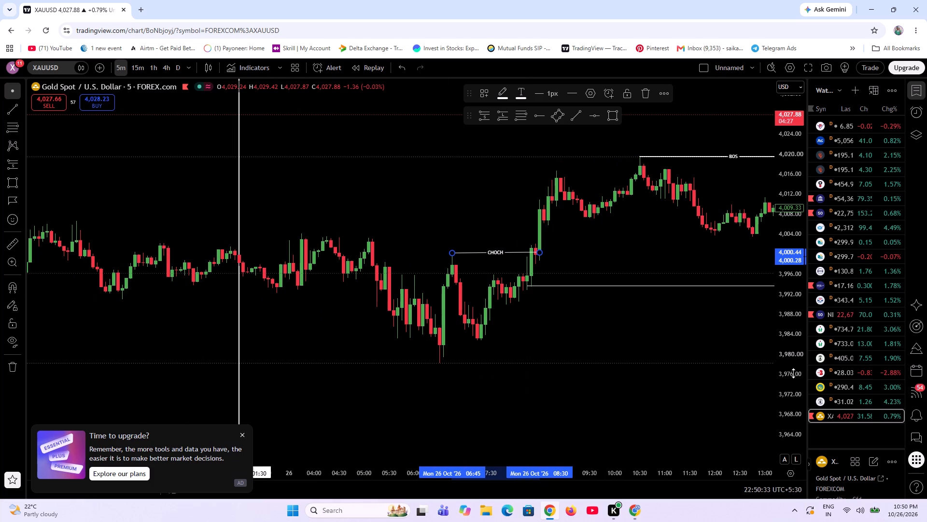
pyautogui.scroll(8, 793, 373)
pyautogui.moveTo(644, 397); pyautogui.dragTo(456, 403)
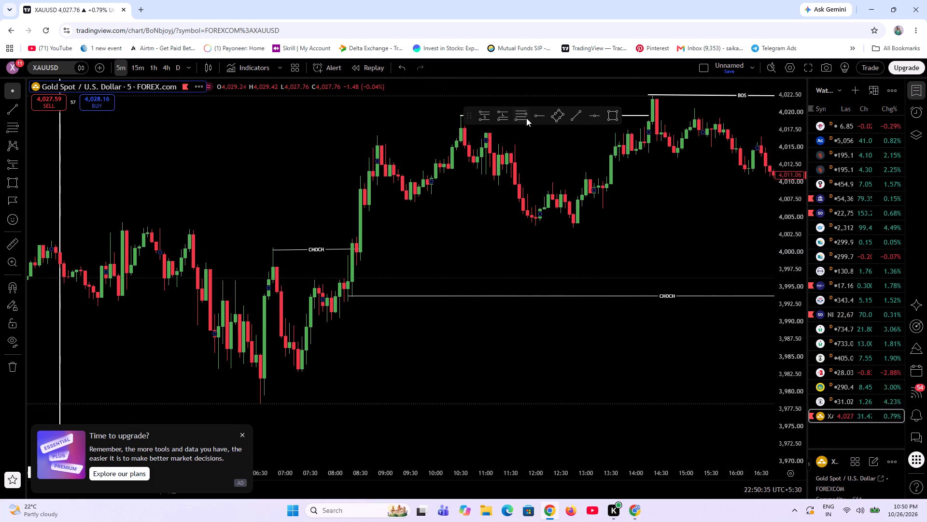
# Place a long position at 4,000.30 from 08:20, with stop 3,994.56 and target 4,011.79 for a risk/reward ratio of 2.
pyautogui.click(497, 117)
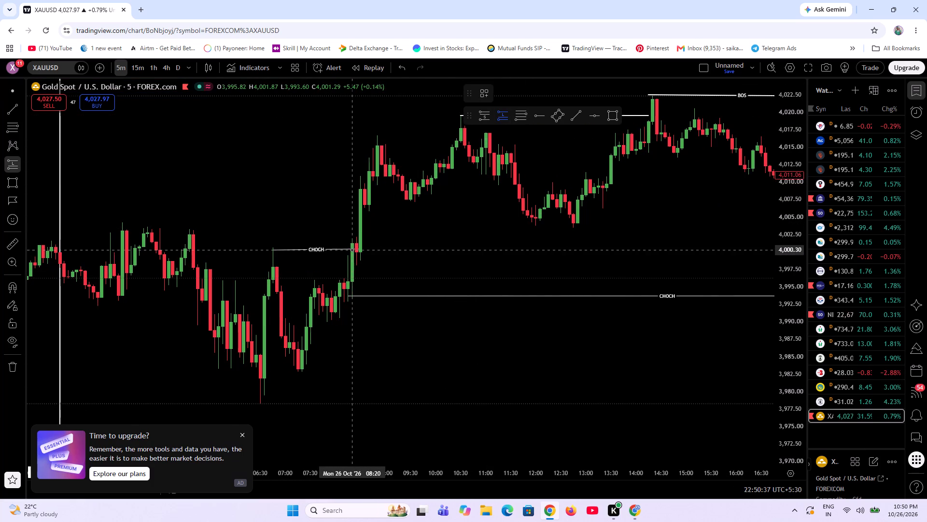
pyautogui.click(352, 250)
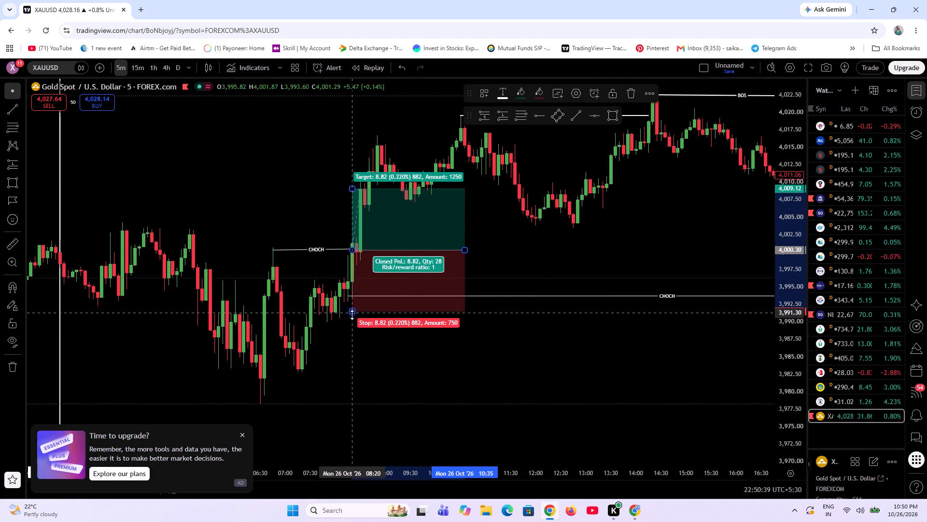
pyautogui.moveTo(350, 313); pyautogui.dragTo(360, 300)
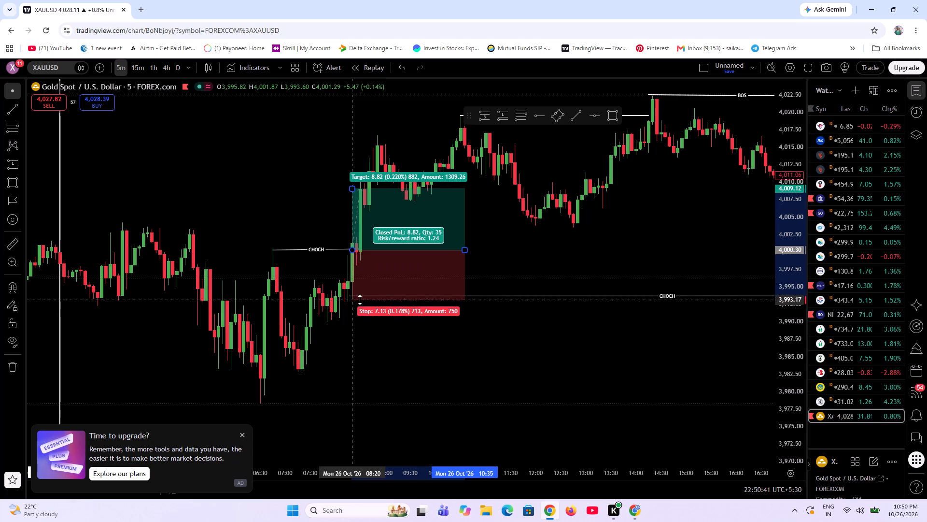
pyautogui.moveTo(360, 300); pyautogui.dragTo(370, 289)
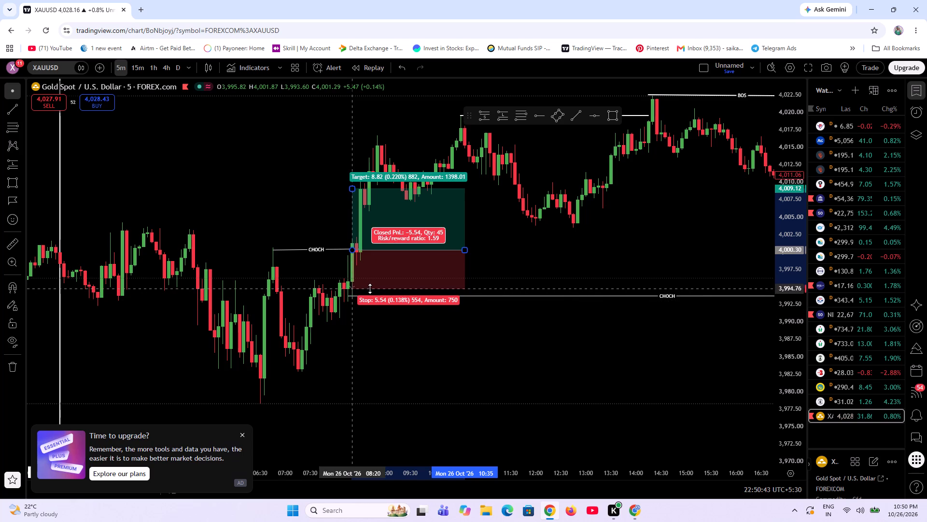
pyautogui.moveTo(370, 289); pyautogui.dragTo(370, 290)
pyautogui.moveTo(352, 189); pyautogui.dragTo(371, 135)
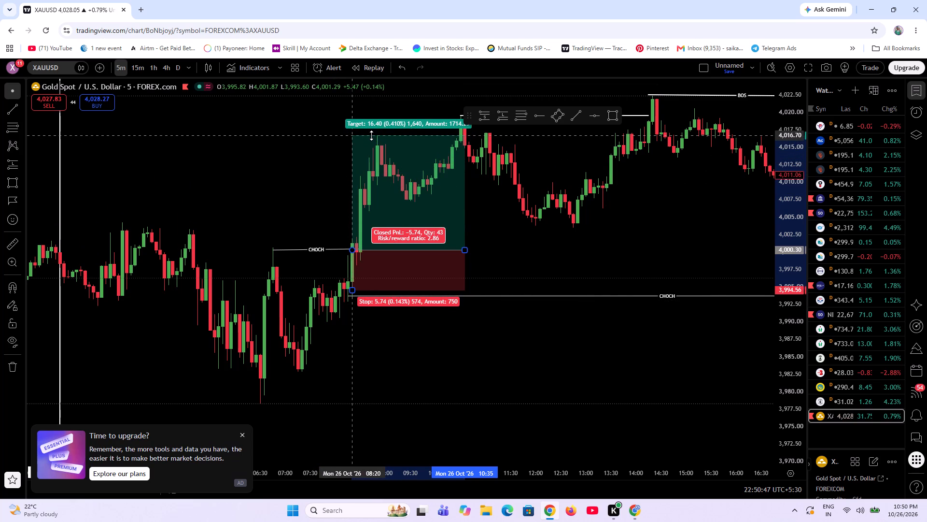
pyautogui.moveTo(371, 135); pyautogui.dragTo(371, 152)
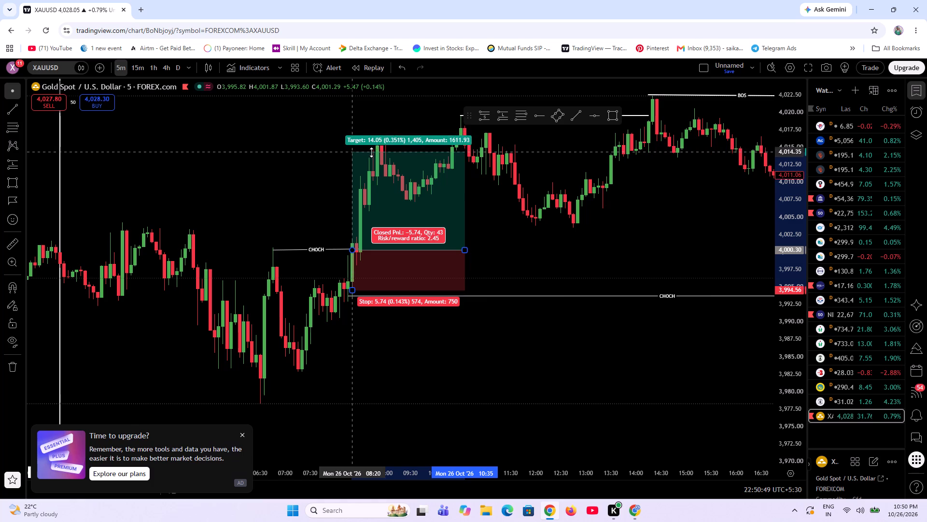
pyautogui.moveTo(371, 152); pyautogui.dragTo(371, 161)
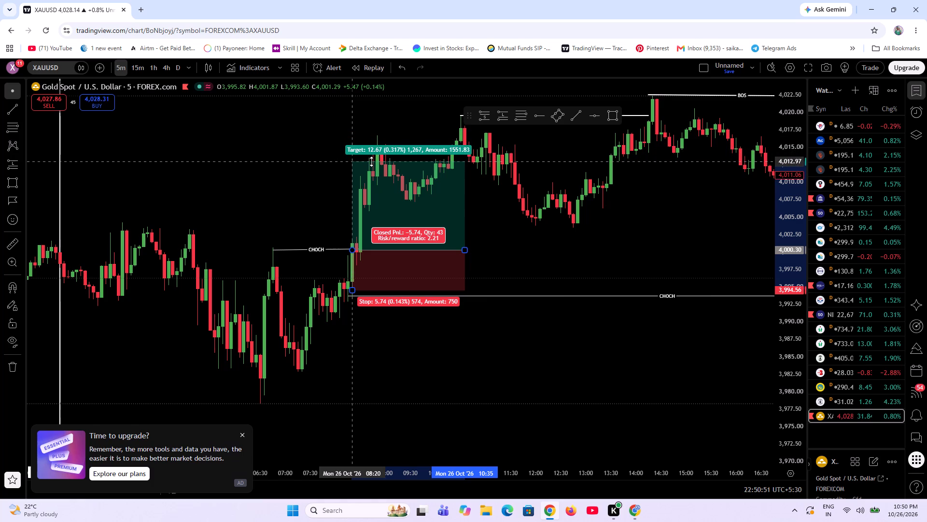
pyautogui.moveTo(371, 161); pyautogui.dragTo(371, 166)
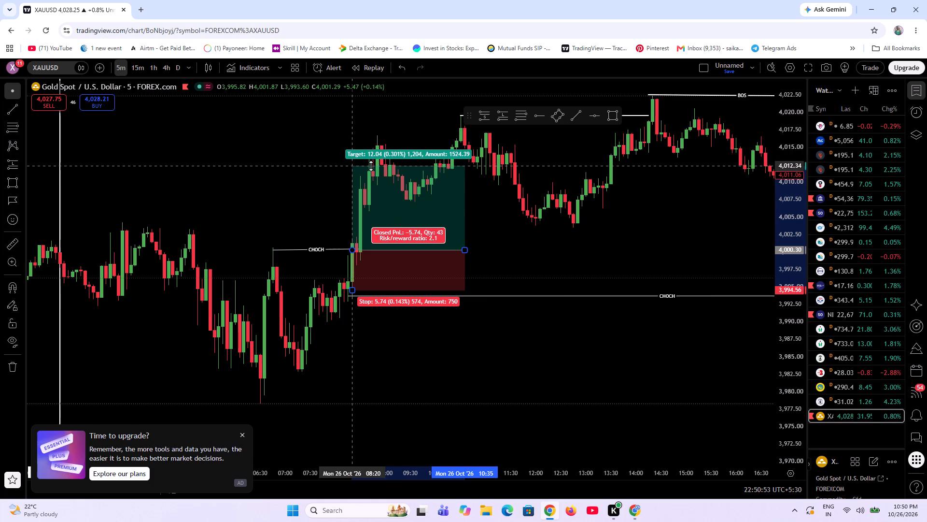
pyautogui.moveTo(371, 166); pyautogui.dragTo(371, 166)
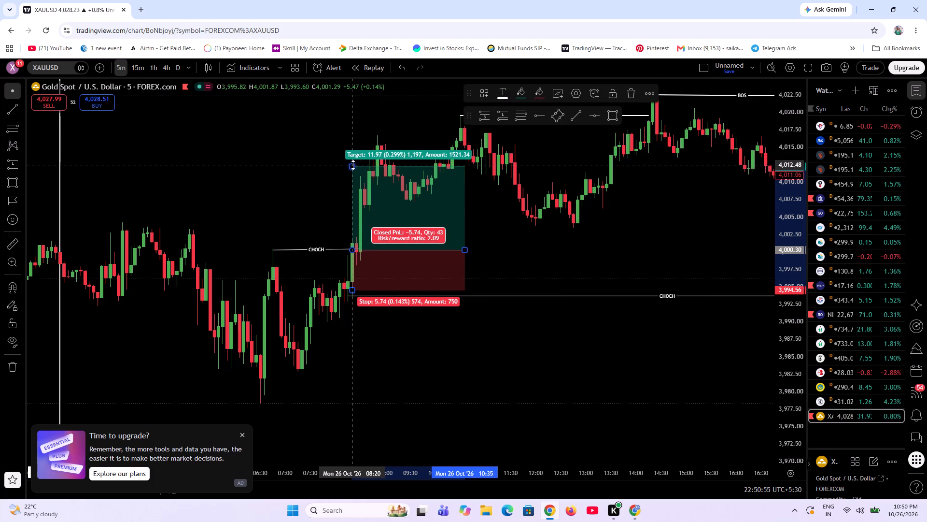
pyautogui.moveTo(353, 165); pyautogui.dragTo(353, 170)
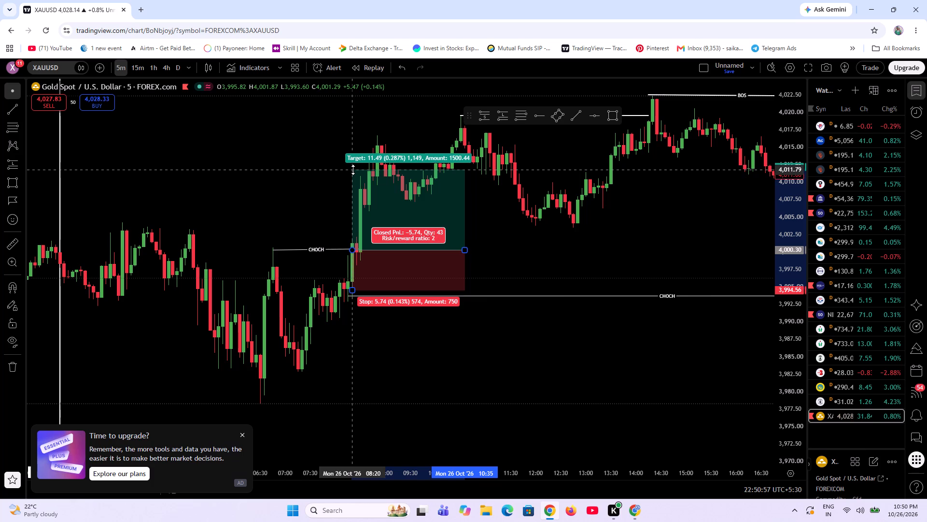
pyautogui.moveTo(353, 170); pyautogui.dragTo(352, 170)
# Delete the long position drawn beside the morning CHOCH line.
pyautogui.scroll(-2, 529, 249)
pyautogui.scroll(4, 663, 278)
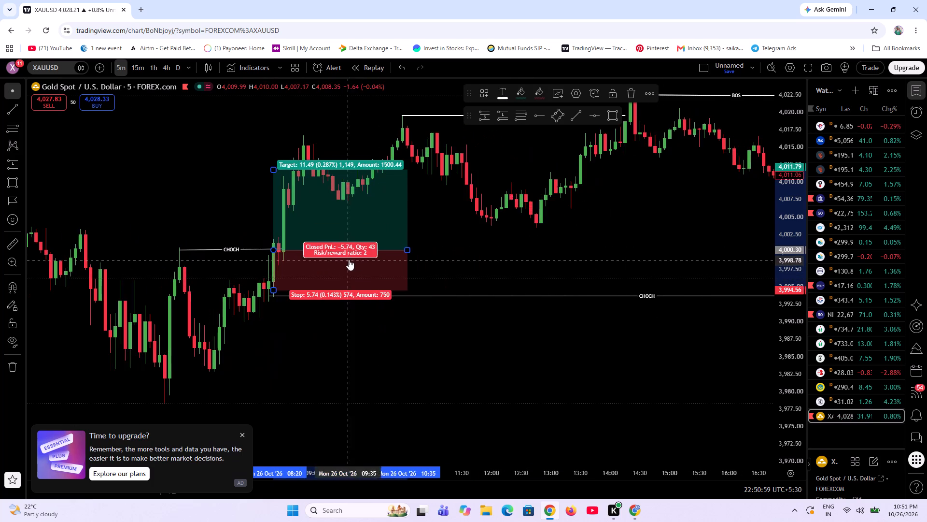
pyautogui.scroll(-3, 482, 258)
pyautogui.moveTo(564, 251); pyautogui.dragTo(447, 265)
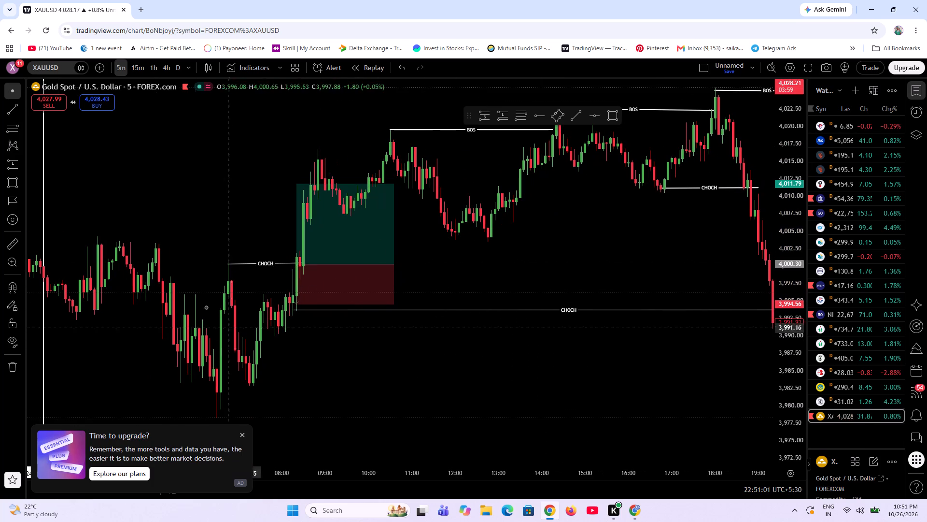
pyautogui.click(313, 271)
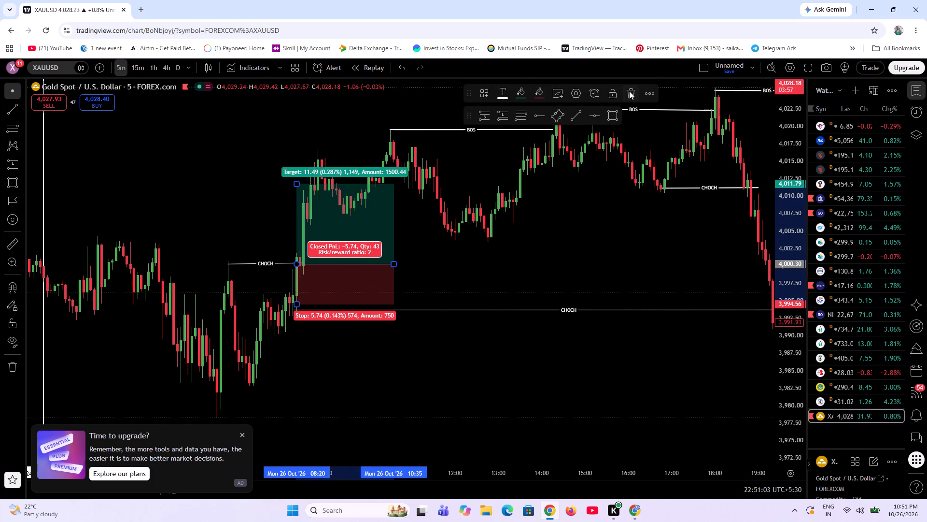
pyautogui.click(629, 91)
# Duplicate the 4,019.5 BOS line onto the earlier swing high near 4,016.8, spanning about 08:30 to 10:30.
pyautogui.scroll(3, 392, 307)
pyautogui.scroll(-3, 392, 307)
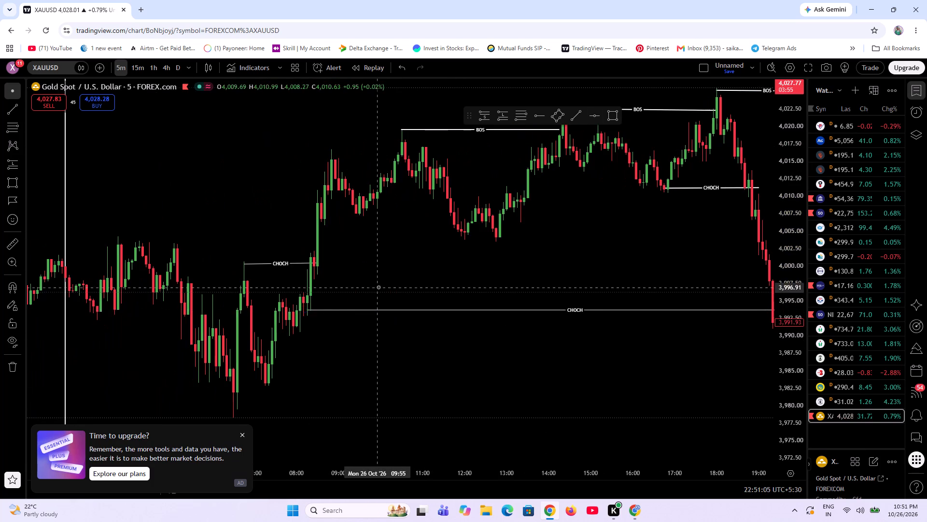
pyautogui.scroll(-1, 379, 287)
pyautogui.scroll(-4, 526, 241)
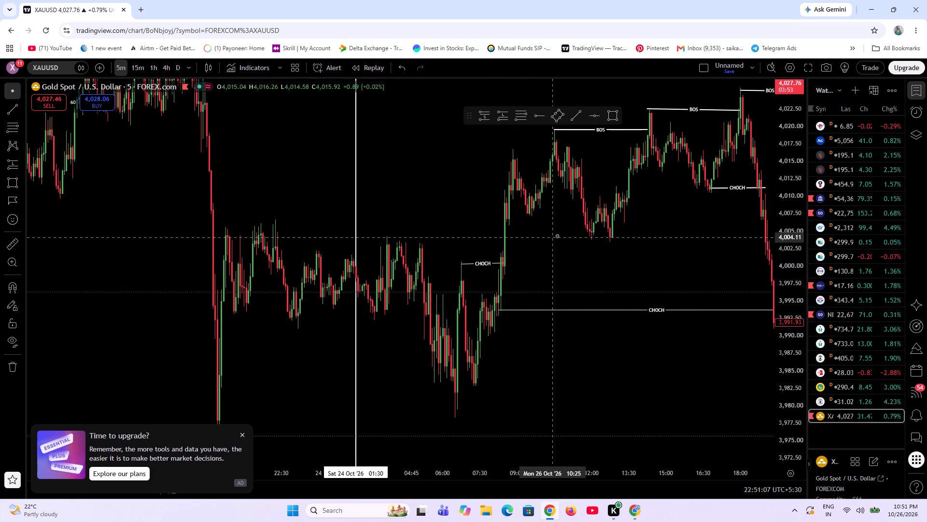
pyautogui.moveTo(557, 236); pyautogui.dragTo(446, 276)
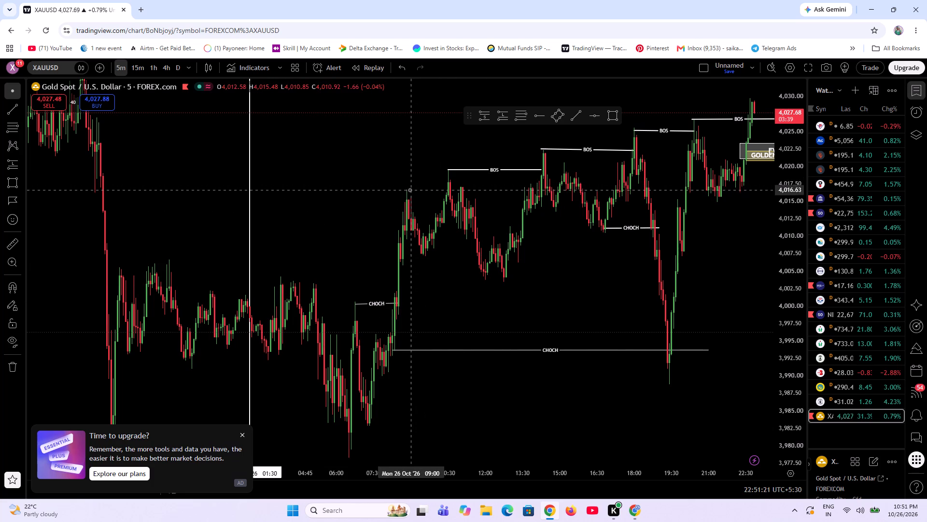
pyautogui.keyDown('ctrl'); pyautogui.moveTo(488, 170); pyautogui.dragTo(484, 170); pyautogui.keyUp('ctrl')
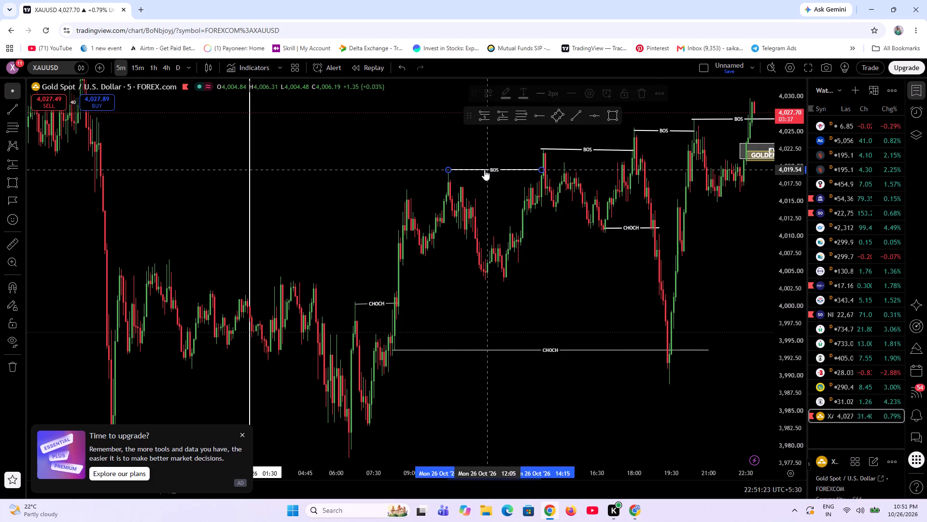
pyautogui.keyDown('ctrl'); pyautogui.moveTo(484, 170); pyautogui.dragTo(433, 188); pyautogui.keyUp('ctrl')
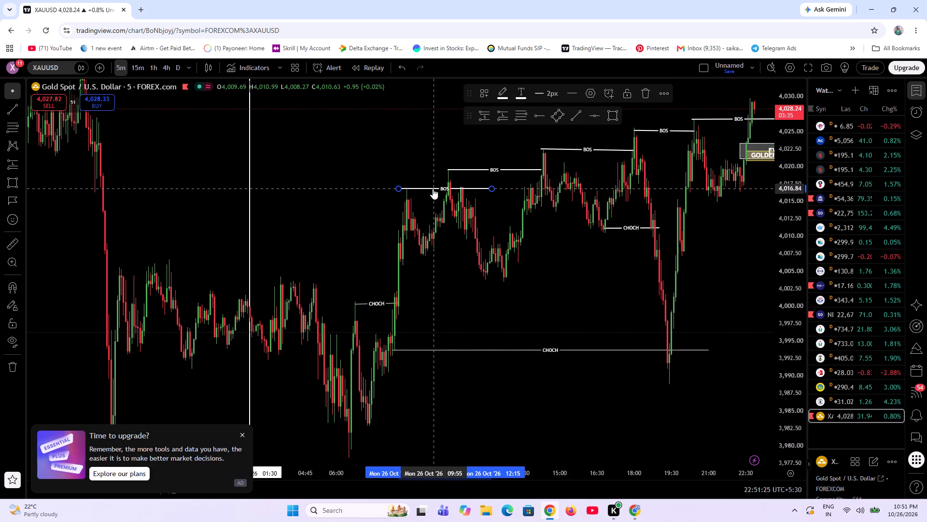
pyautogui.keyDown('ctrl'); pyautogui.moveTo(433, 188); pyautogui.dragTo(435, 189); pyautogui.keyUp('ctrl')
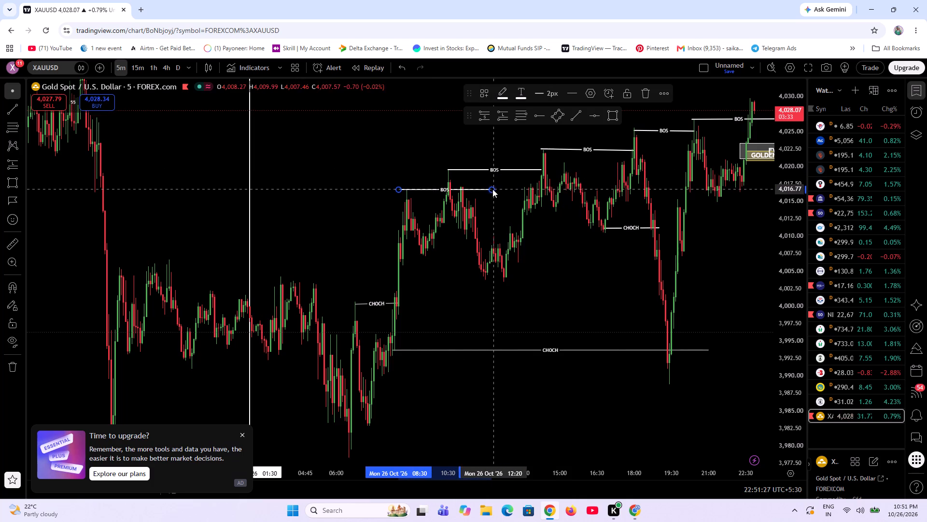
pyautogui.moveTo(493, 188); pyautogui.dragTo(451, 188)
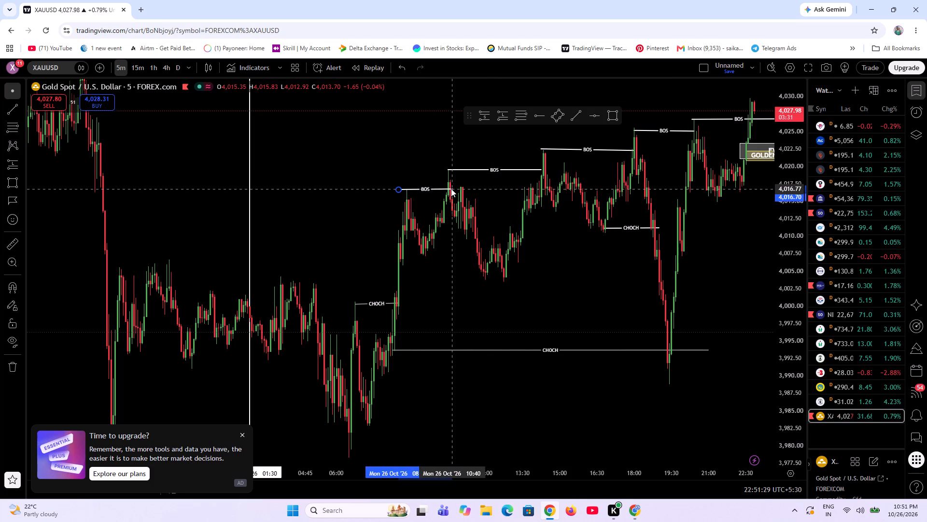
pyautogui.moveTo(451, 188); pyautogui.dragTo(448, 188)
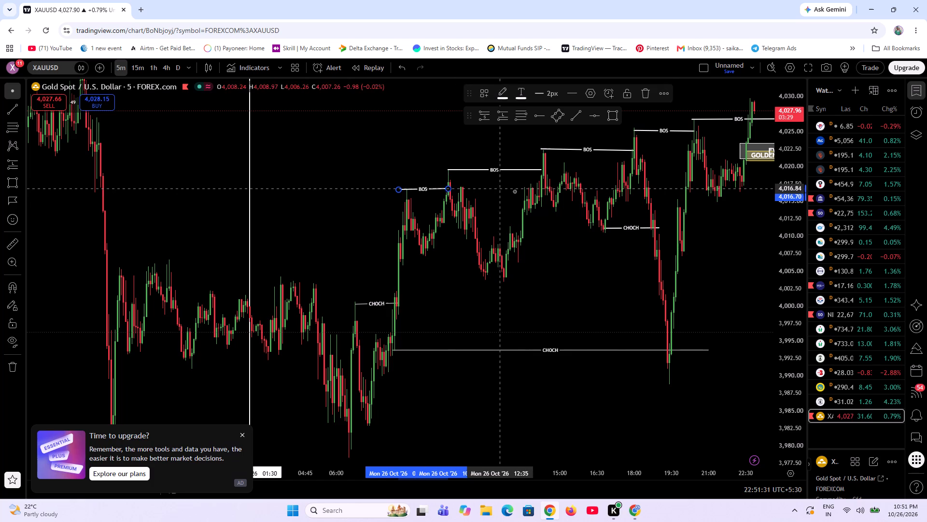
# Examine the 26 October BOS sequence, the evening rebound and the latest rally around the FVG and golden zone.
pyautogui.scroll(-3, 530, 210)
pyautogui.scroll(4, 601, 319)
pyautogui.moveTo(557, 287); pyautogui.dragTo(416, 334)
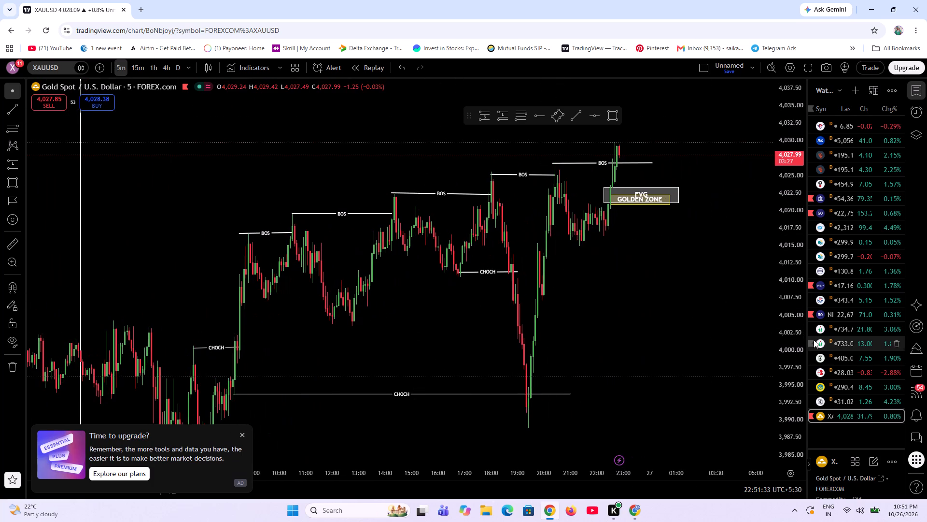
pyautogui.scroll(8, 795, 352)
pyautogui.moveTo(679, 294); pyautogui.dragTo(585, 387)
pyautogui.scroll(4, 578, 382)
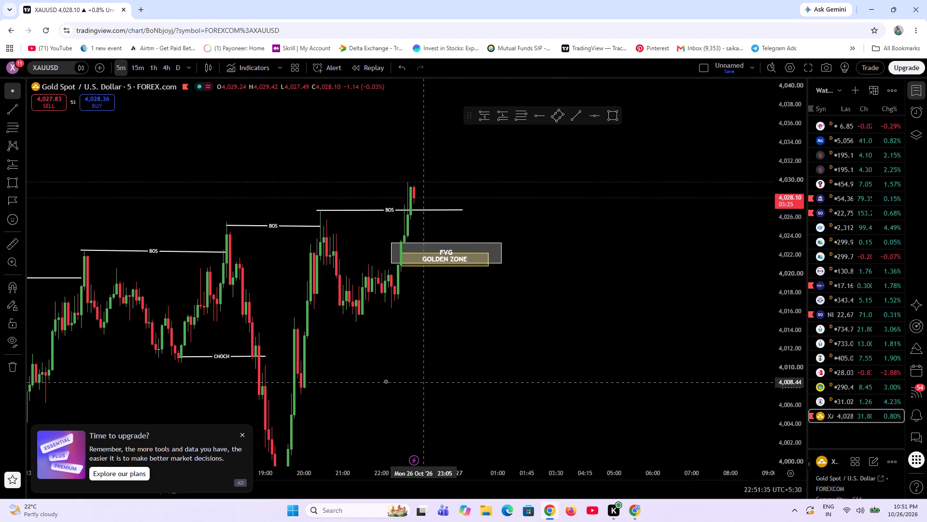
pyautogui.scroll(2, 390, 385)
pyautogui.scroll(-3, 213, 381)
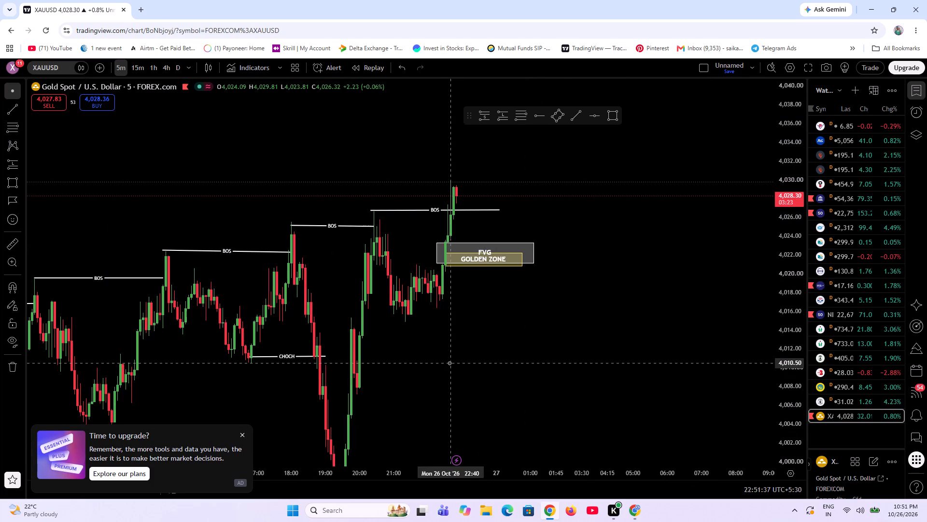
pyautogui.moveTo(492, 399); pyautogui.dragTo(571, 342)
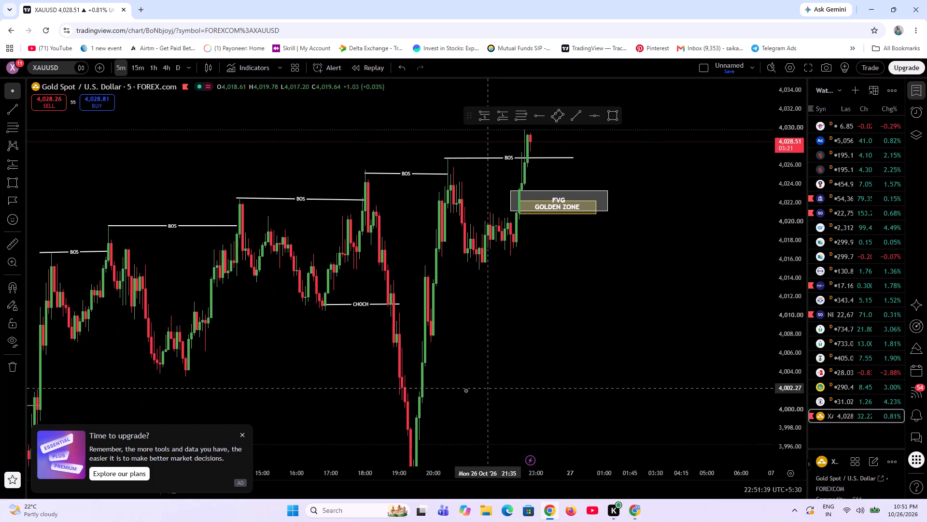
pyautogui.scroll(-4, 462, 391)
pyautogui.scroll(-2, 579, 389)
pyautogui.moveTo(468, 395); pyautogui.dragTo(355, 417)
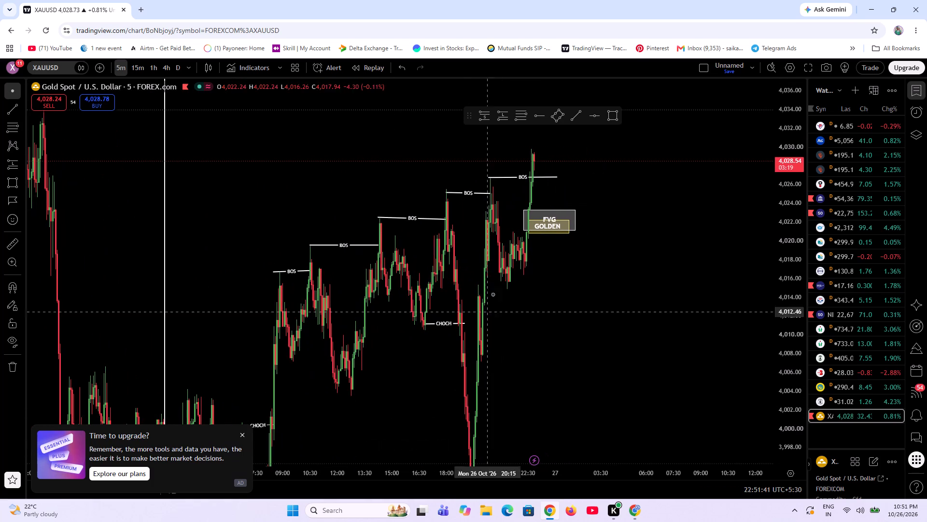
pyautogui.scroll(4, 564, 394)
pyautogui.scroll(5, 442, 428)
pyautogui.moveTo(339, 379); pyautogui.dragTo(515, 402)
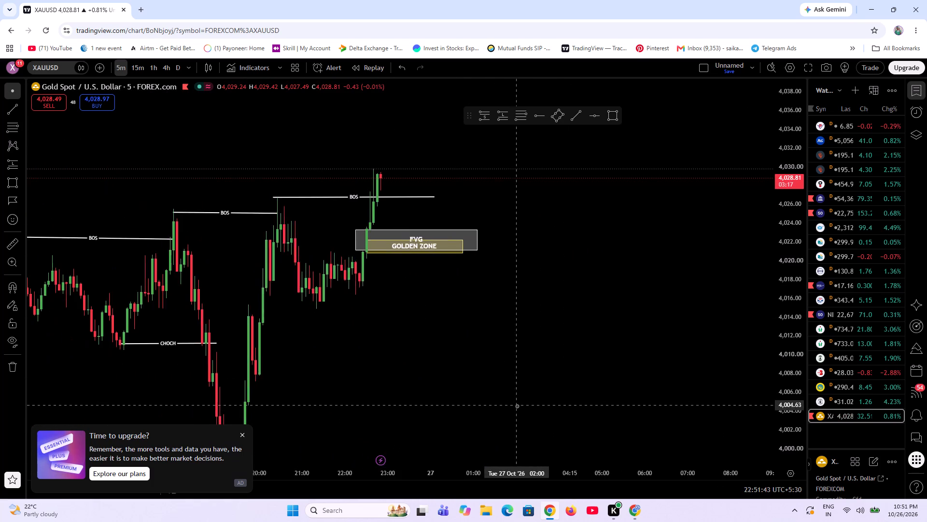
pyautogui.scroll(4, 518, 406)
pyautogui.moveTo(374, 397); pyautogui.dragTo(702, 350)
pyautogui.scroll(-5, 515, 401)
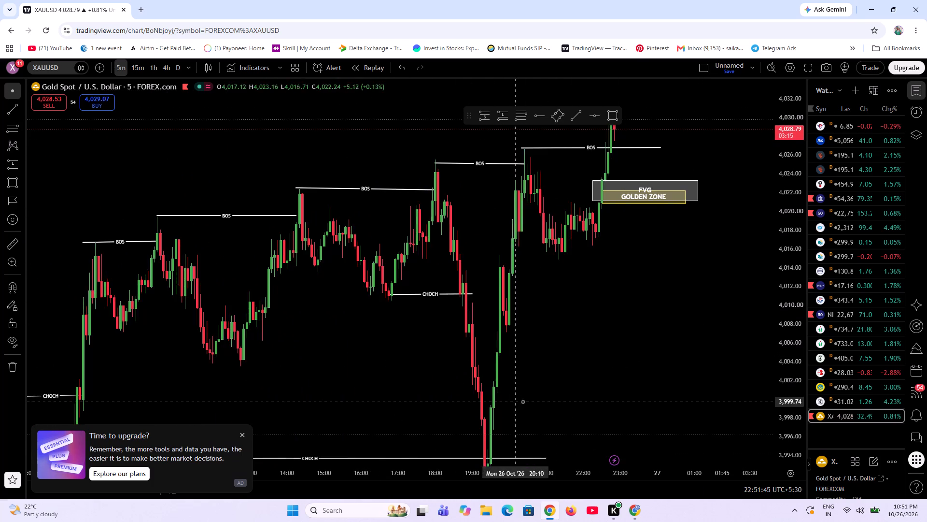
# Shorten the long lower CHOCH line to end where the evening drop crosses it, near 3,993.54.
pyautogui.scroll(-7, 622, 402)
pyautogui.moveTo(647, 386); pyautogui.dragTo(570, 212)
pyautogui.scroll(-2, 794, 356)
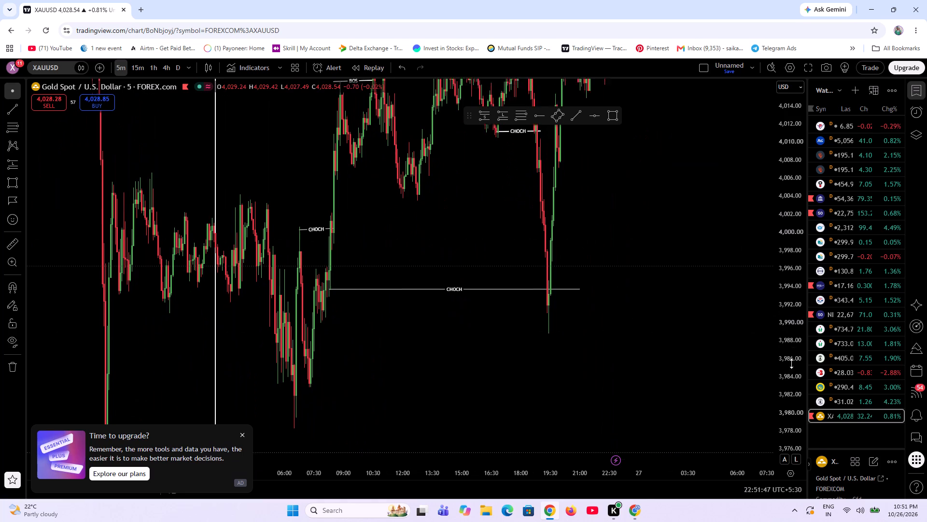
pyautogui.scroll(-14, 791, 363)
pyautogui.scroll(11, 394, 374)
pyautogui.moveTo(212, 279); pyautogui.dragTo(444, 367)
pyautogui.scroll(-11, 556, 358)
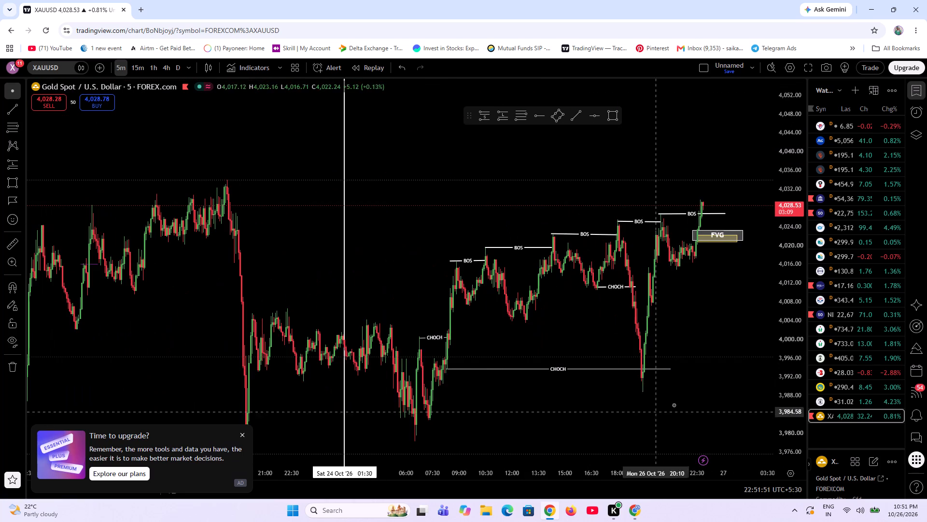
pyautogui.moveTo(670, 366); pyautogui.dragTo(650, 373)
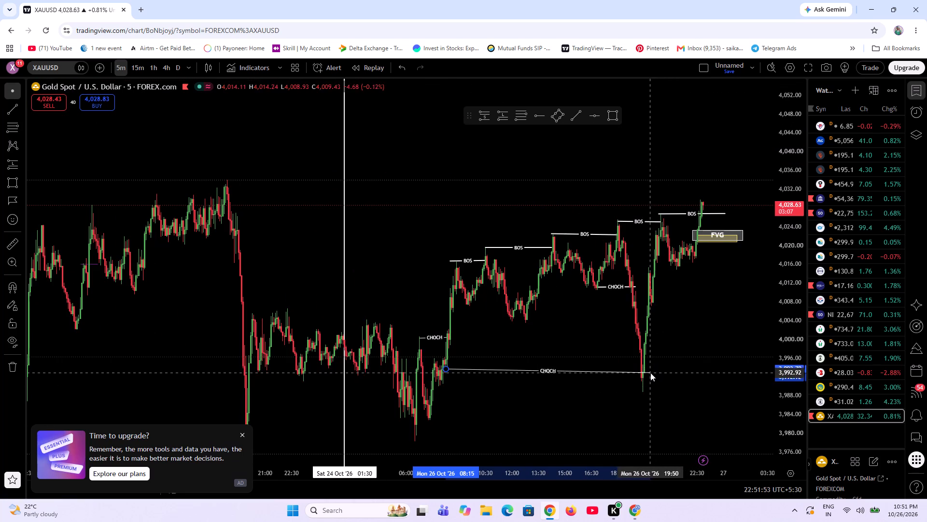
pyautogui.moveTo(650, 373); pyautogui.dragTo(631, 368)
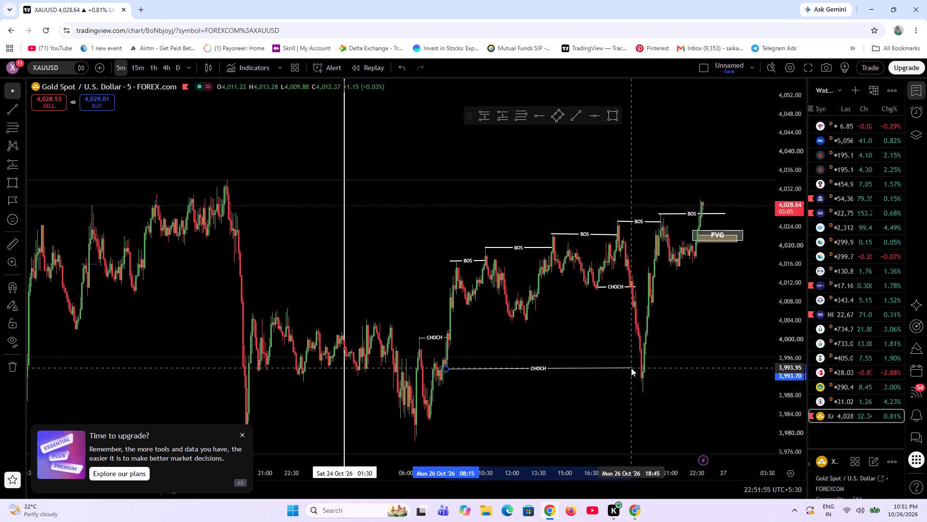
pyautogui.moveTo(631, 368); pyautogui.dragTo(633, 369)
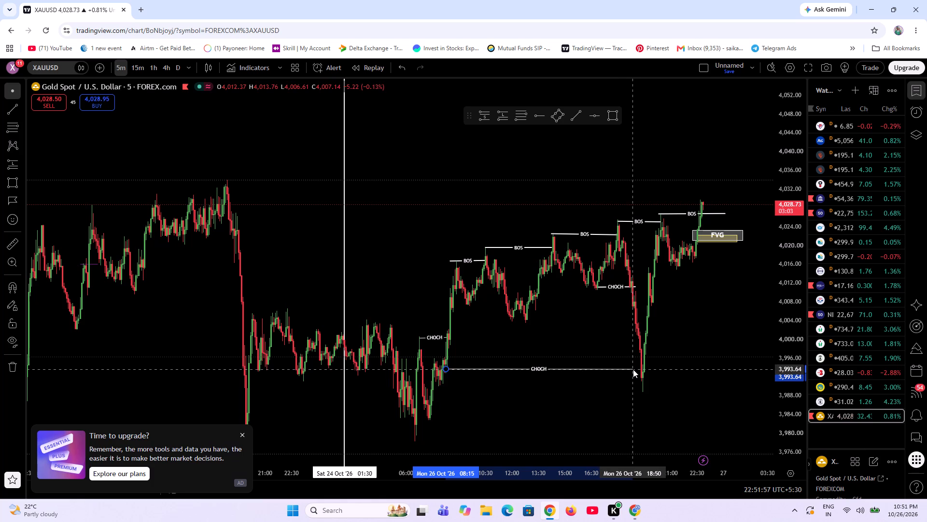
pyautogui.moveTo(633, 369); pyautogui.dragTo(640, 370)
# Examine the marked 26 October structure, from the morning CHOCH and BOS sequence through the evening drop and rebound.
pyautogui.scroll(-2, 704, 389)
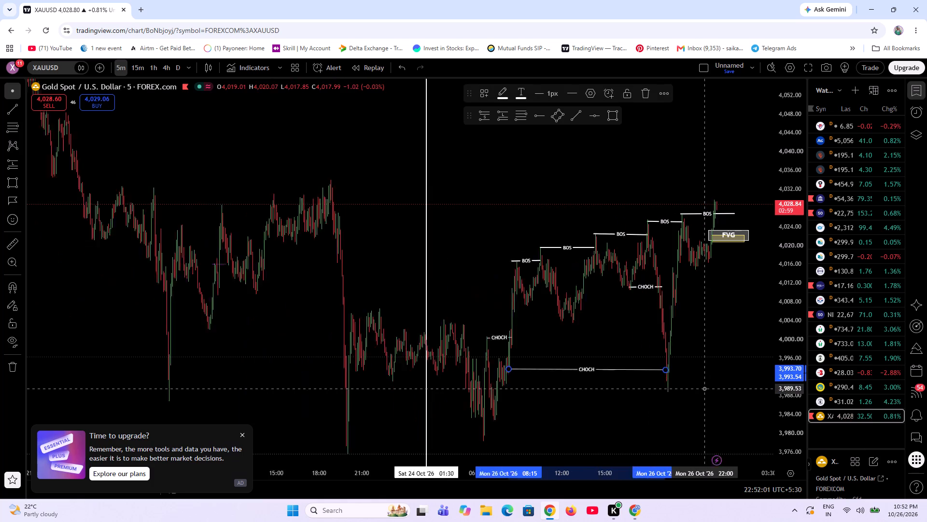
pyautogui.scroll(-2, 704, 389)
pyautogui.moveTo(602, 423); pyautogui.dragTo(456, 414)
pyautogui.scroll(5, 603, 420)
pyautogui.scroll(4, 401, 441)
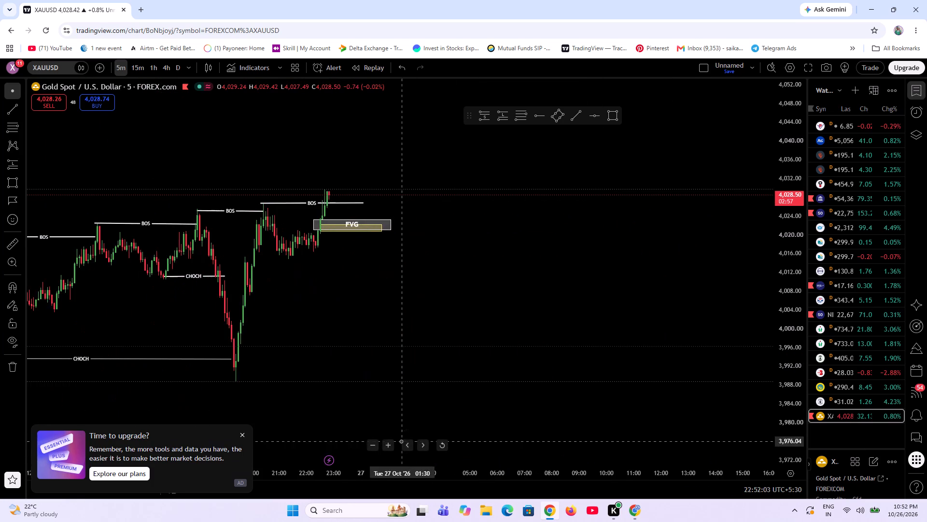
pyautogui.moveTo(318, 417); pyautogui.dragTo(576, 417)
pyautogui.scroll(8, 791, 389)
pyautogui.scroll(3, 617, 442)
pyautogui.moveTo(546, 445); pyautogui.dragTo(665, 379)
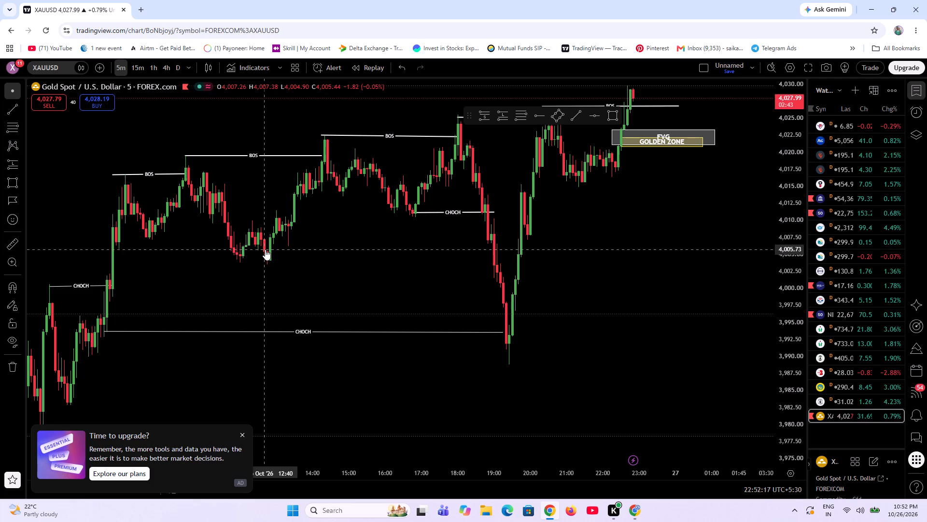
pyautogui.scroll(-4, 452, 321)
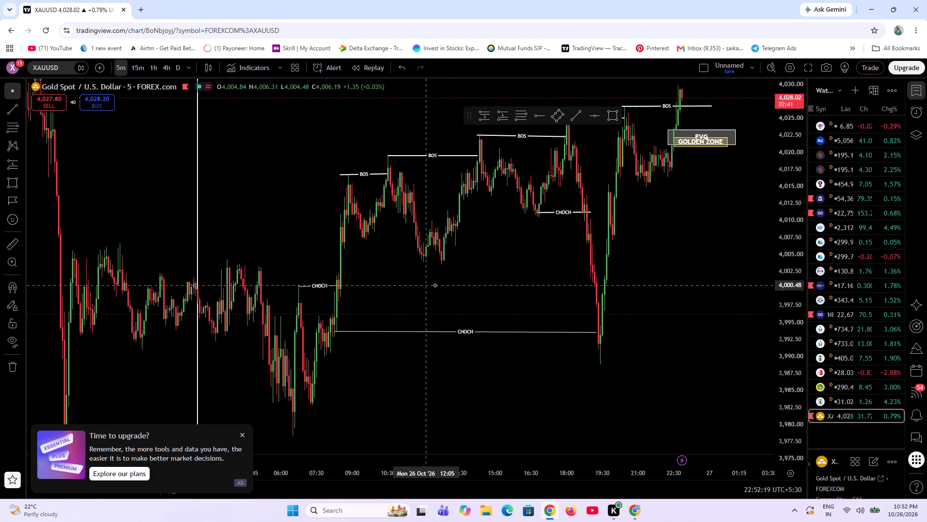
pyautogui.moveTo(484, 295); pyautogui.dragTo(343, 347)
pyautogui.scroll(-5, 494, 362)
pyautogui.scroll(5, 725, 352)
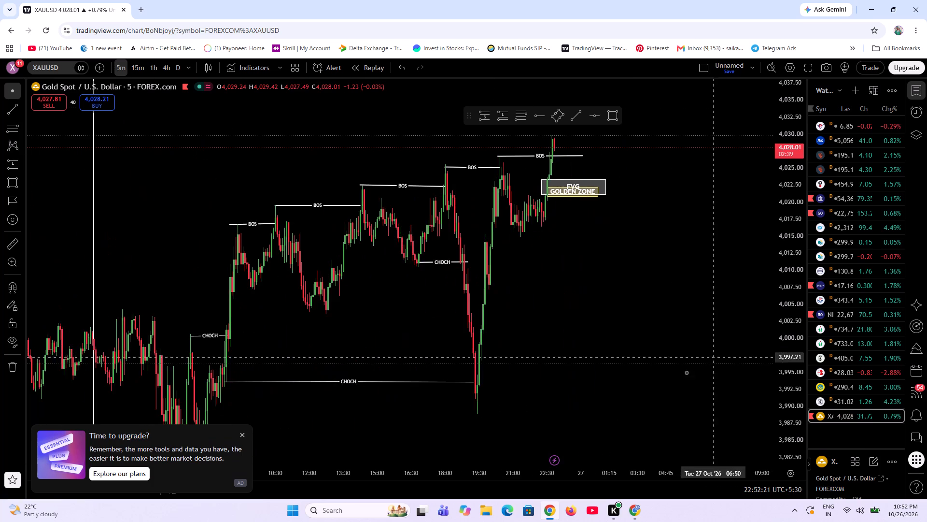
pyautogui.scroll(4, 613, 404)
pyautogui.scroll(-12, 612, 404)
pyautogui.moveTo(710, 374); pyautogui.dragTo(393, 471)
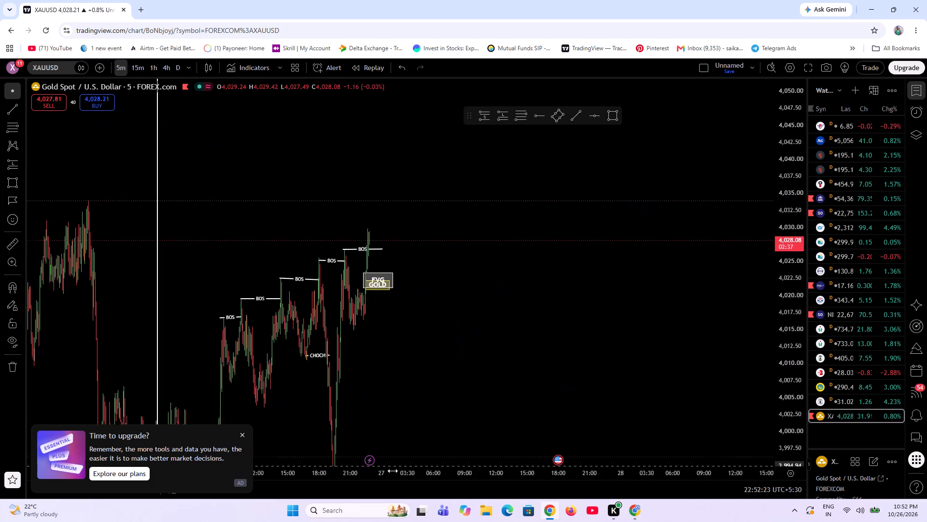
pyautogui.moveTo(393, 471); pyautogui.dragTo(391, 471)
pyautogui.scroll(6, 449, 377)
pyautogui.moveTo(291, 402); pyautogui.dragTo(634, 337)
pyautogui.scroll(6, 578, 372)
pyautogui.moveTo(294, 375); pyautogui.dragTo(691, 332)
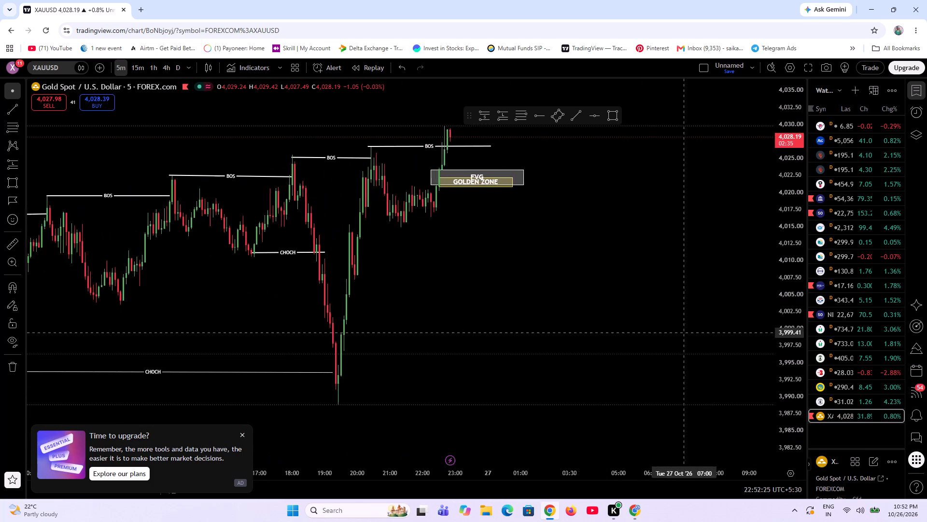
pyautogui.moveTo(691, 332); pyautogui.dragTo(696, 331)
pyautogui.scroll(-6, 415, 372)
pyautogui.scroll(10, 782, 386)
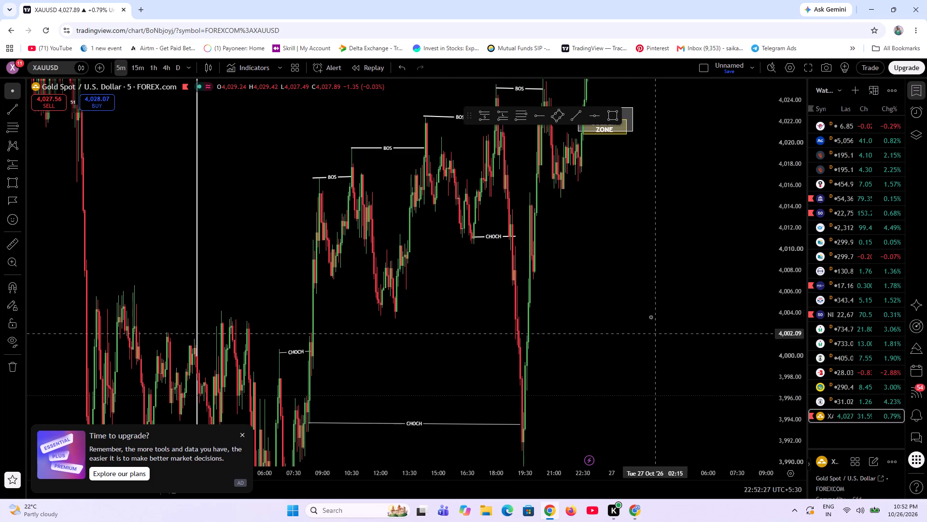
# Examine the latest BOS breakout and the price action around the overlapping FVG and golden zone boxes.
pyautogui.moveTo(648, 301); pyautogui.dragTo(510, 358)
pyautogui.scroll(-16, 796, 359)
pyautogui.scroll(5, 490, 396)
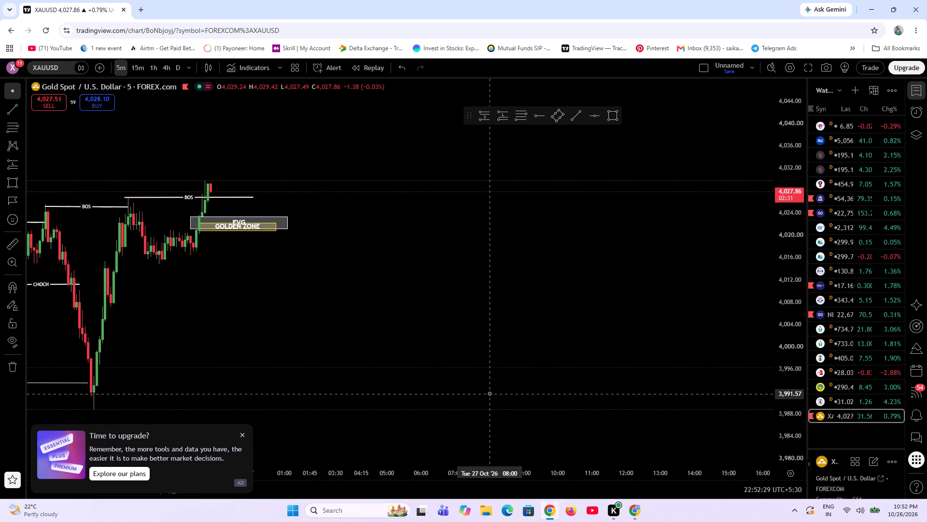
pyautogui.scroll(7, 490, 393)
pyautogui.moveTo(231, 323); pyautogui.dragTo(639, 333)
pyautogui.scroll(10, 786, 347)
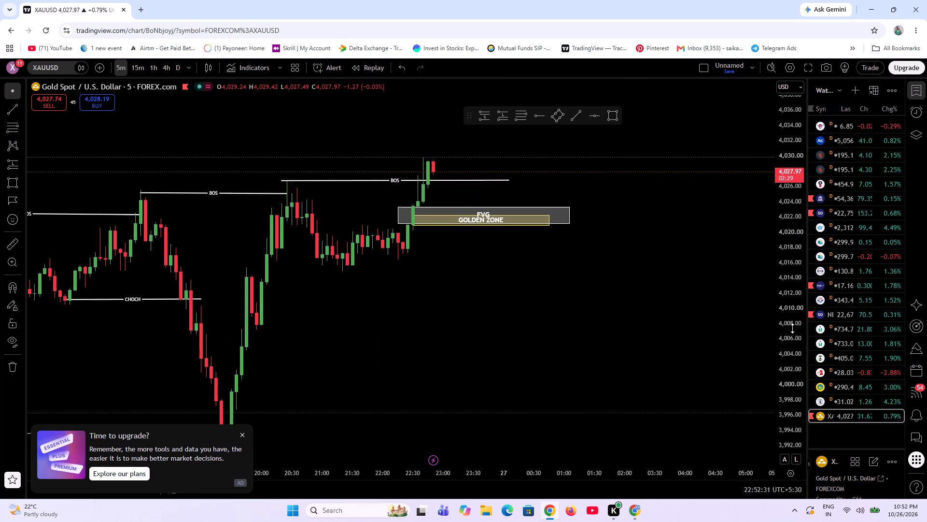
pyautogui.scroll(14, 792, 328)
pyautogui.scroll(7, 483, 349)
pyautogui.scroll(-9, 440, 359)
pyautogui.moveTo(604, 343); pyautogui.dragTo(599, 349)
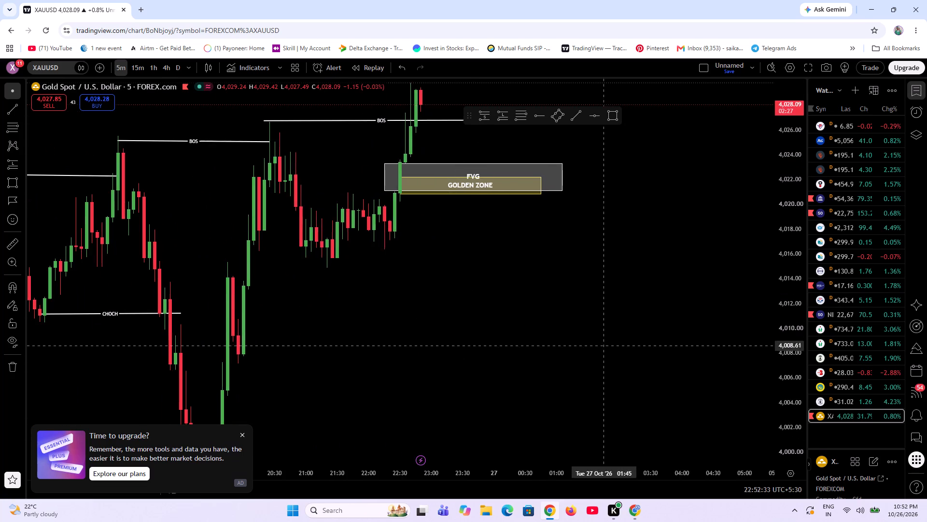
pyautogui.moveTo(599, 349); pyautogui.dragTo(585, 399)
pyautogui.scroll(4, 589, 402)
pyautogui.scroll(-7, 591, 399)
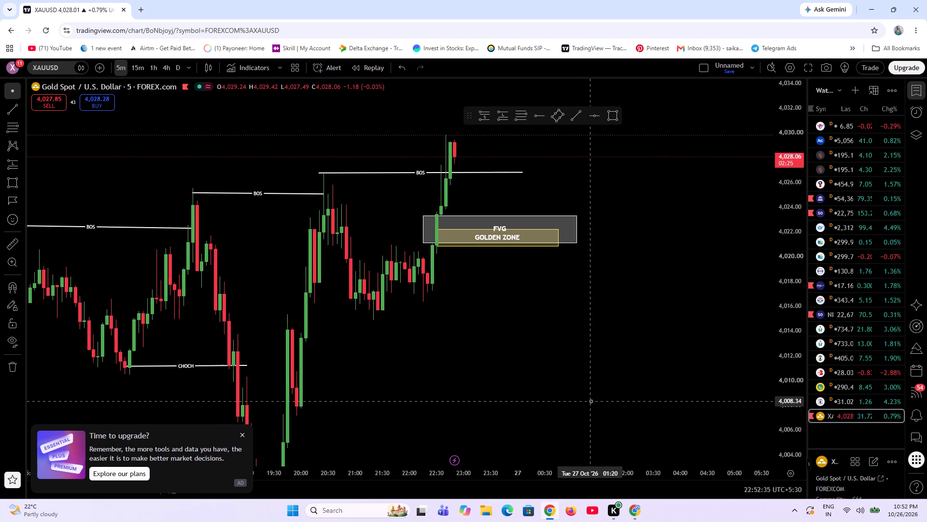
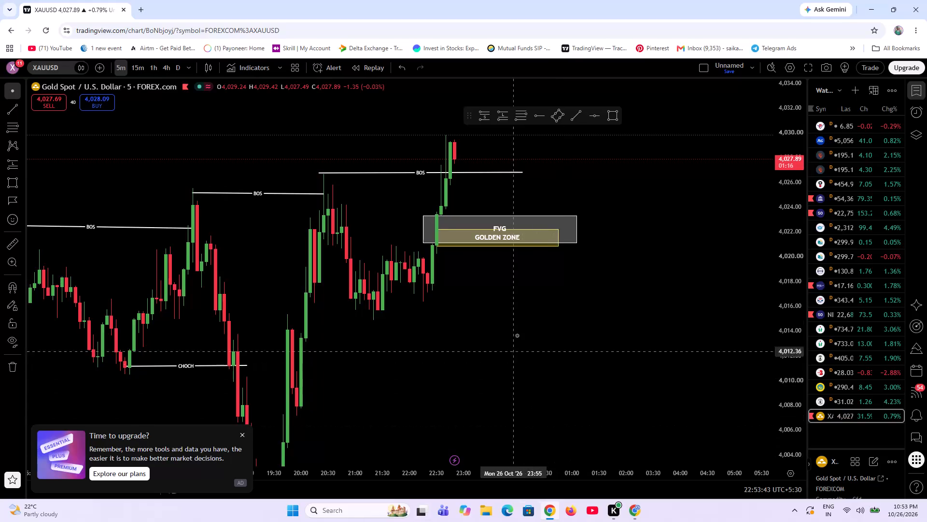
# Shorten the BOS line near 4,026.8 to end at the 22:40 breakout candle.
pyautogui.moveTo(522, 172); pyautogui.dragTo(504, 173)
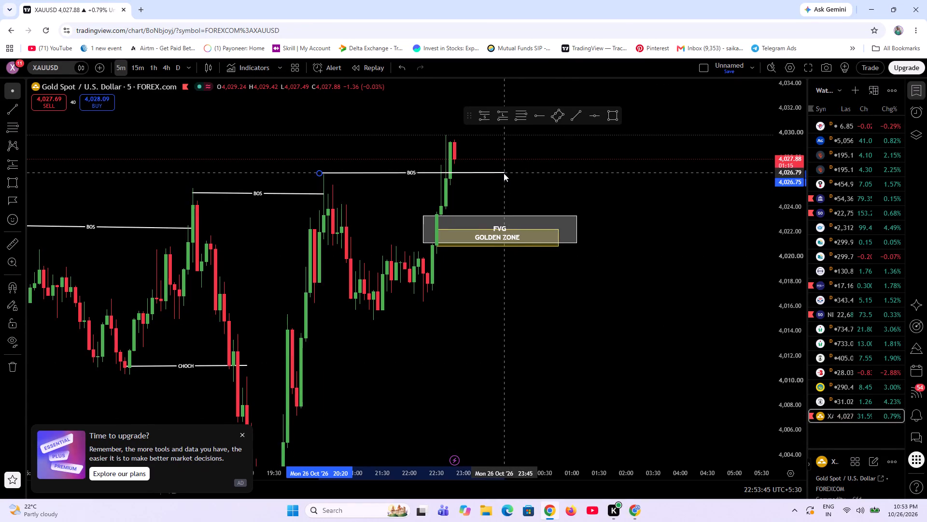
pyautogui.moveTo(504, 173); pyautogui.dragTo(445, 173)
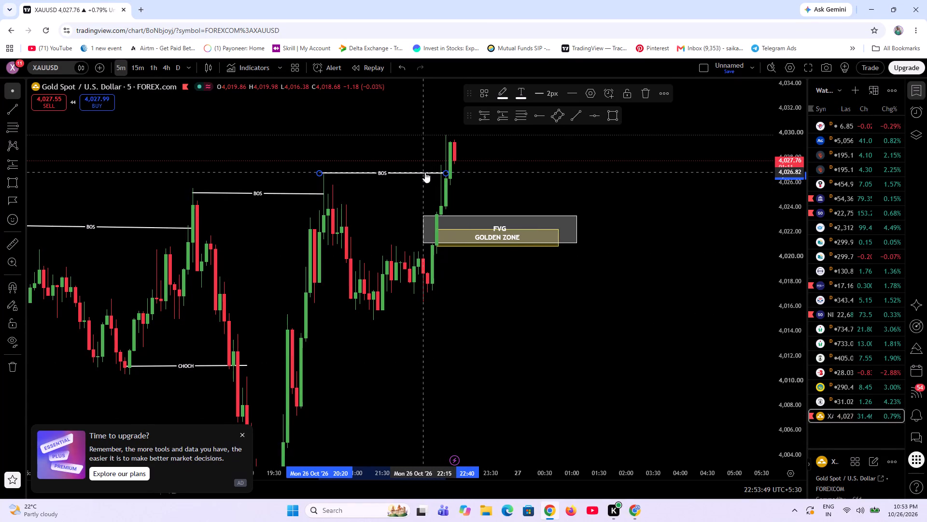
# Duplicate that BOS line and place the copy near the latest high at about 4,029.40, starting at 22:40.
pyautogui.keyDown('ctrl'); pyautogui.moveTo(425, 172); pyautogui.dragTo(490, 143); pyautogui.keyUp('ctrl')
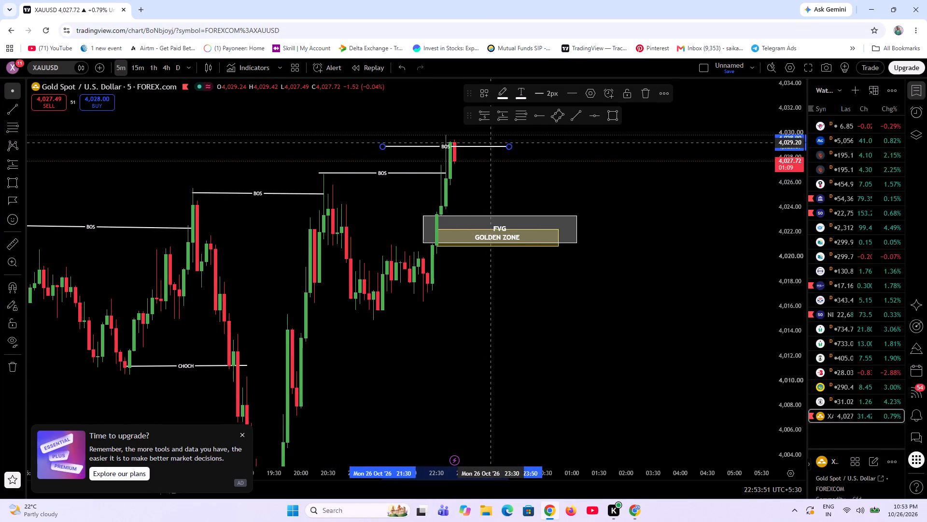
pyautogui.keyDown('ctrl'); pyautogui.moveTo(490, 143); pyautogui.dragTo(554, 136); pyautogui.keyUp('ctrl')
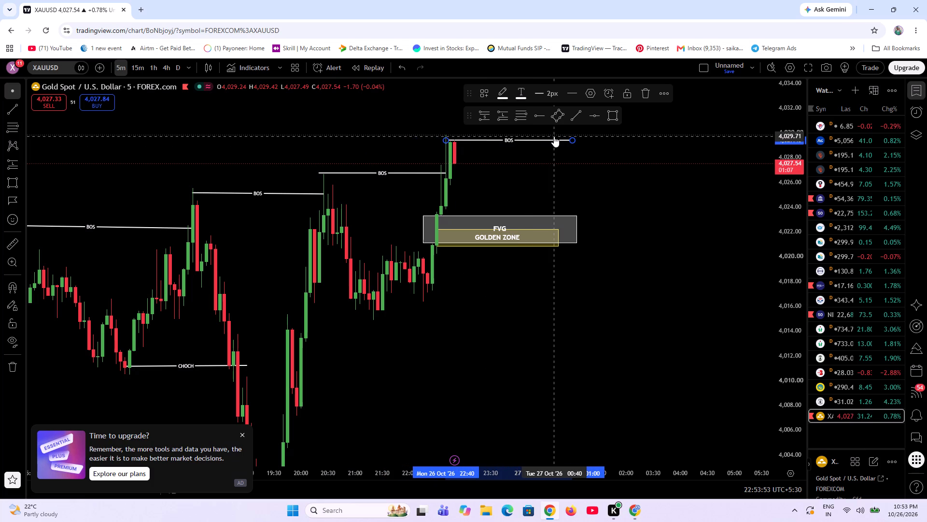
# Examine the newest BOS level and the price action above the FVG and golden zone boxes.
pyautogui.scroll(-5, 553, 185)
pyautogui.scroll(4, 641, 186)
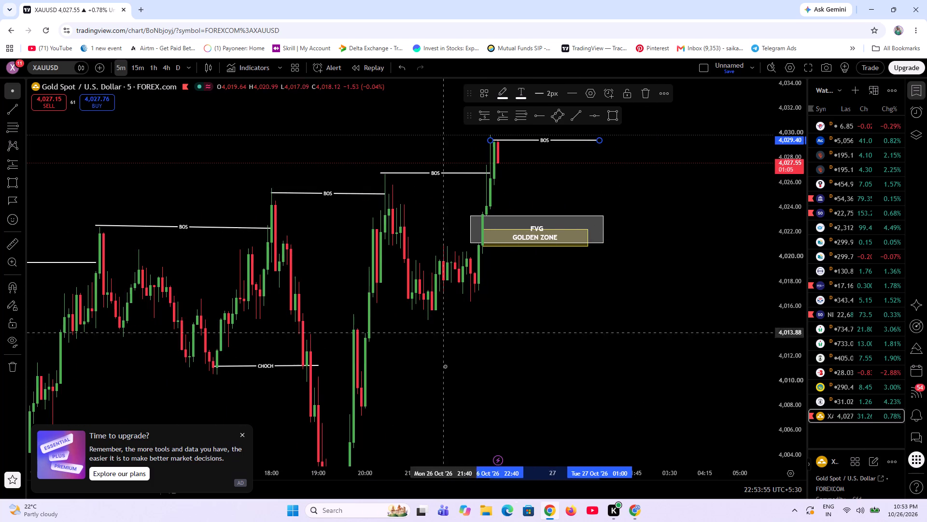
pyautogui.scroll(4, 497, 362)
pyautogui.scroll(3, 386, 360)
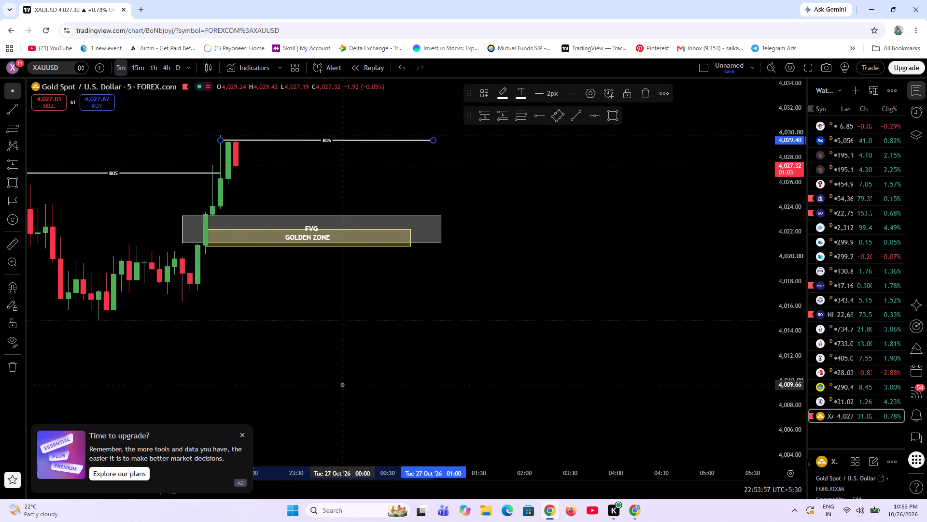
pyautogui.scroll(-3, 342, 385)
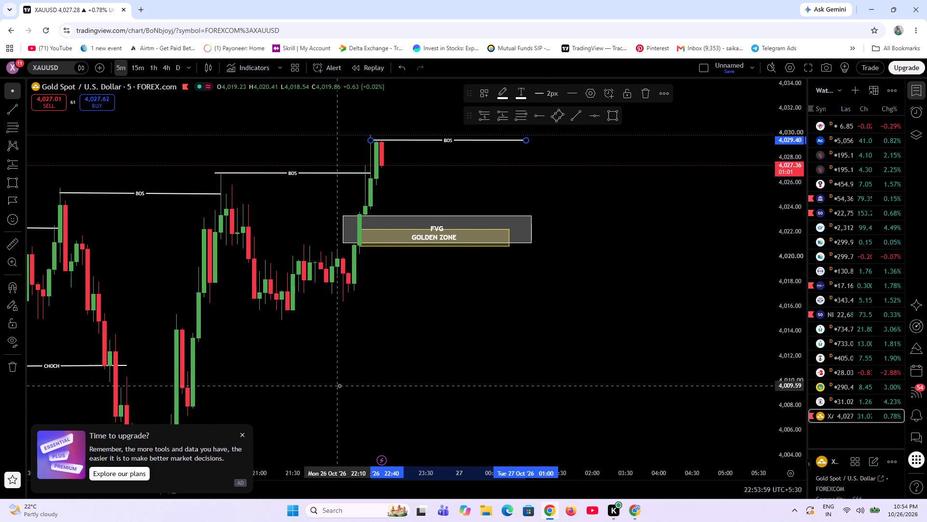
pyautogui.scroll(4, 479, 407)
pyautogui.scroll(-5, 390, 406)
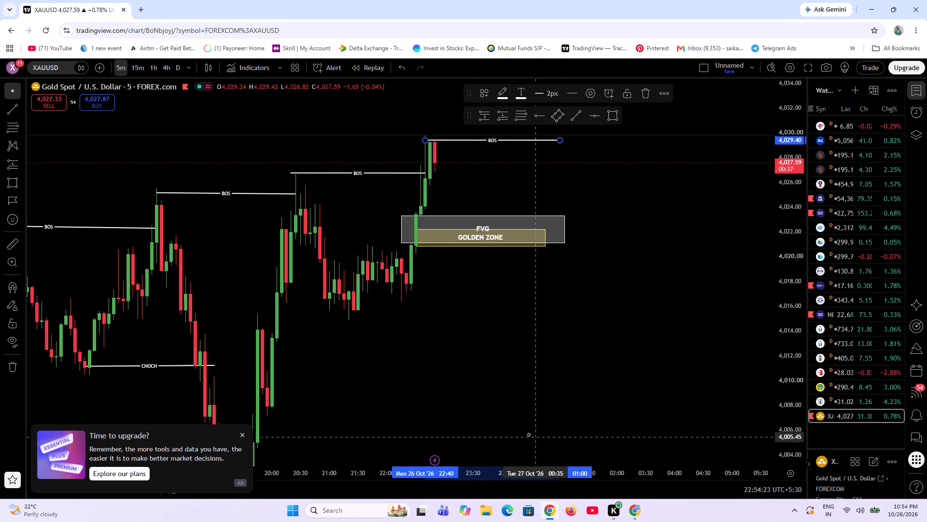
# Shorten the CHOCH line near 4,011.15 to end at the 18:40 candle and level it.
pyautogui.scroll(-5, 484, 429)
pyautogui.scroll(3, 554, 440)
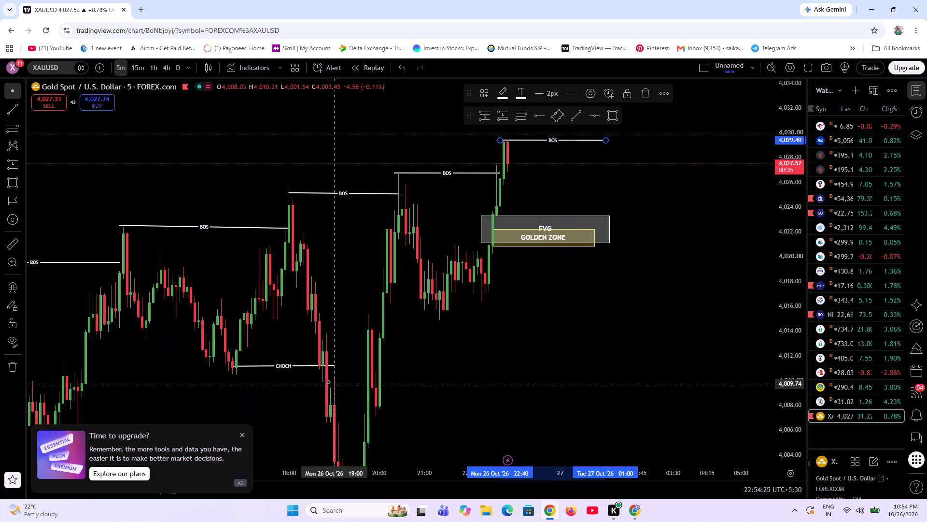
pyautogui.moveTo(334, 364); pyautogui.dragTo(330, 364)
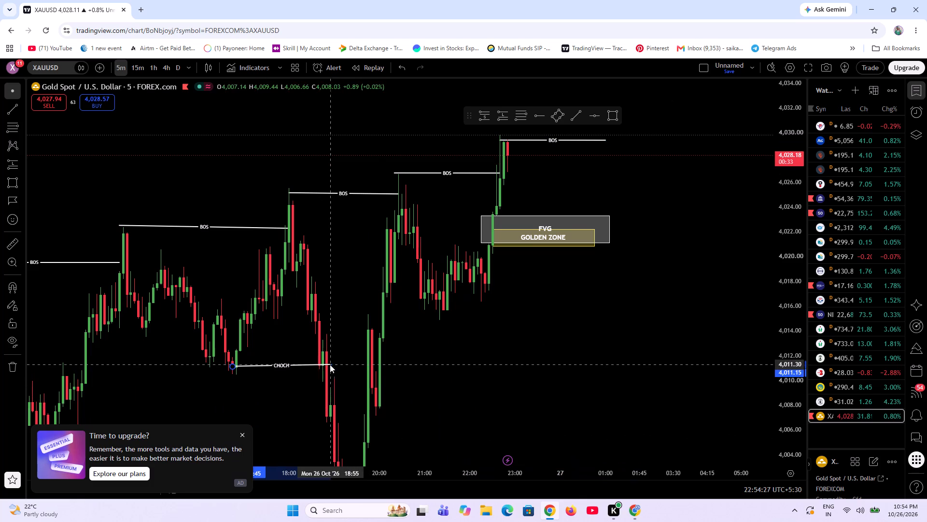
pyautogui.moveTo(330, 364); pyautogui.dragTo(319, 366)
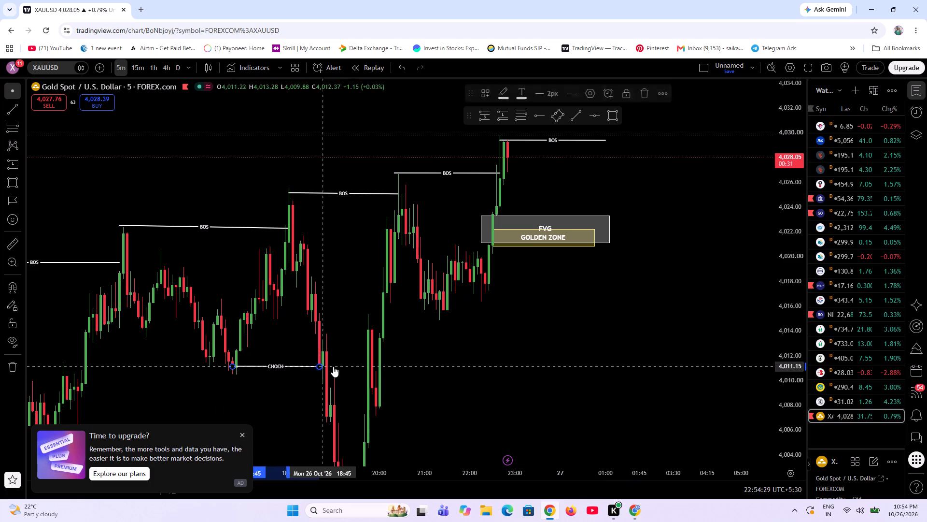
# Examine the BOS sequence and the evening CHOCH, comparing the 15-minute chart with the 5-minute chart.
pyautogui.scroll(-7, 600, 383)
pyautogui.scroll(11, 589, 412)
pyautogui.scroll(-4, 611, 330)
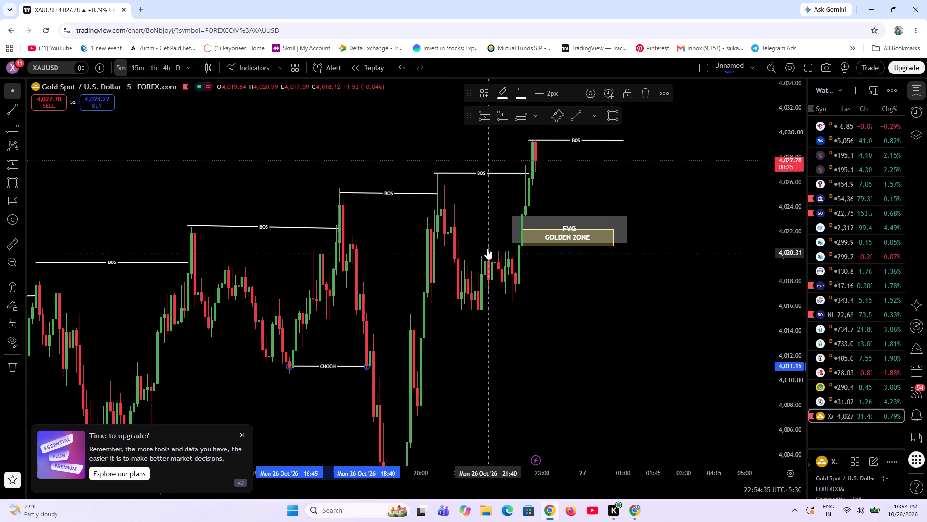
pyautogui.scroll(4, 537, 262)
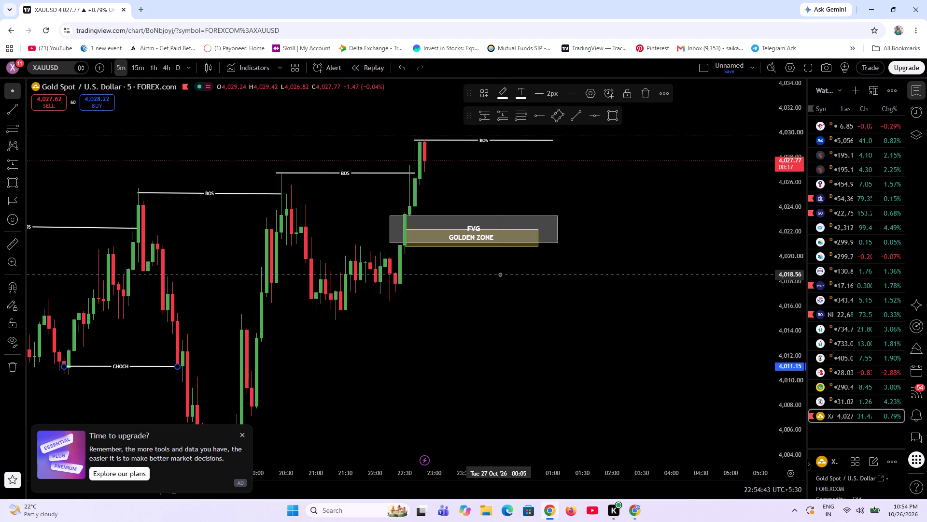
pyautogui.click(135, 66)
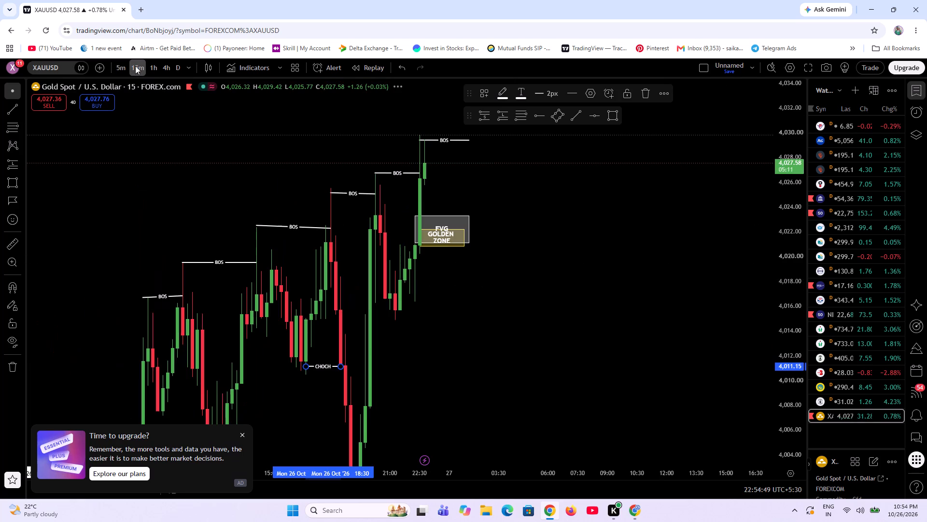
pyautogui.scroll(5, 448, 369)
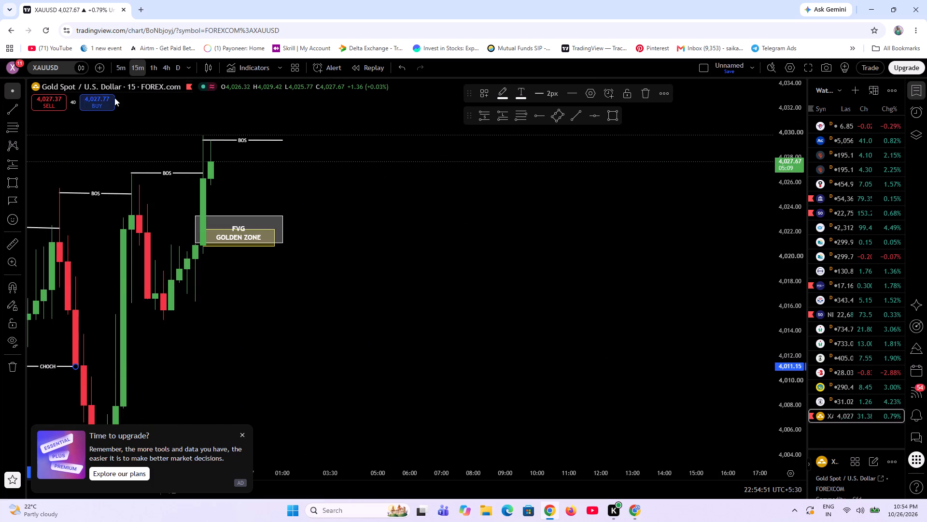
pyautogui.click(123, 69)
# Examine the whole 26 October structure on the 5-minute chart, from the morning CHOCH through the BOS sequence to the evening drop.
pyautogui.scroll(-7, 174, 356)
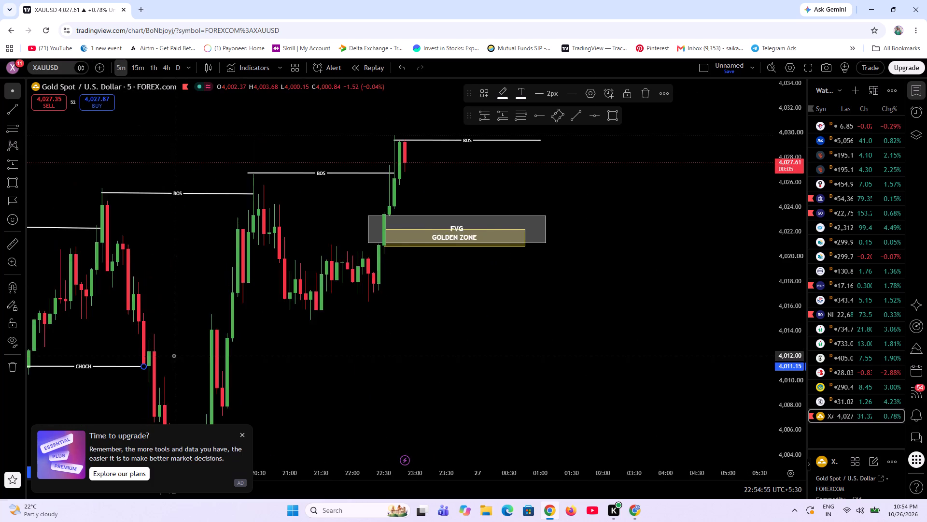
pyautogui.scroll(13, 806, 332)
pyautogui.scroll(-4, 666, 340)
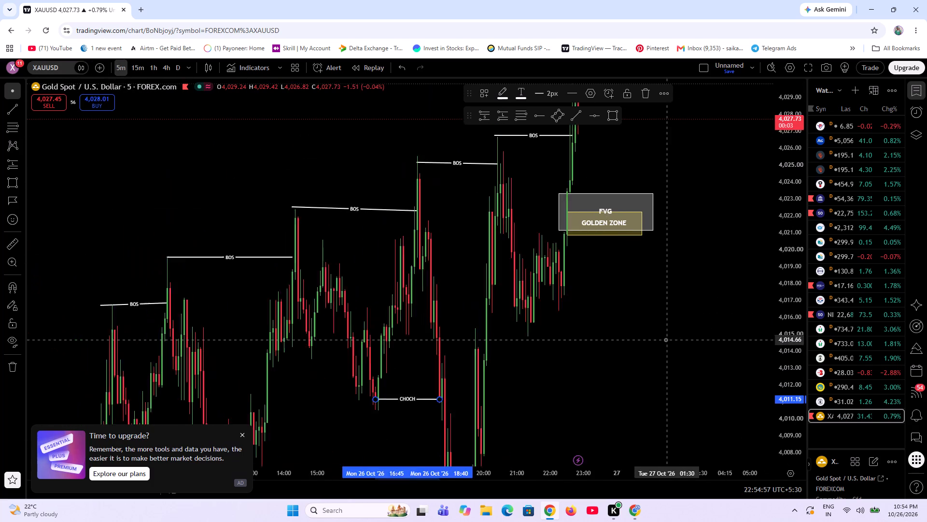
pyautogui.scroll(-2, 666, 340)
pyautogui.scroll(-7, 593, 376)
pyautogui.scroll(6, 660, 406)
pyautogui.scroll(-7, 438, 376)
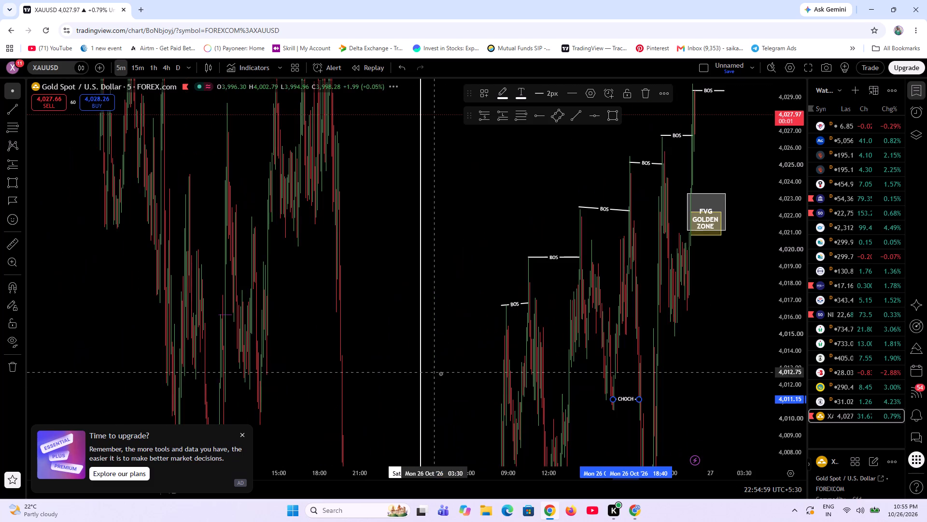
pyautogui.scroll(-15, 794, 381)
pyautogui.scroll(5, 655, 390)
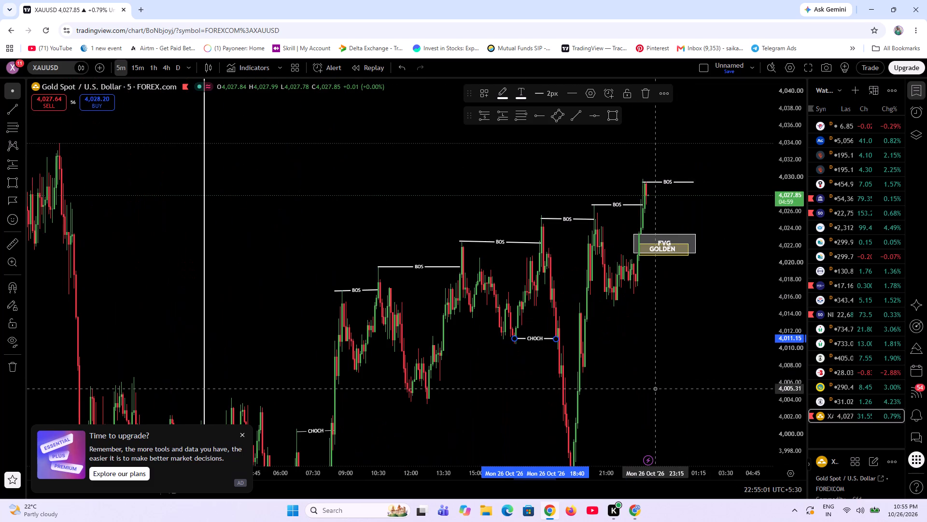
pyautogui.scroll(-6, 659, 392)
pyautogui.moveTo(704, 395); pyautogui.dragTo(536, 297)
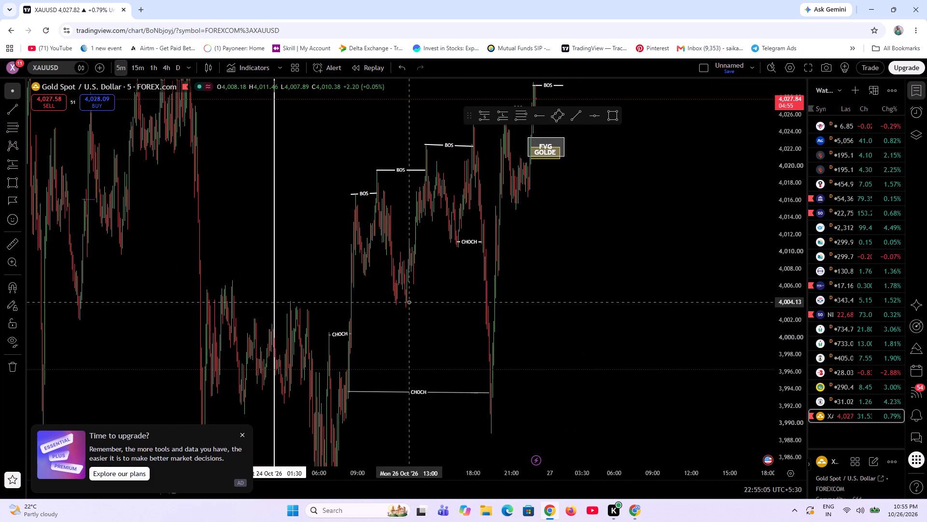
pyautogui.scroll(10, 411, 306)
pyautogui.moveTo(304, 321); pyautogui.dragTo(782, 337)
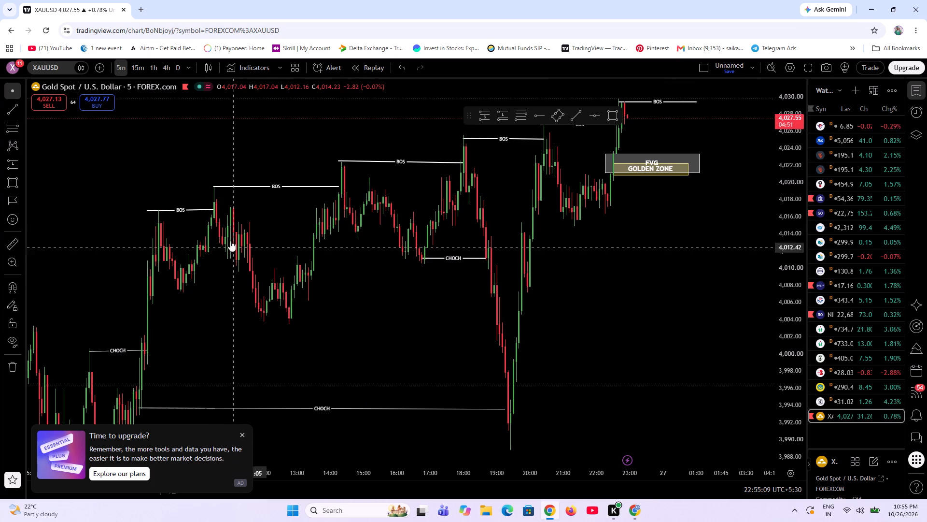
pyautogui.scroll(5, 388, 368)
pyautogui.moveTo(120, 362); pyautogui.dragTo(452, 367)
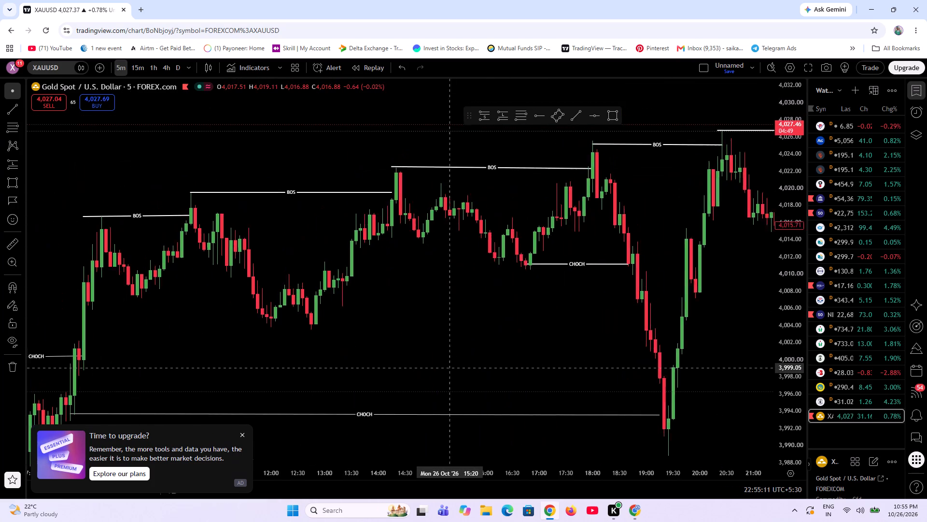
pyautogui.moveTo(452, 367); pyautogui.dragTo(27, 421)
# Examine the latest BOS breakout, FVG and golden zone on the 5-minute chart and compare them on the 15-minute chart.
pyautogui.scroll(3, 326, 389)
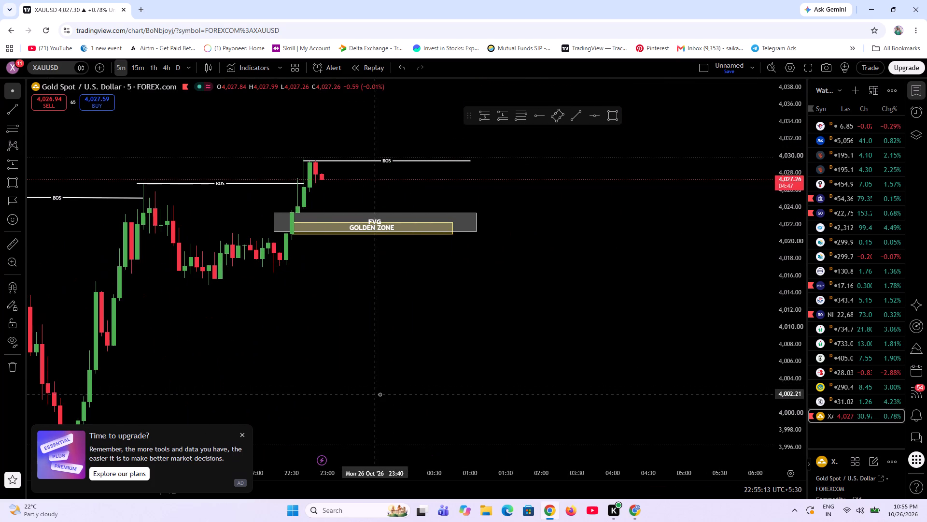
pyautogui.scroll(2, 353, 391)
pyautogui.moveTo(217, 373); pyautogui.dragTo(422, 420)
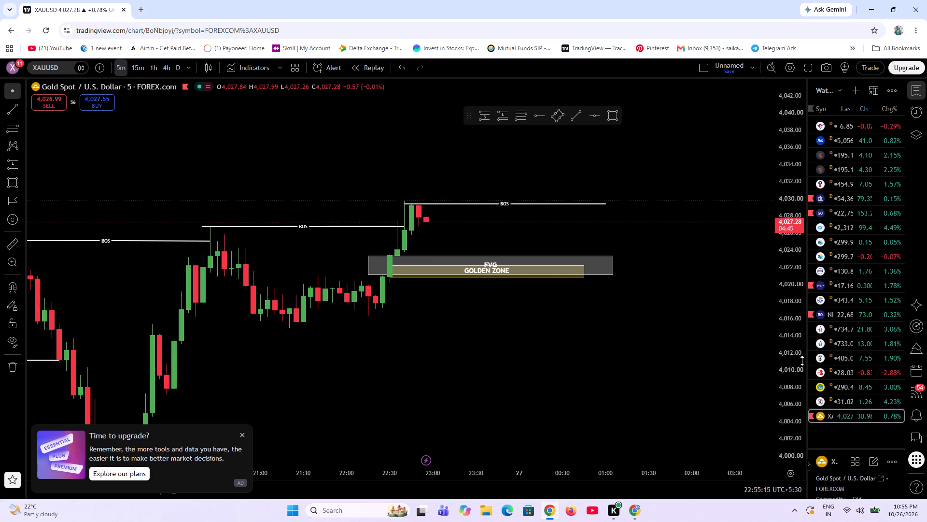
pyautogui.scroll(16, 790, 364)
pyautogui.scroll(-6, 518, 402)
pyautogui.moveTo(668, 377); pyautogui.dragTo(527, 417)
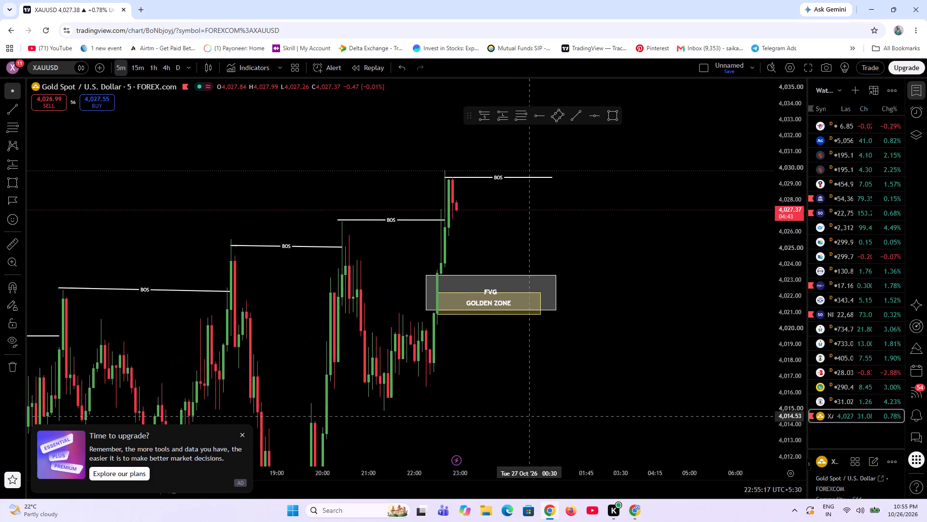
pyautogui.moveTo(527, 417); pyautogui.dragTo(527, 417)
pyautogui.scroll(4, 512, 411)
pyautogui.scroll(5, 470, 414)
pyautogui.moveTo(361, 404); pyautogui.dragTo(758, 416)
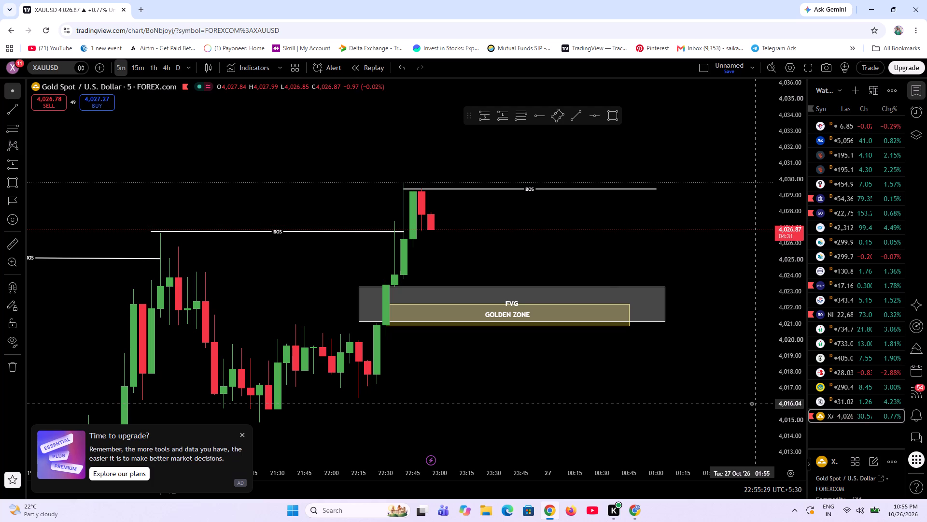
pyautogui.click(133, 71)
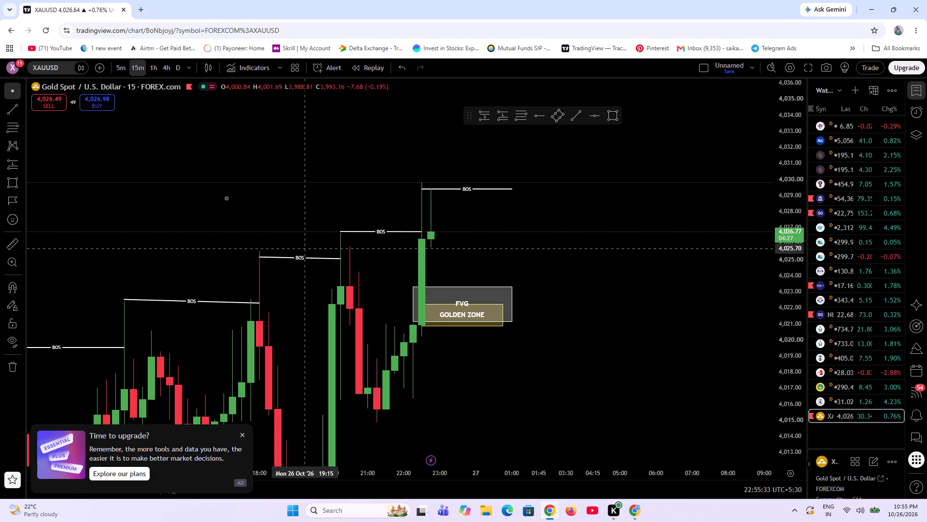
pyautogui.click(122, 68)
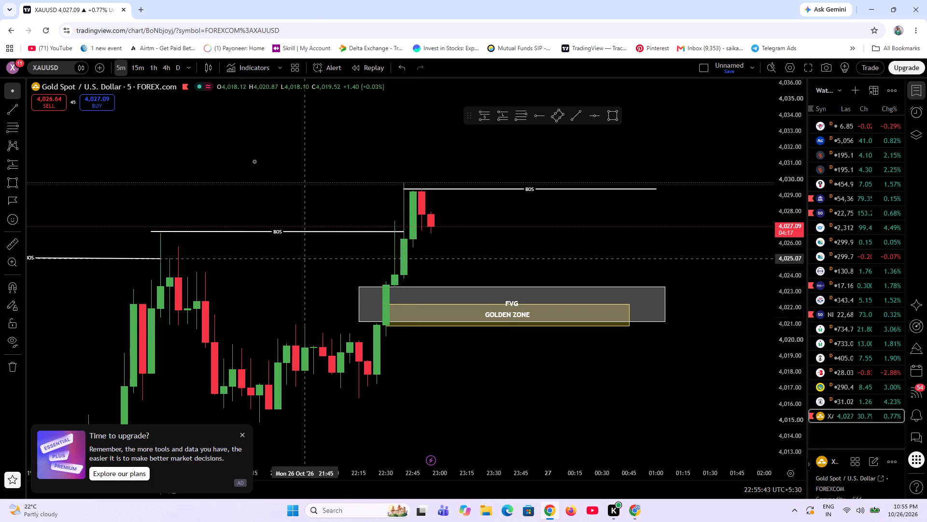
# Examine the evening drop and the rebound leading to the last two BOS levels on the 5-minute chart.
pyautogui.scroll(-1, 362, 267)
pyautogui.scroll(-3, 307, 356)
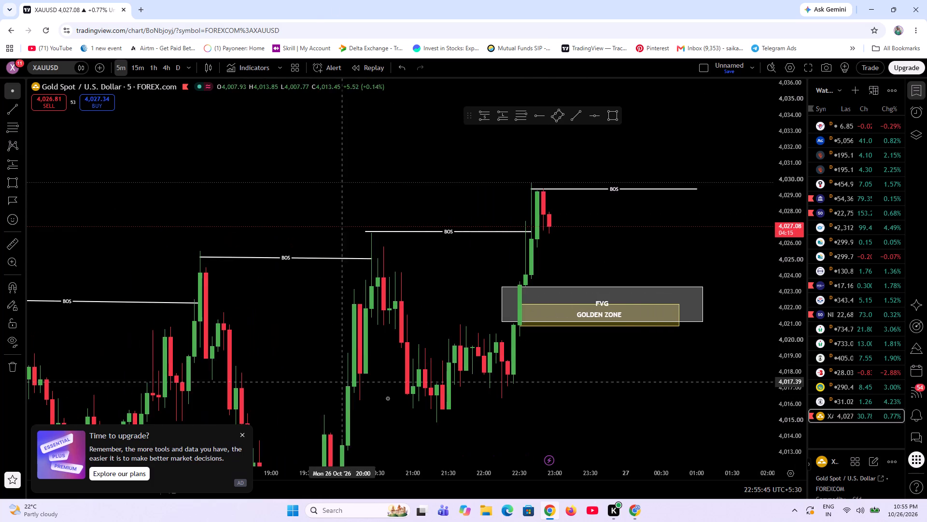
pyautogui.scroll(-3, 576, 423)
pyautogui.moveTo(653, 439); pyautogui.dragTo(574, 256)
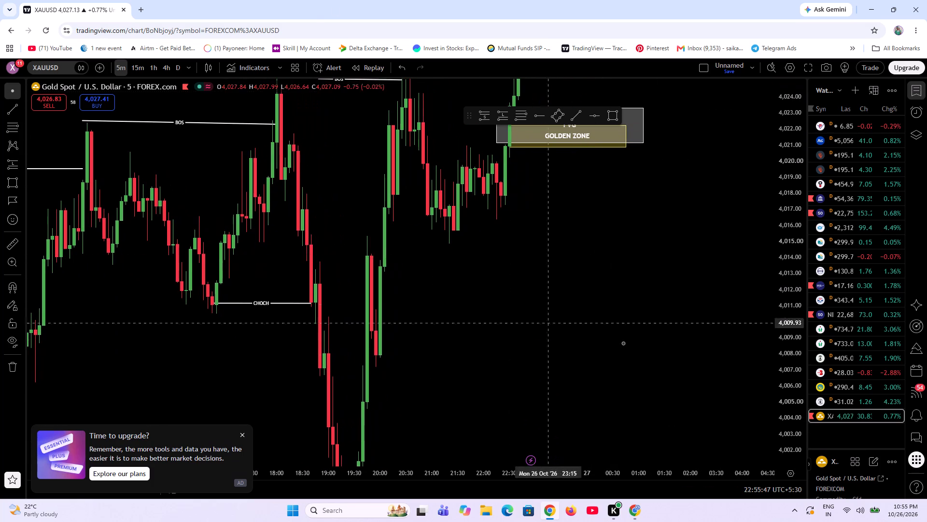
pyautogui.scroll(-19, 795, 366)
pyautogui.scroll(5, 476, 399)
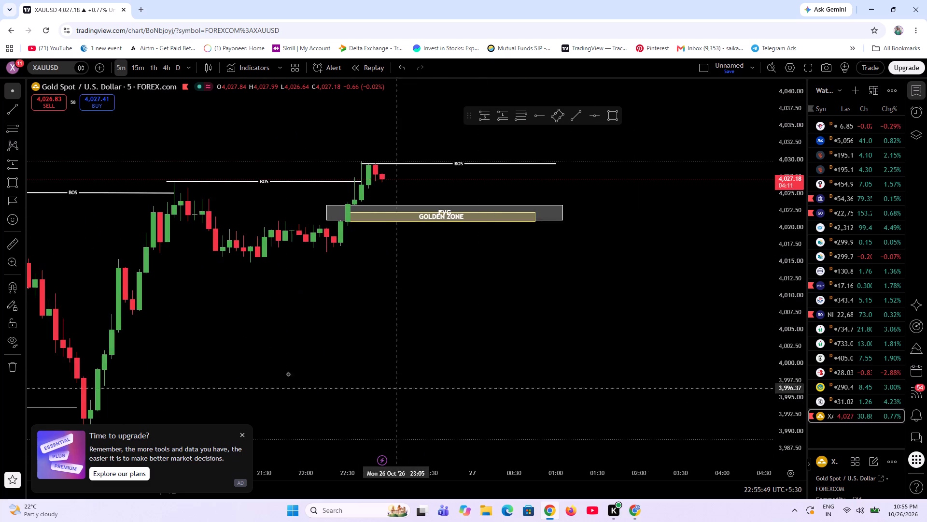
pyautogui.moveTo(220, 362); pyautogui.dragTo(434, 348)
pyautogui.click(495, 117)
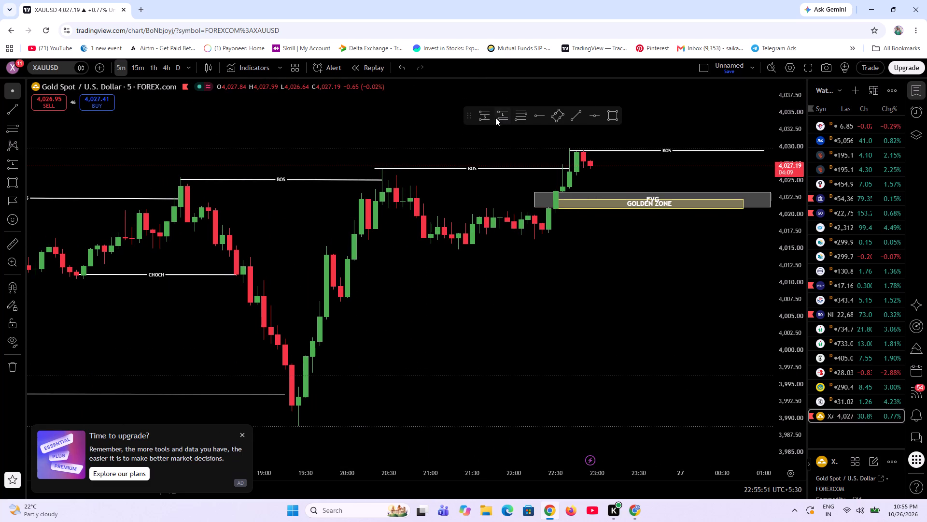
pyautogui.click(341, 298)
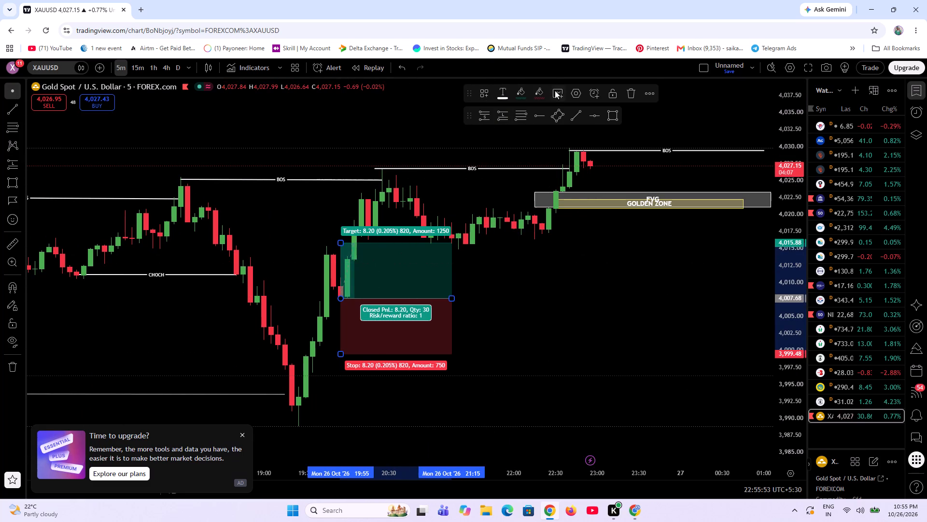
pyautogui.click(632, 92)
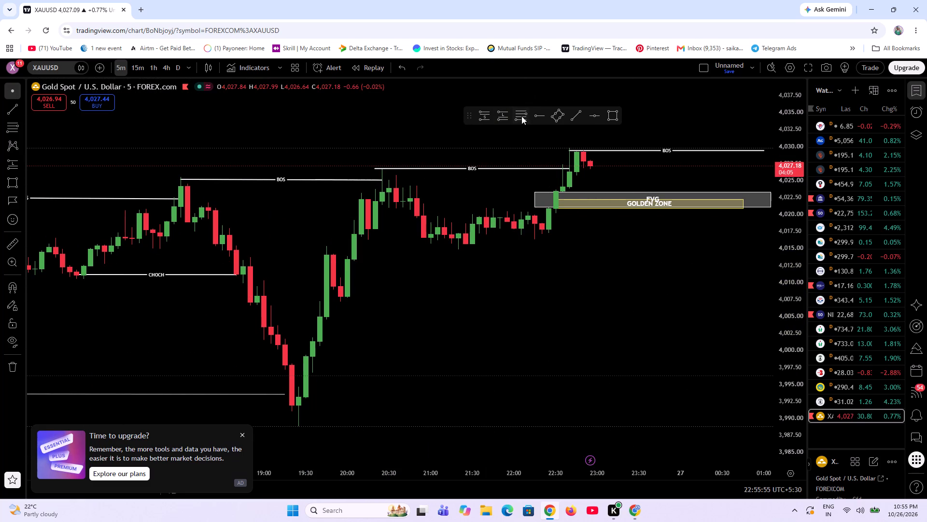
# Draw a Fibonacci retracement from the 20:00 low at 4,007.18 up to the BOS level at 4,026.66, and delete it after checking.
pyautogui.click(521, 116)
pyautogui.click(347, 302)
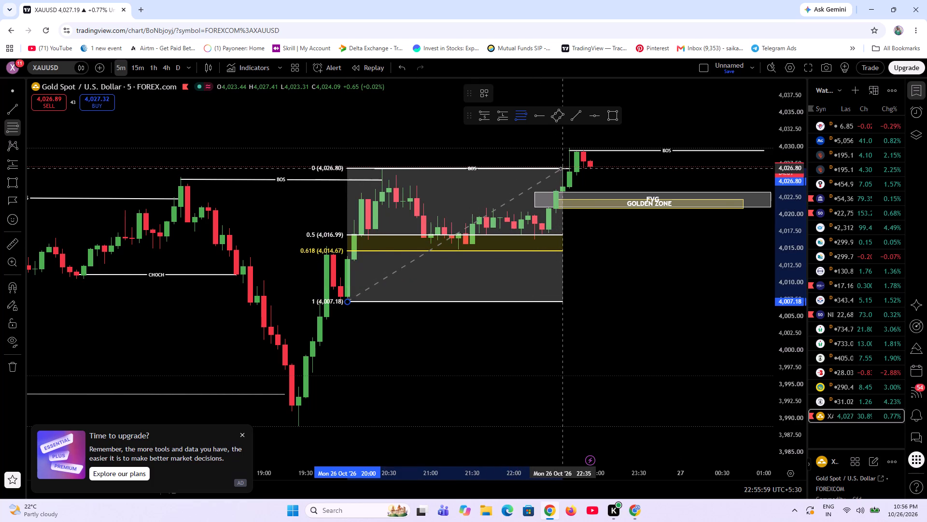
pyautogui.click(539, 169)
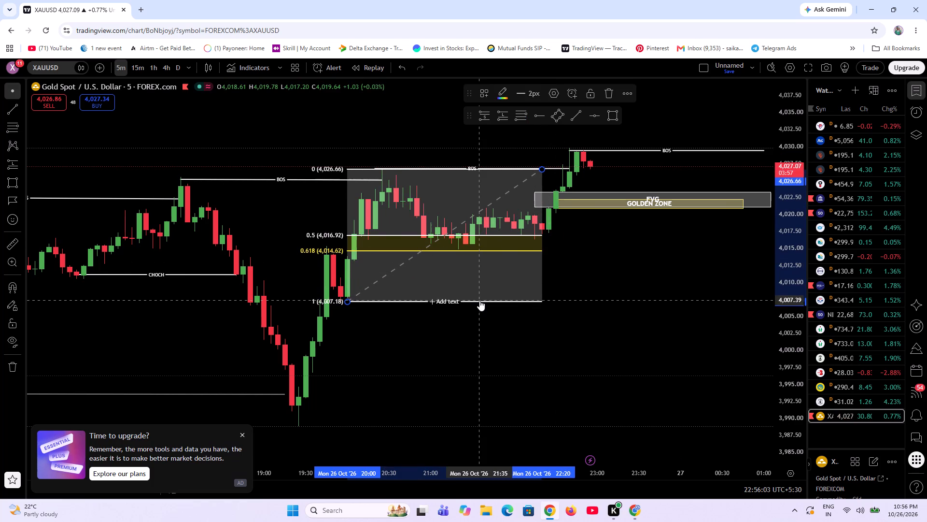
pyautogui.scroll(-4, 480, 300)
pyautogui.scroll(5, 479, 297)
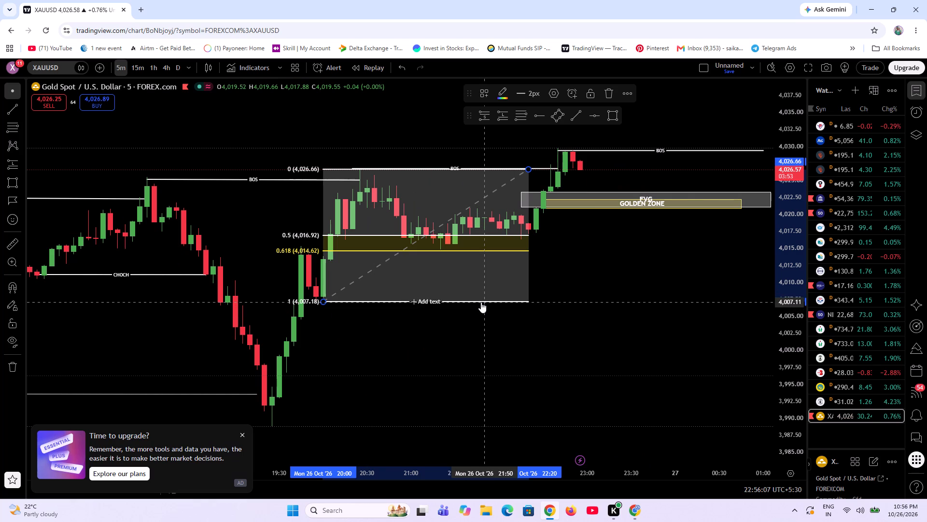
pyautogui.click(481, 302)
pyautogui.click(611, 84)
# Examine the evening CHOCH, the drop and the rebound into the last two BOS levels on the 5-minute chart.
pyautogui.scroll(-5, 495, 322)
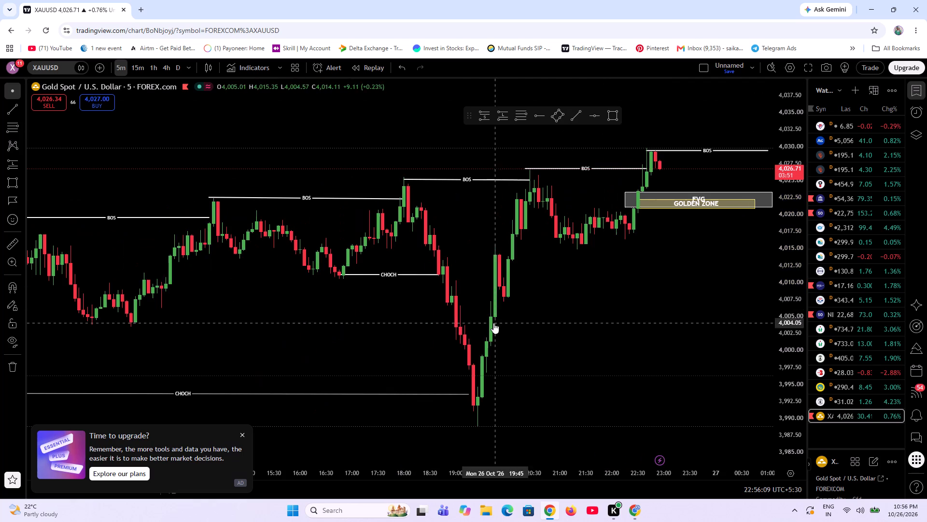
pyautogui.scroll(5, 612, 323)
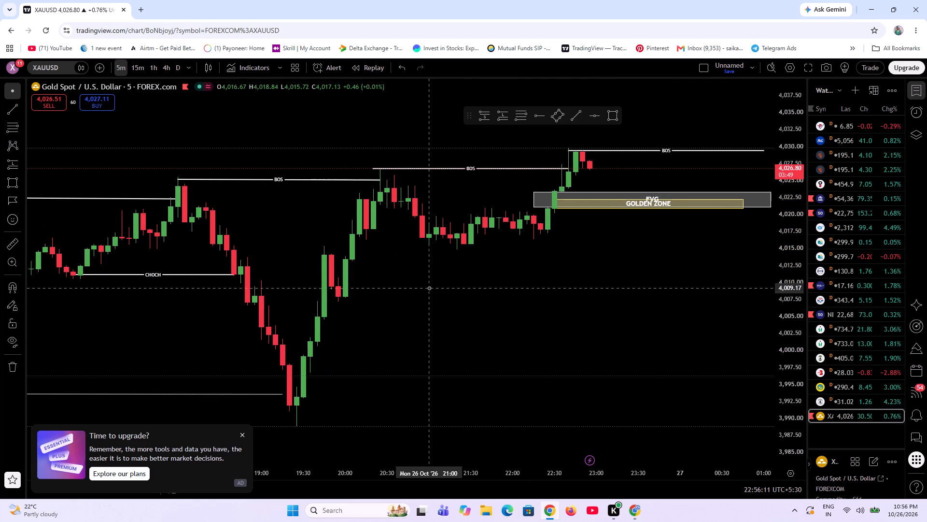
pyautogui.scroll(7, 429, 288)
pyautogui.scroll(-11, 357, 304)
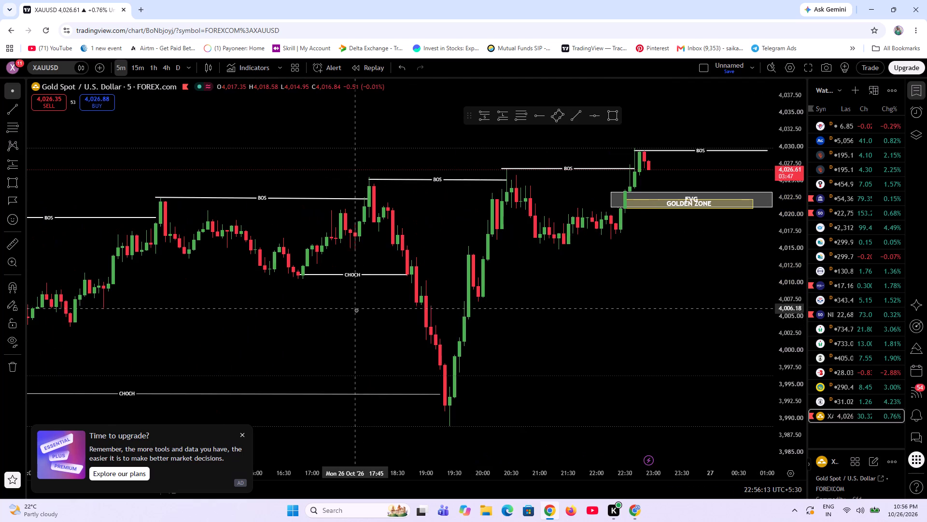
pyautogui.scroll(6, 603, 288)
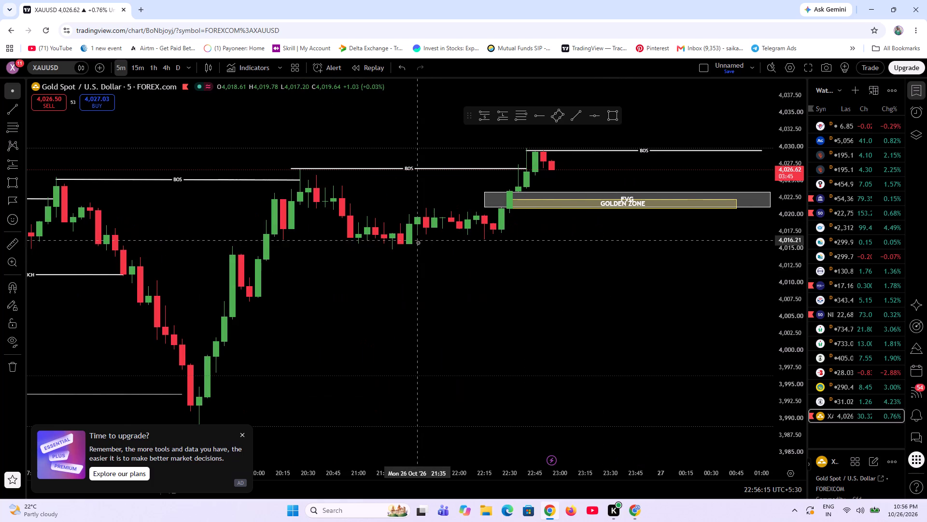
pyautogui.scroll(-8, 531, 290)
pyautogui.scroll(6, 598, 333)
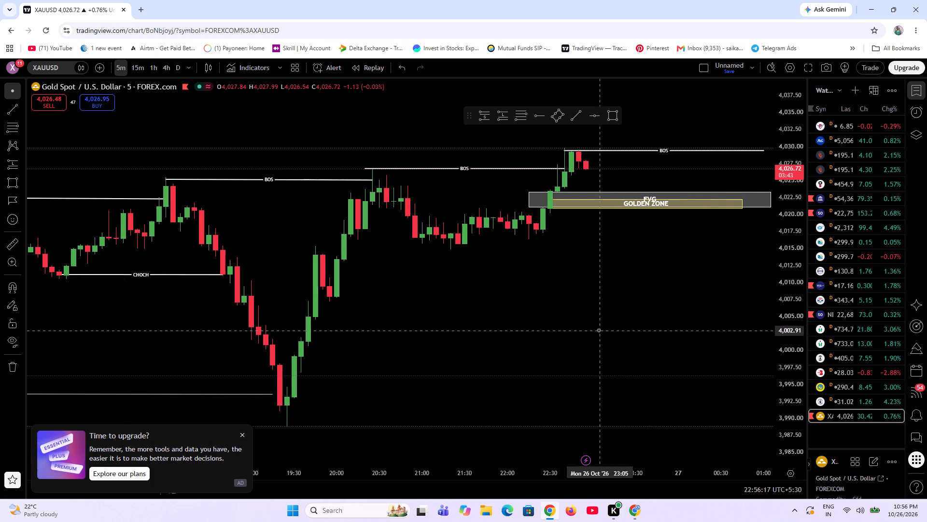
# Examine the FVG and golden zone below the latest BOS, together with the preceding consolidation, at closer range.
pyautogui.scroll(17, 785, 321)
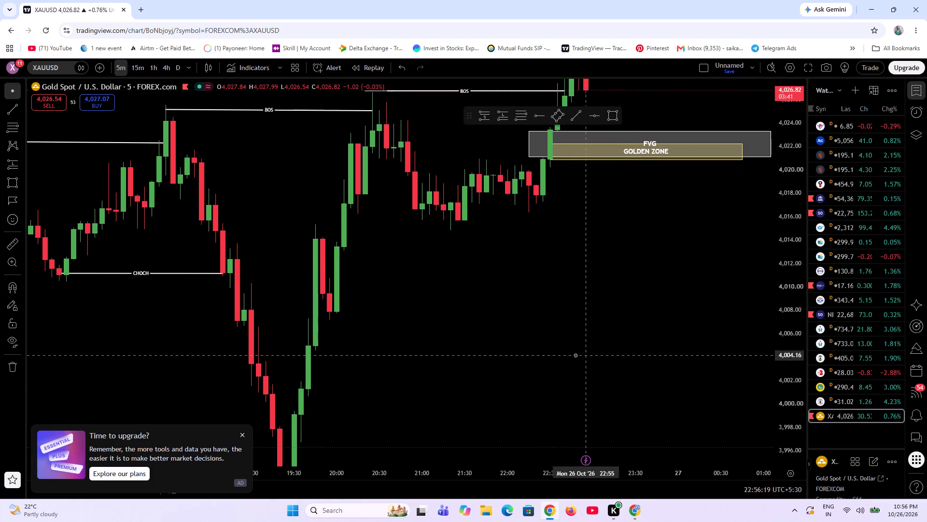
pyautogui.scroll(-6, 567, 354)
pyautogui.moveTo(687, 319); pyautogui.dragTo(499, 397)
pyautogui.scroll(5, 498, 397)
pyautogui.scroll(2, 301, 386)
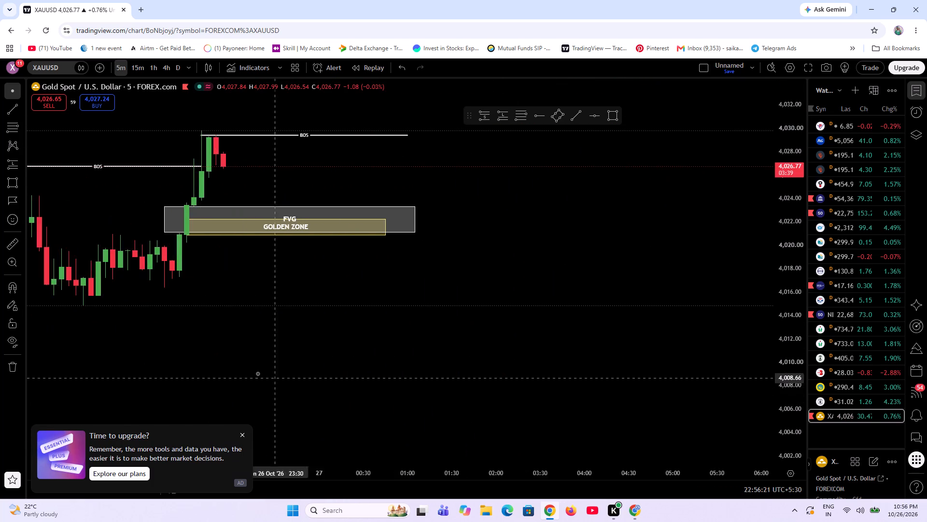
pyautogui.moveTo(255, 372); pyautogui.dragTo(555, 395)
pyautogui.scroll(-3, 499, 329)
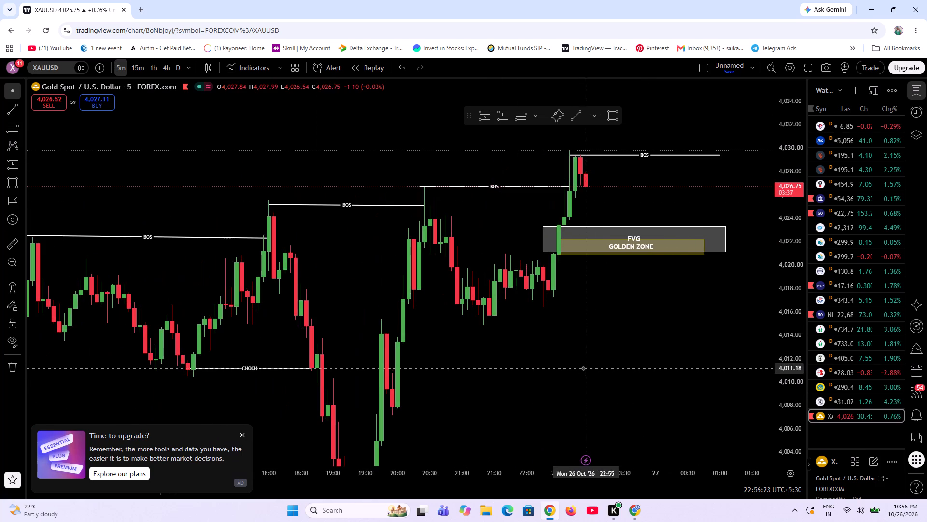
pyautogui.scroll(4, 553, 366)
pyautogui.moveTo(465, 366); pyautogui.dragTo(381, 341)
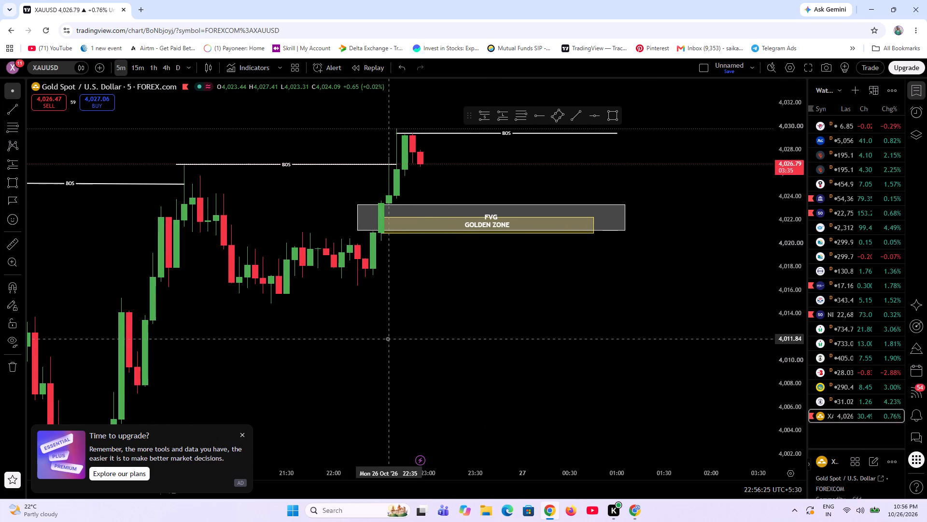
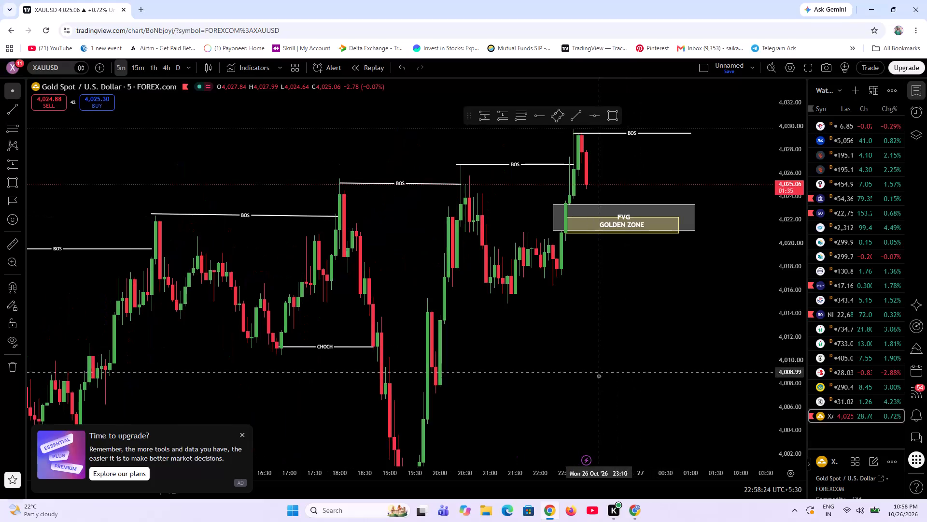
# Examine the evening CHOCH, the drop and rebound, and the whole day's BOS sequence on the 5-minute XAUUSD chart.
pyautogui.scroll(-4, 596, 378)
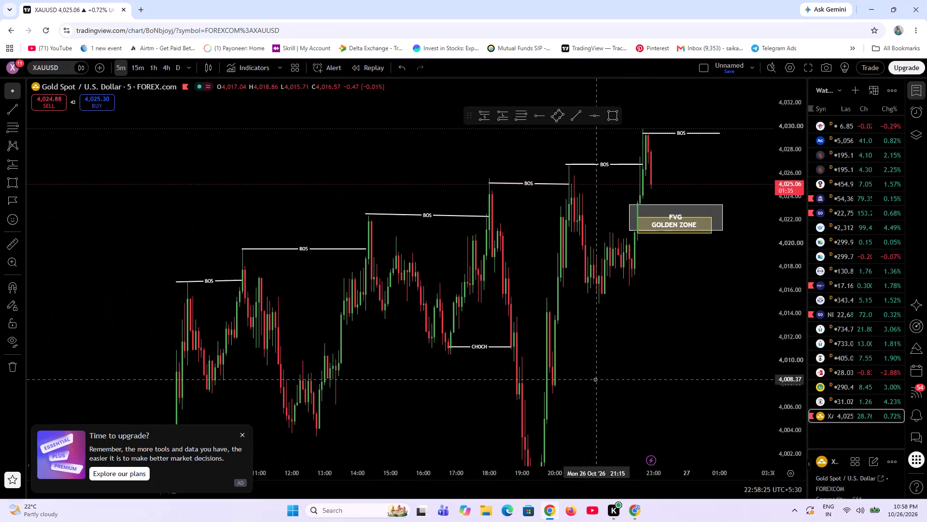
pyautogui.moveTo(678, 406); pyautogui.dragTo(627, 261)
pyautogui.scroll(5, 583, 320)
pyautogui.scroll(-6, 438, 343)
pyautogui.scroll(6, 528, 355)
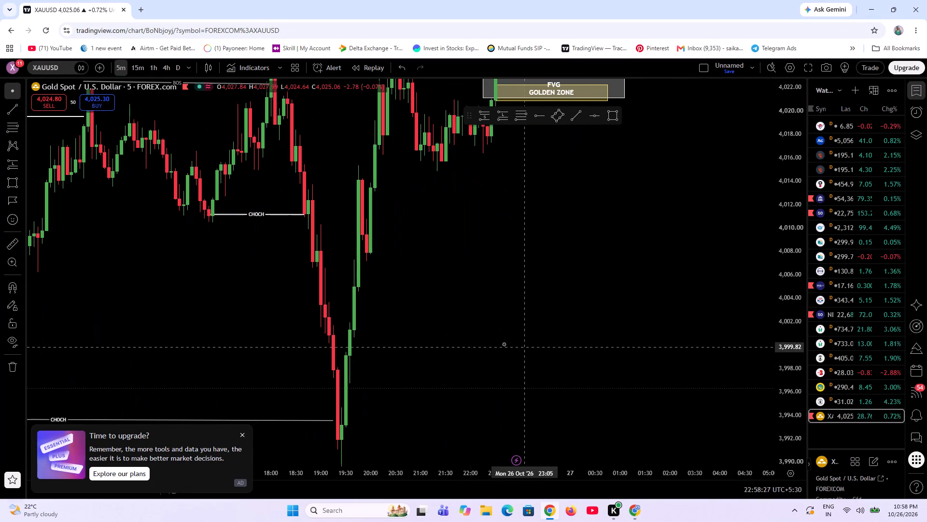
pyautogui.scroll(-20, 793, 361)
pyautogui.scroll(-1, 793, 361)
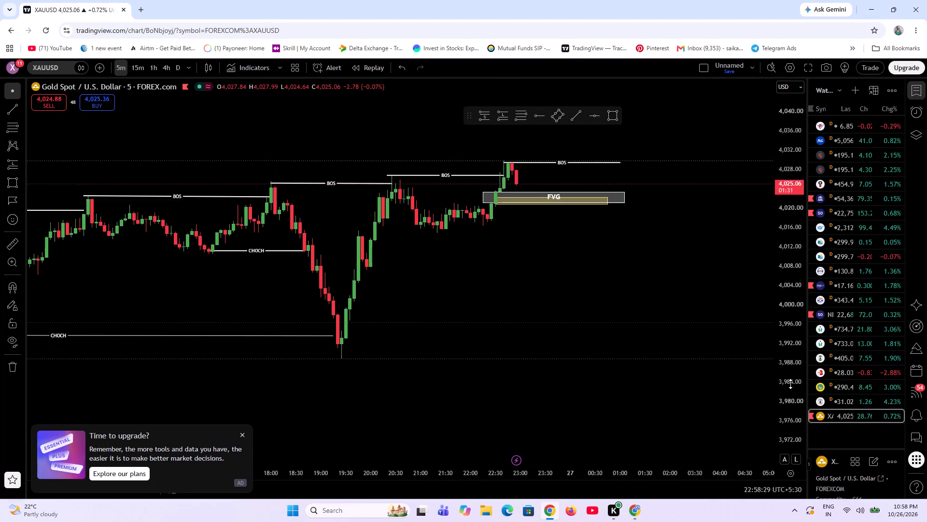
pyautogui.scroll(6, 459, 383)
pyautogui.scroll(-8, 291, 369)
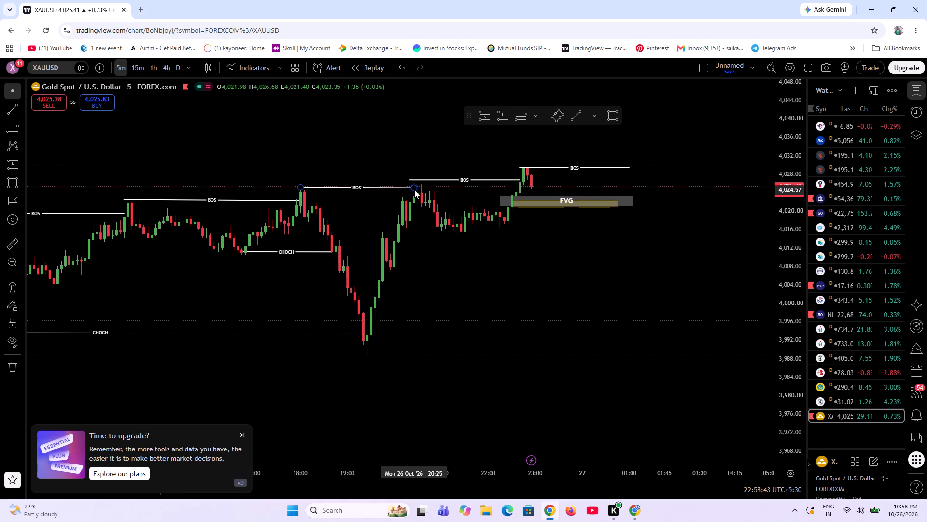
pyautogui.scroll(-6, 611, 412)
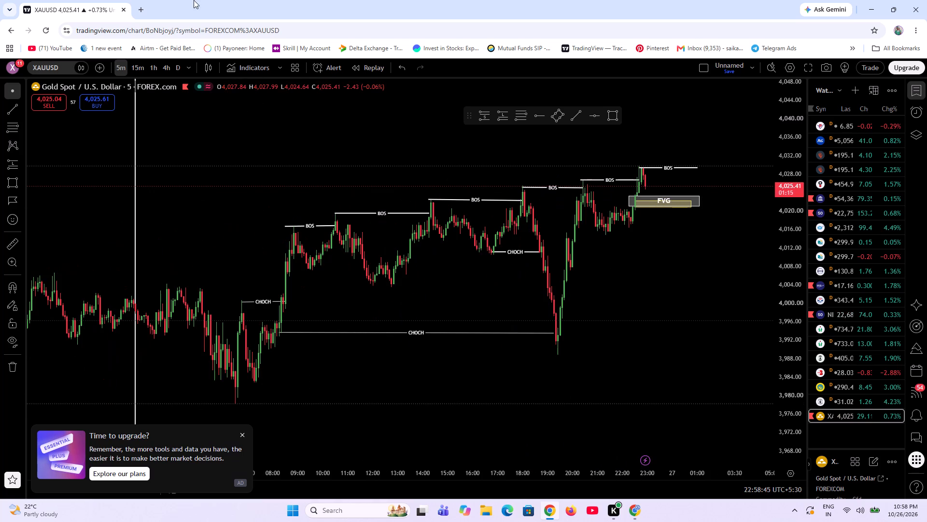
# Search Google for "FORX TRADING SEASION" in the second browser tab and read the full overview of session timings, including Indian Standard Time.
pyautogui.click(146, 9)
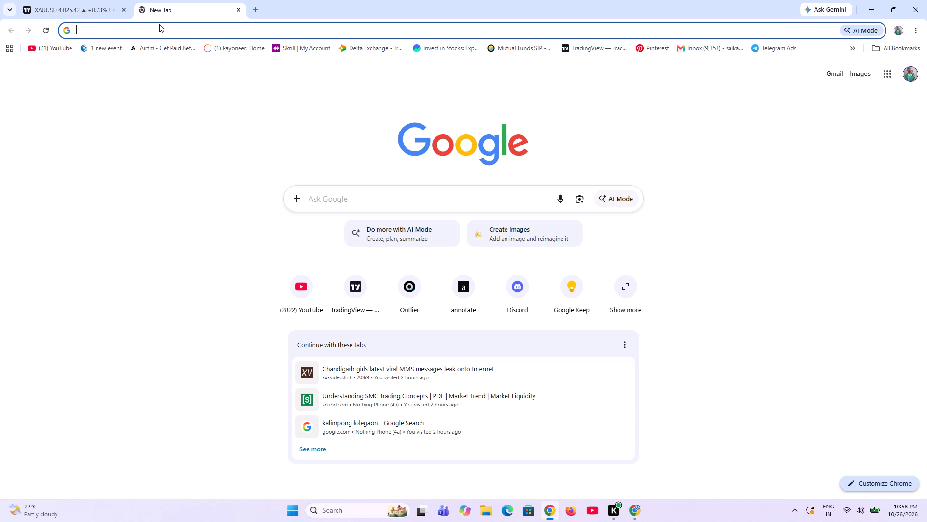
pyautogui.write('FORX TRADING SEASION')
pyautogui.press('Return')
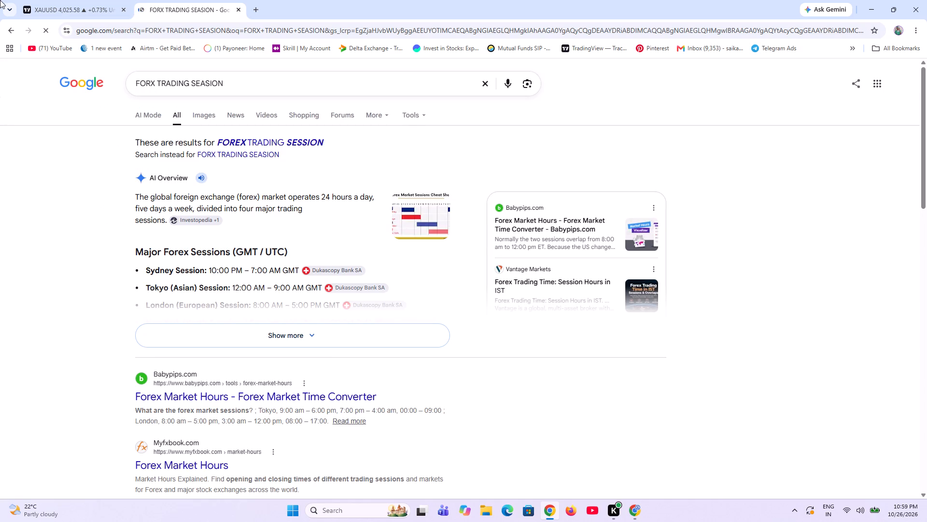
pyautogui.click(250, 338)
pyautogui.scroll(-5, 377, 356)
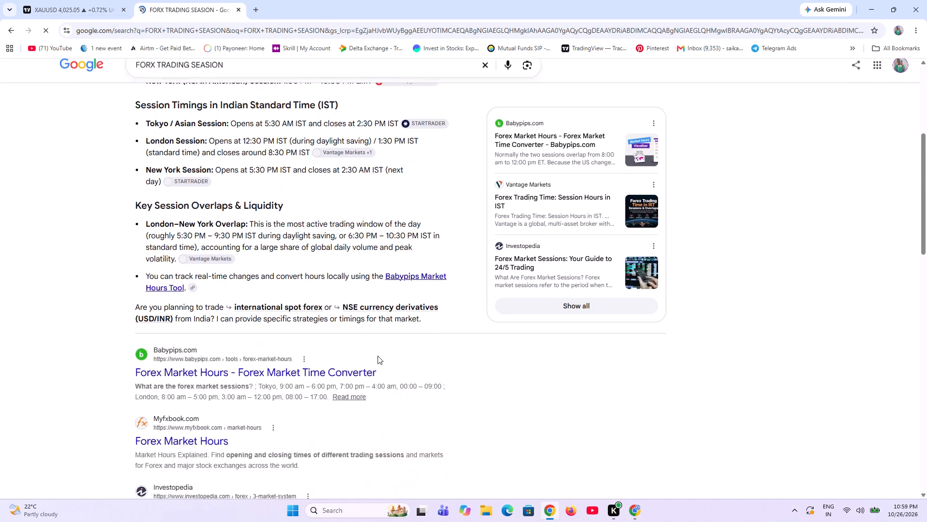
pyautogui.scroll(5, 378, 356)
# Open ForexBee's Forex Market Sessions Cheat Sheet from the results image and read its session chart and session descriptions.
pyautogui.click(426, 228)
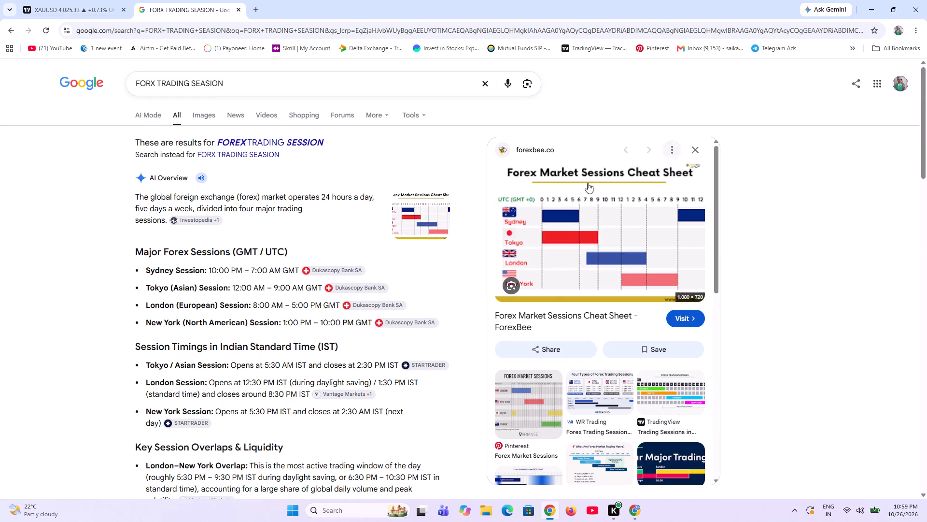
pyautogui.click(585, 226)
pyautogui.click(191, 8)
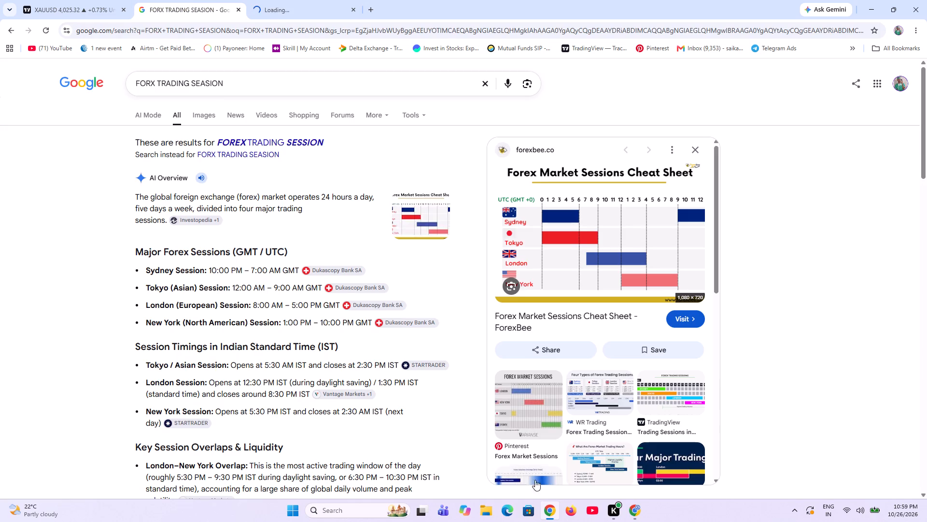
pyautogui.scroll(-2, 553, 477)
pyautogui.scroll(5, 552, 414)
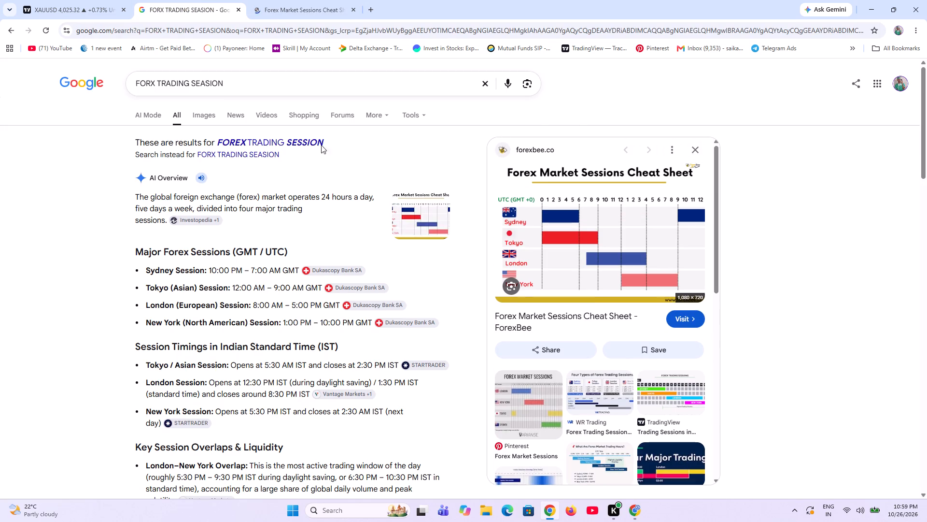
pyautogui.click(269, 0)
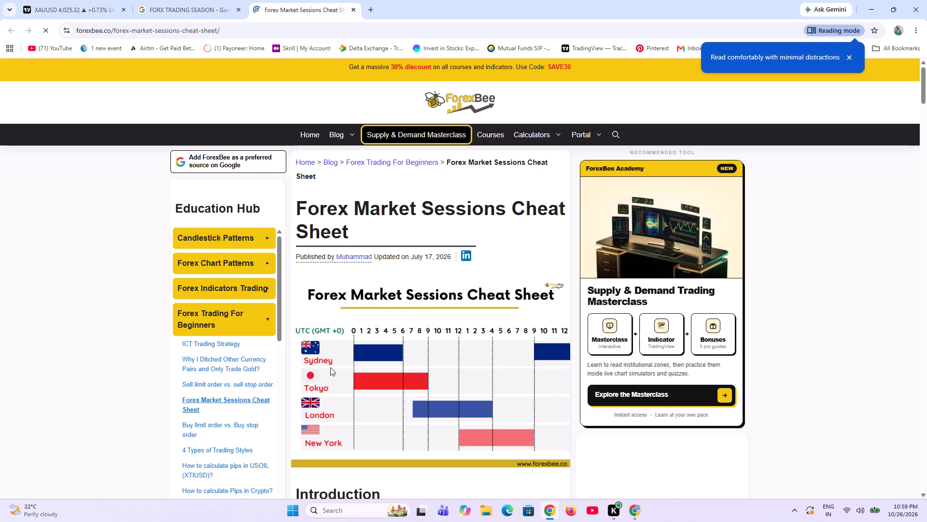
pyautogui.scroll(-5, 443, 432)
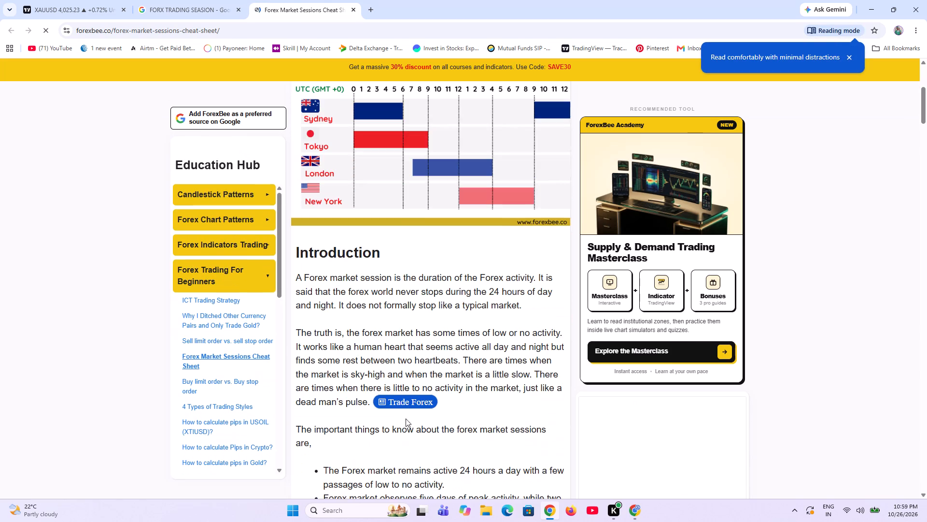
pyautogui.scroll(-10, 361, 413)
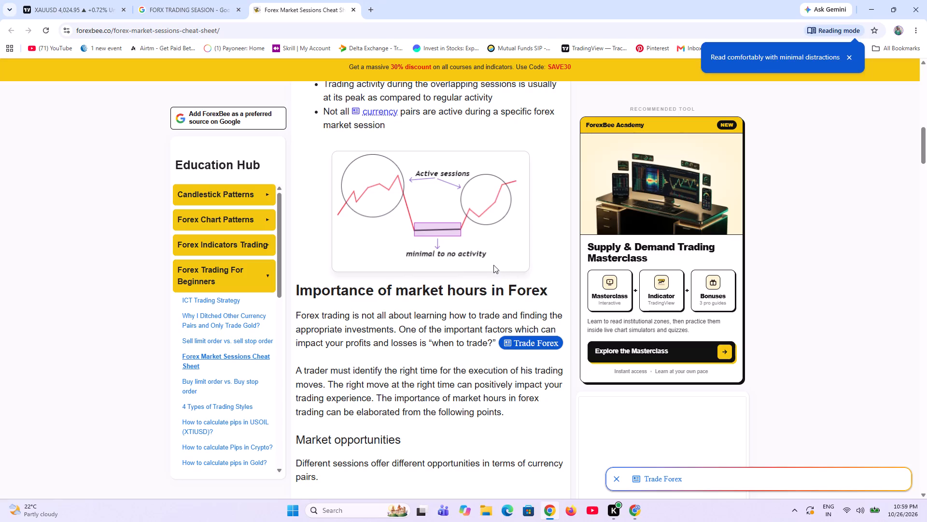
pyautogui.scroll(-2, 469, 318)
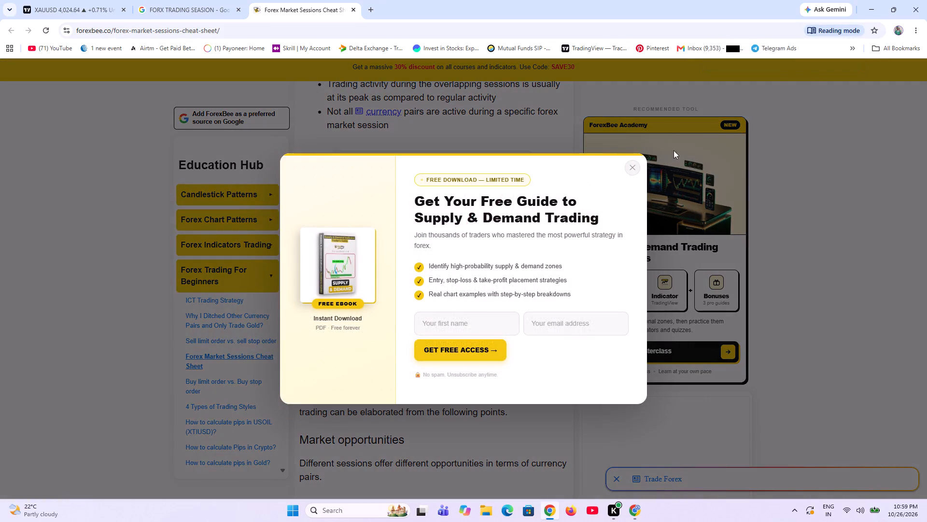
pyautogui.click(632, 169)
pyautogui.scroll(-17, 476, 332)
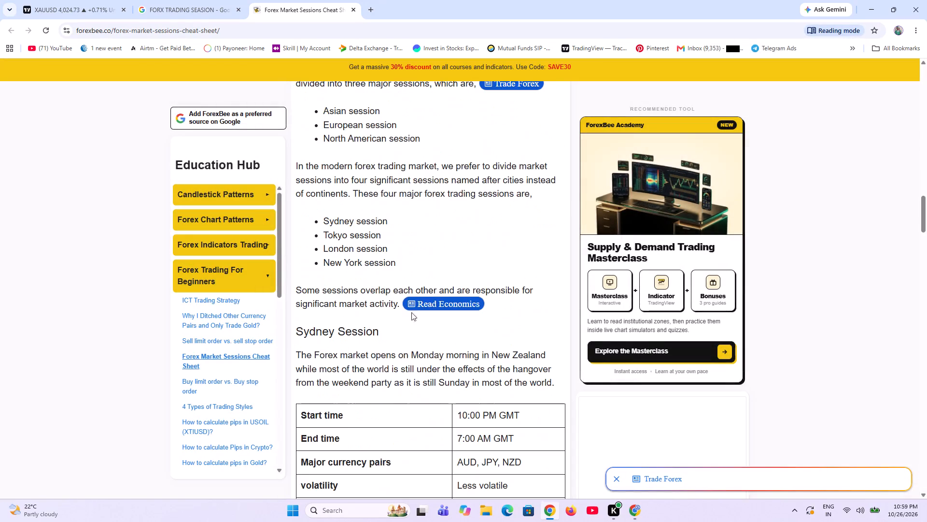
pyautogui.scroll(-8, 424, 363)
pyautogui.scroll(5, 423, 356)
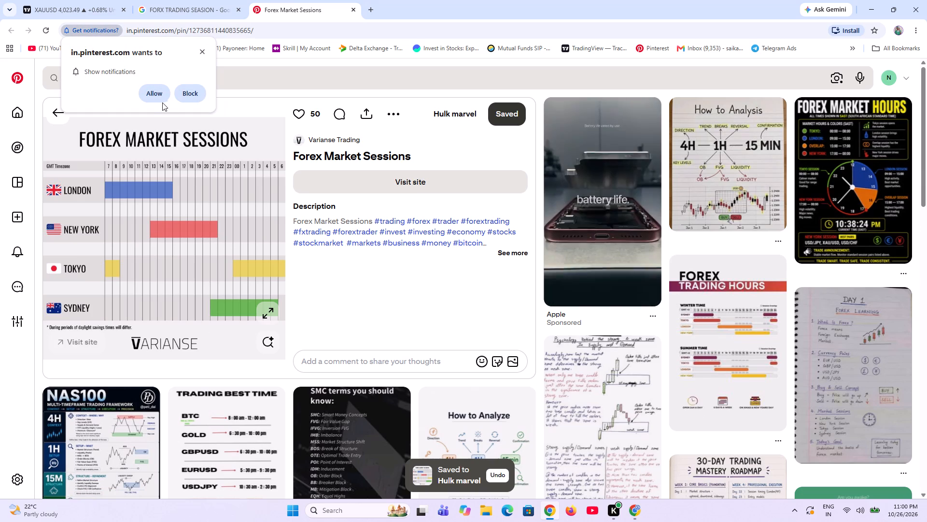
pyautogui.click(161, 102)
pyautogui.click(160, 96)
# Enlarge the Forex Market Sessions pin to examine the London, New York, Tokyo and Sydney hours, and close the enlarged view.
pyautogui.click(204, 228)
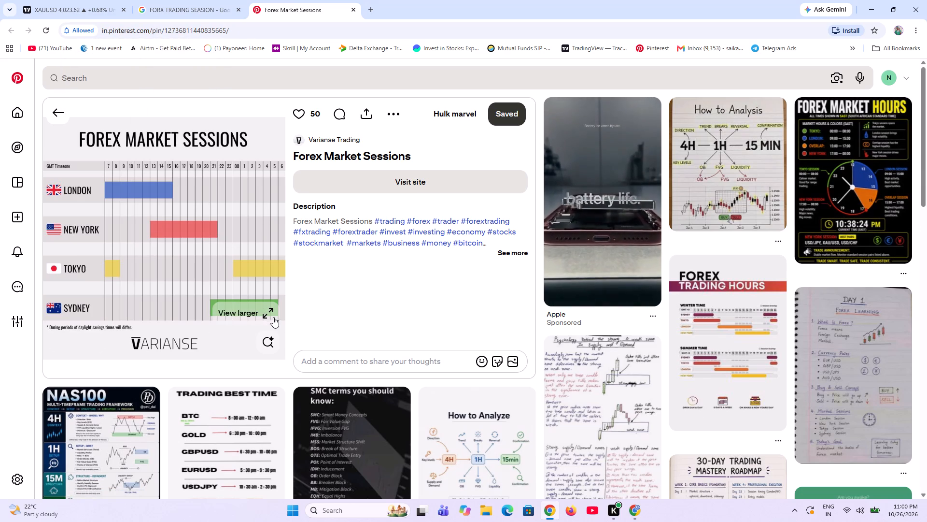
pyautogui.click(273, 317)
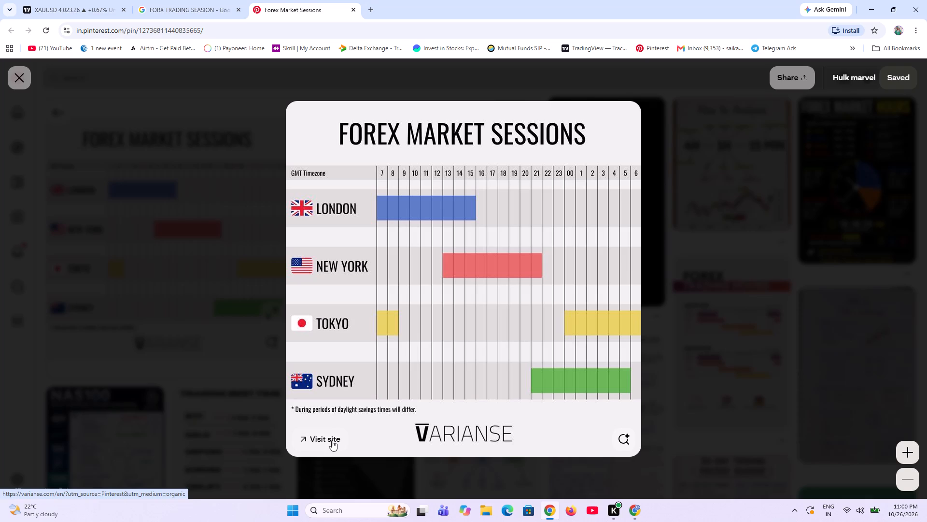
pyautogui.click(901, 265)
# Find the SMC Terms pin among the related pins and save it to the Hulk marvel board.
pyautogui.scroll(-1, 735, 361)
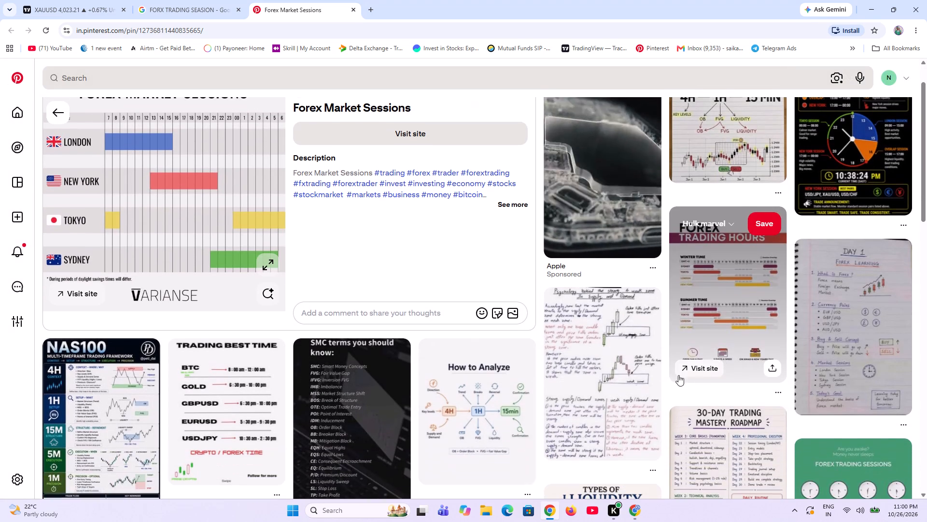
pyautogui.scroll(-2, 525, 445)
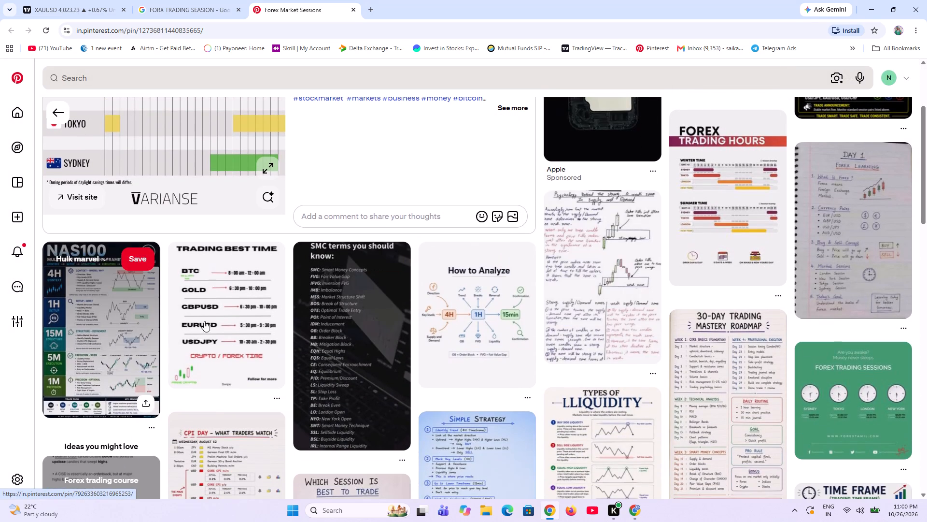
pyautogui.scroll(-4, 426, 362)
pyautogui.scroll(-1, 789, 308)
pyautogui.scroll(2, 472, 272)
pyautogui.click(326, 248)
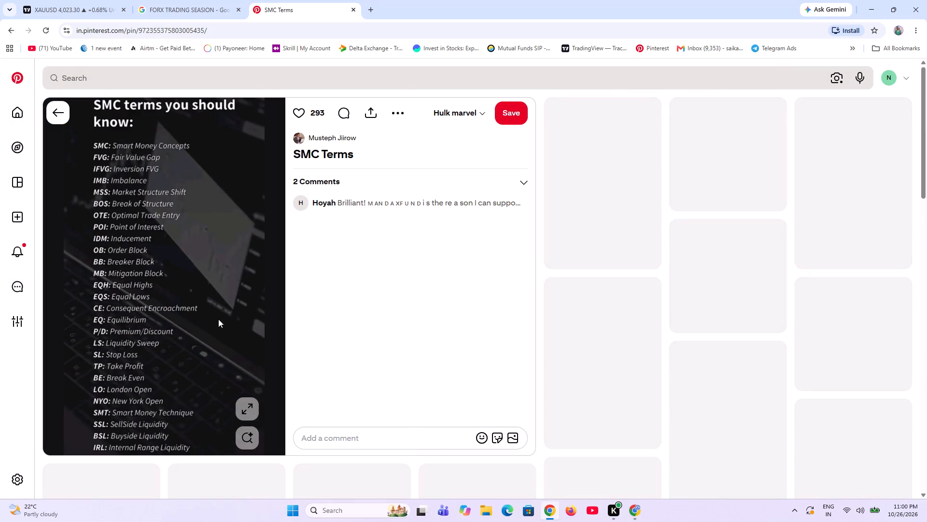
pyautogui.click(513, 110)
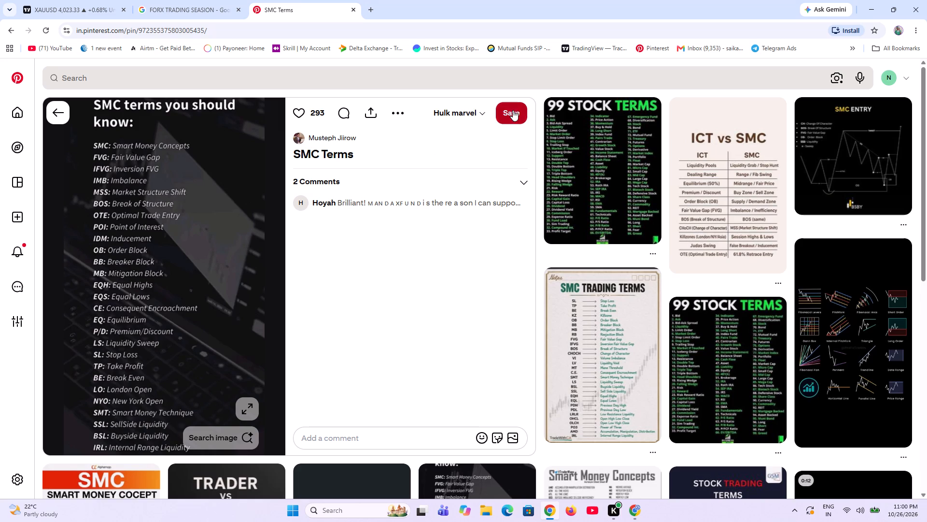
# Open the Smart Money Concepts acronym cheat sheet pin, examine it enlarged, check visually similar pins, and go back.
pyautogui.scroll(-3, 169, 384)
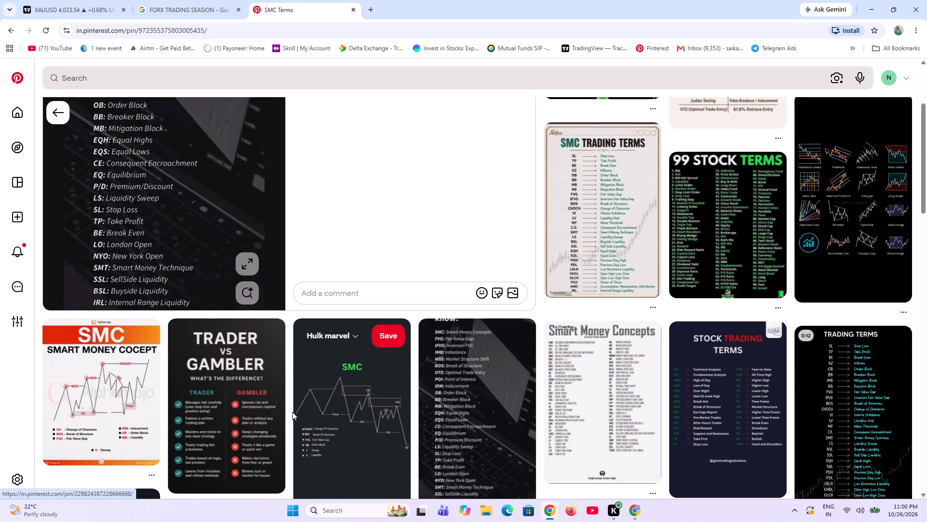
pyautogui.scroll(1, 292, 412)
pyautogui.moveTo(583, 445); pyautogui.dragTo(593, 447)
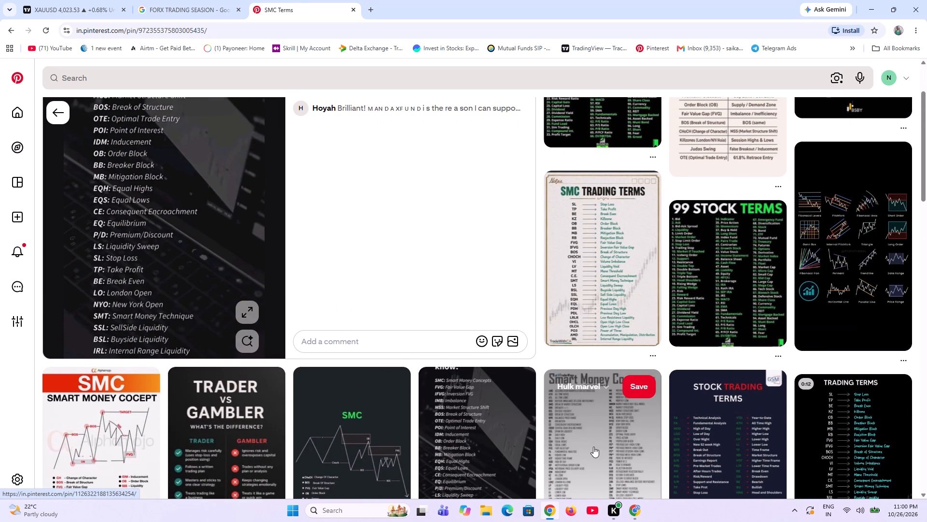
pyautogui.click(593, 447)
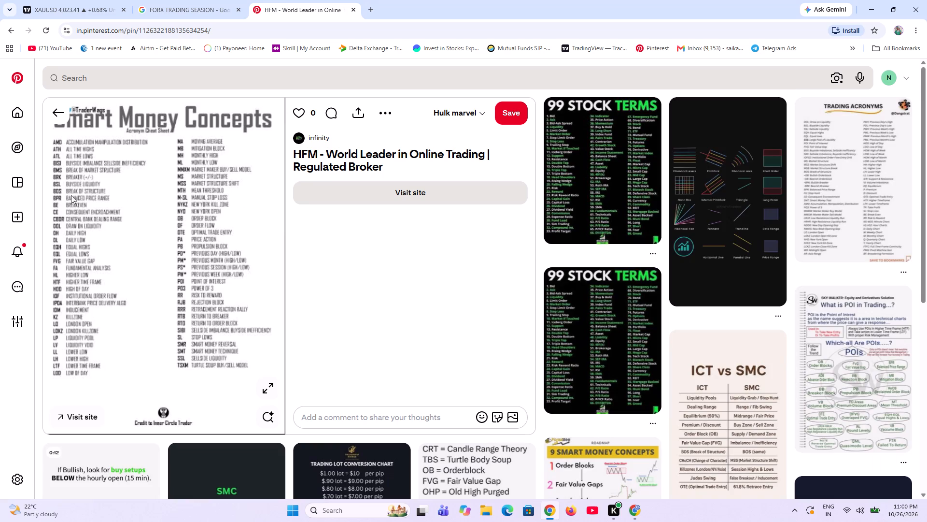
pyautogui.click(98, 145)
pyautogui.click(136, 157)
pyautogui.click(182, 314)
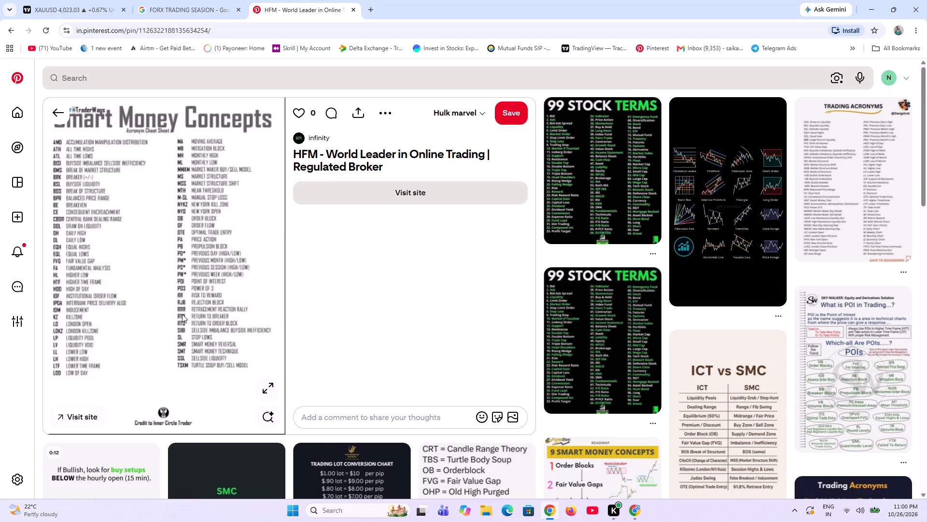
pyautogui.click(275, 388)
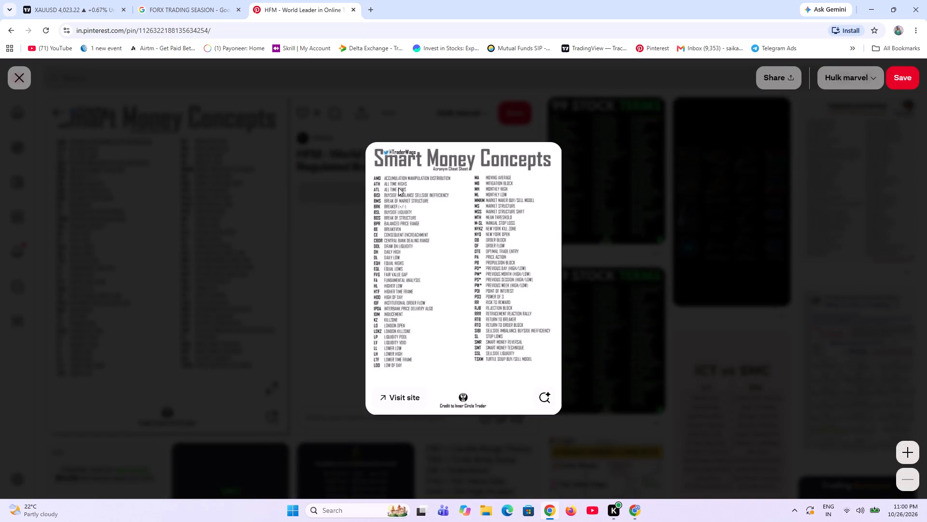
pyautogui.scroll(6, 425, 245)
pyautogui.click(520, 397)
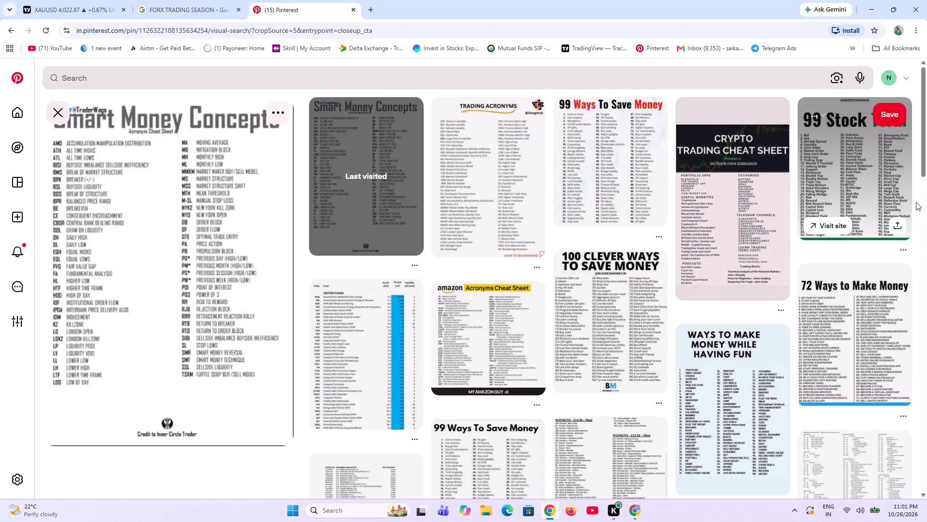
pyautogui.click(68, 116)
pyautogui.click(11, 32)
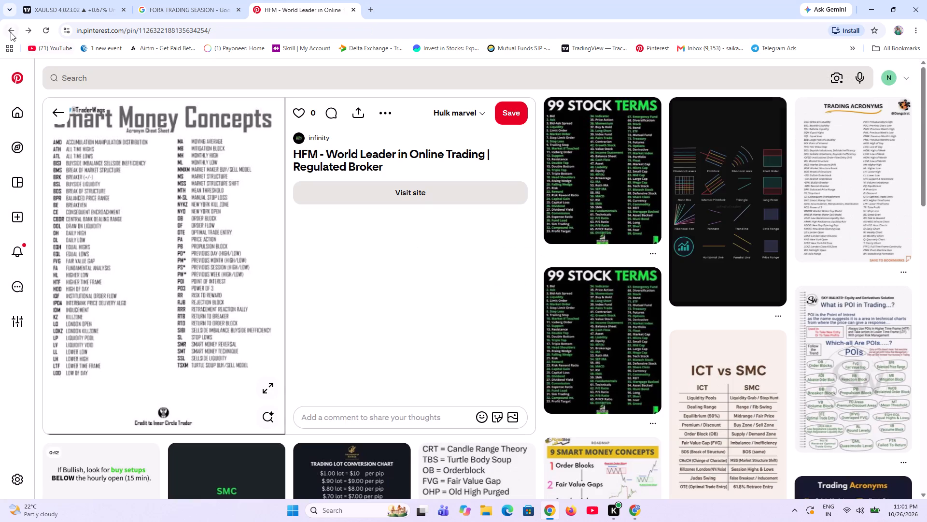
# Open the SMC diagram pin "Master the Art of Price Action Trading with Proven Strategies" and look through its related pins.
pyautogui.scroll(-7, 472, 387)
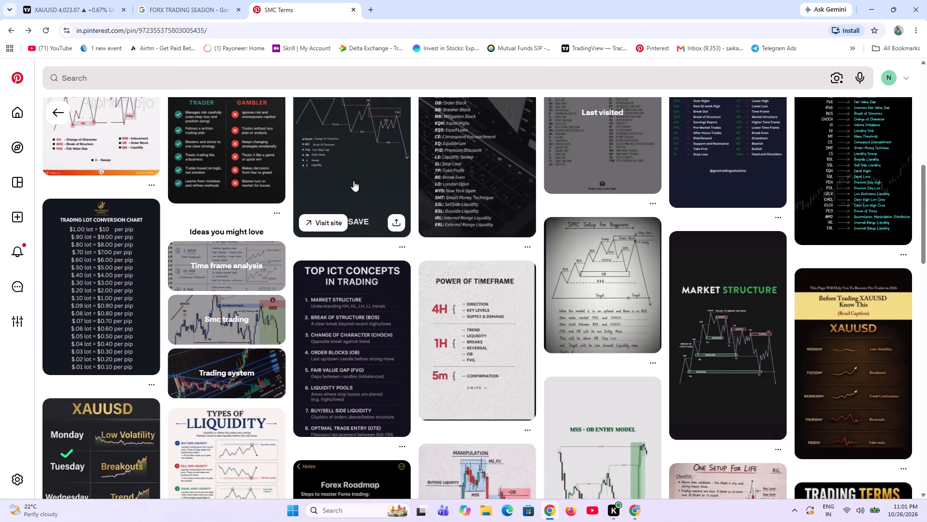
pyautogui.scroll(5, 354, 181)
pyautogui.click(356, 400)
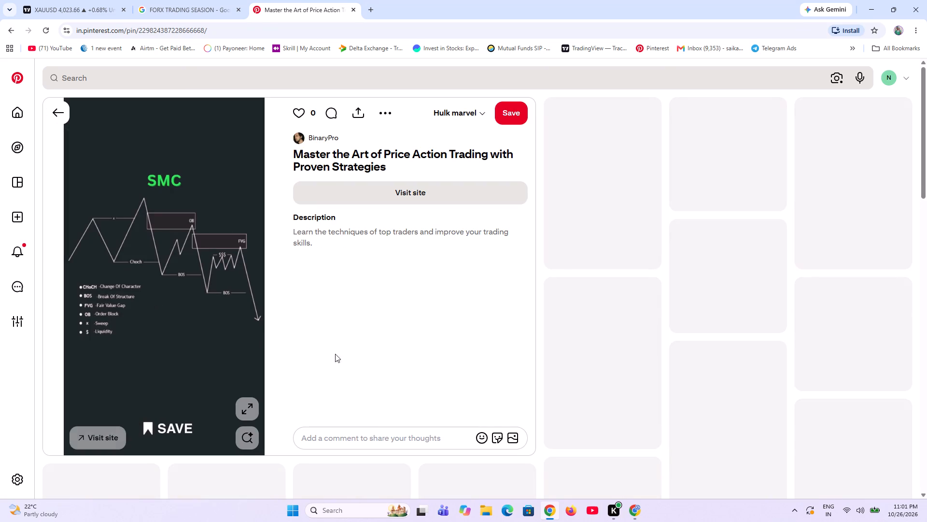
pyautogui.scroll(4, 152, 319)
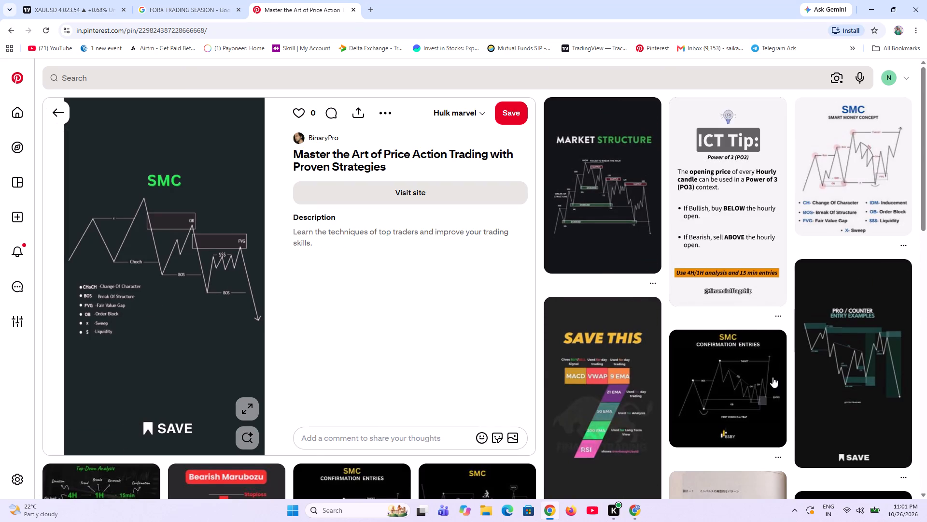
pyautogui.scroll(-5, 788, 409)
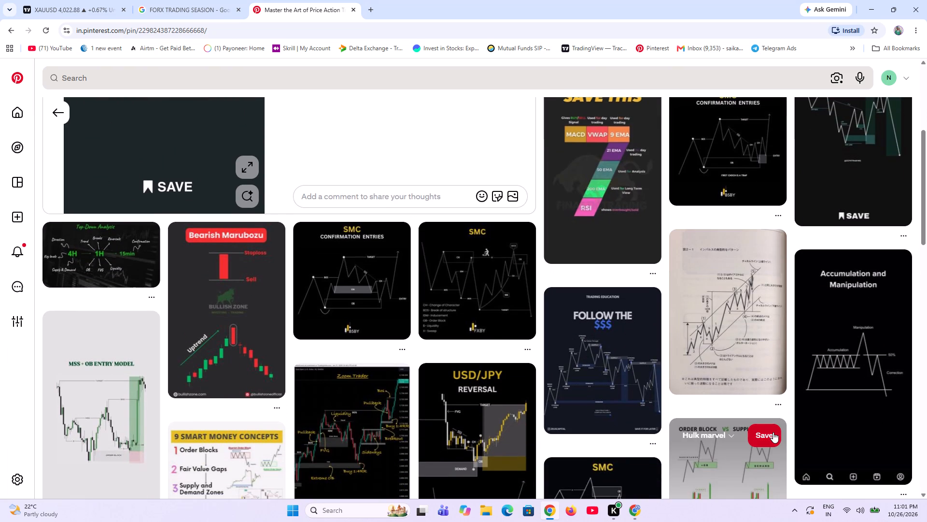
# Search Pinterest for "liquidity sweep" using the suggestion offered for the liquidity query.
pyautogui.scroll(14, 574, 411)
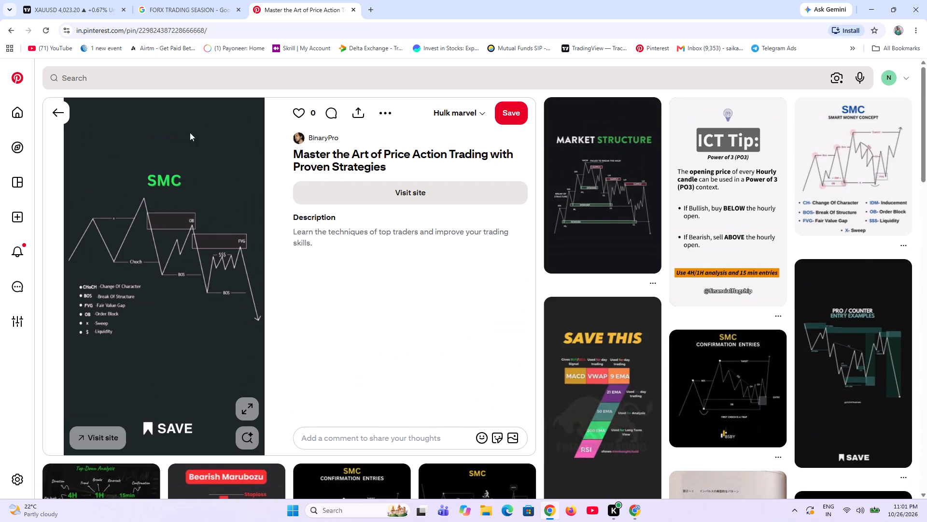
pyautogui.click(147, 79)
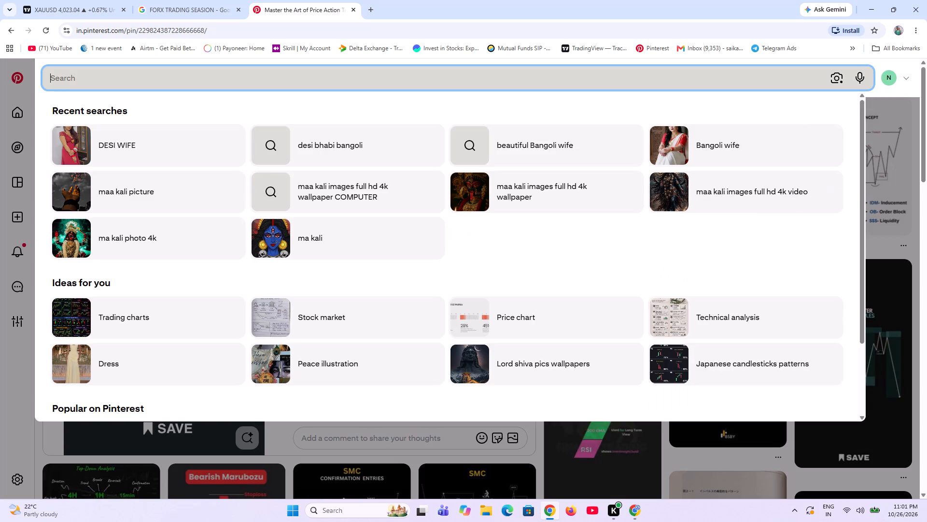
pyautogui.write('LI')
pyautogui.press('q')
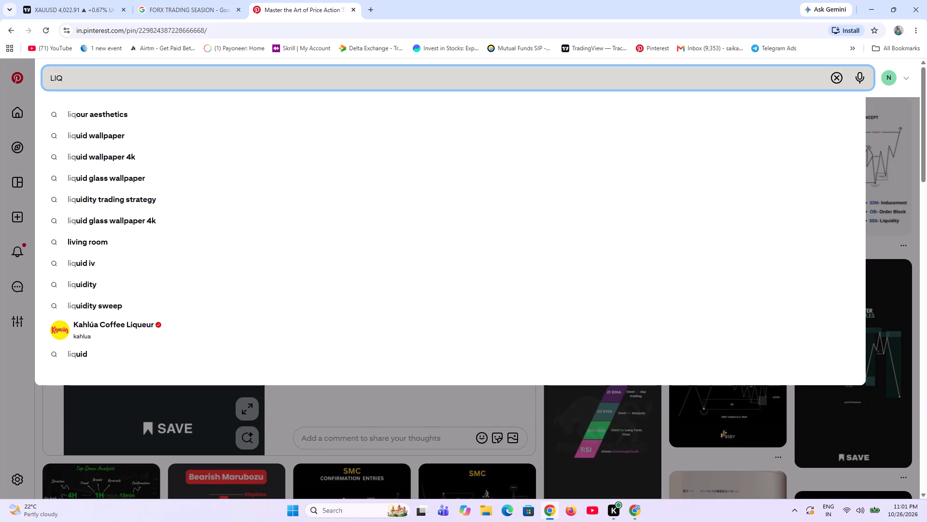
pyautogui.press('BackSpace')
pyautogui.press('BackSpace')
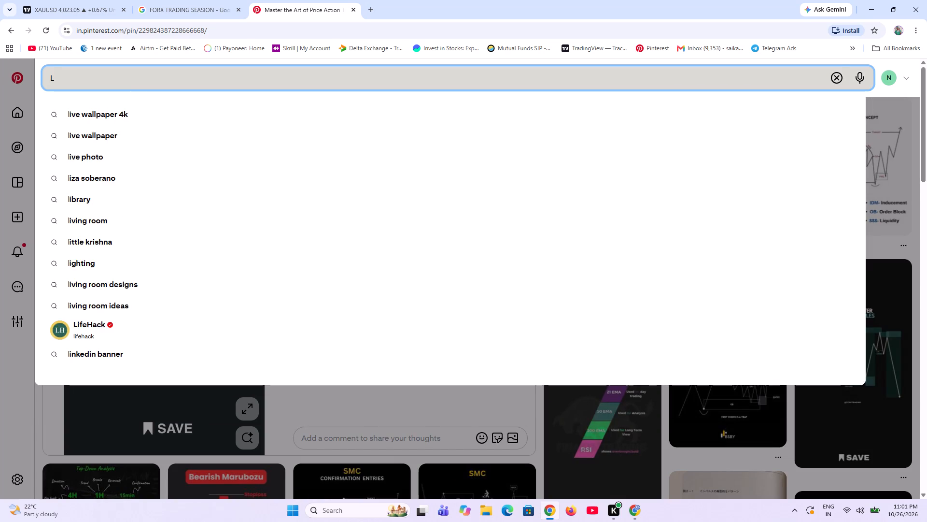
pyautogui.press('i')
pyautogui.write('qudity')
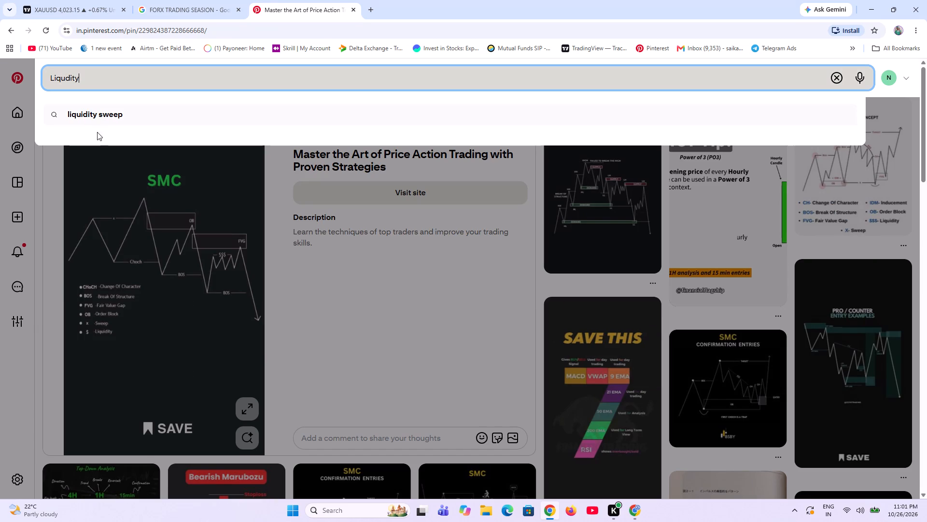
pyautogui.click(104, 112)
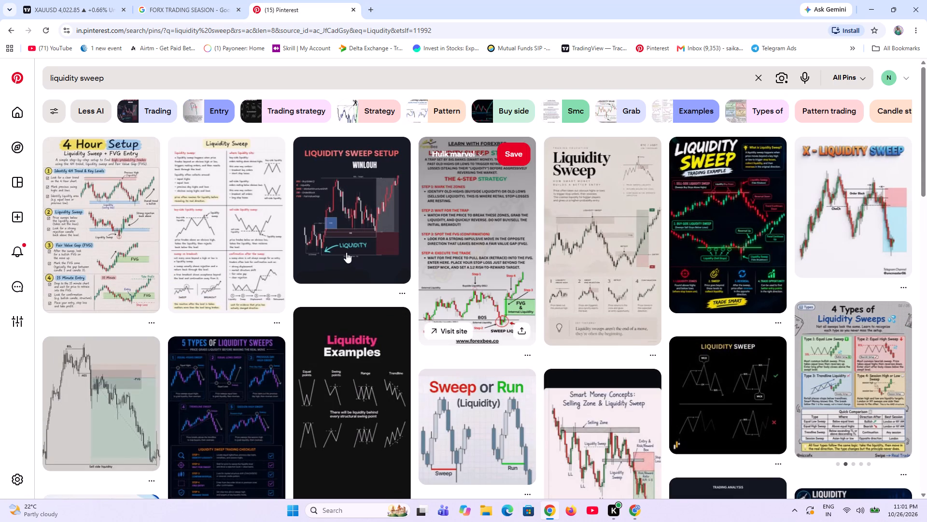
# Open the "Study • Liquidity Sweep (BSL)" chart pin from the search results, examine it, and look through its related pins.
pyautogui.scroll(-1, 408, 350)
pyautogui.scroll(3, 407, 350)
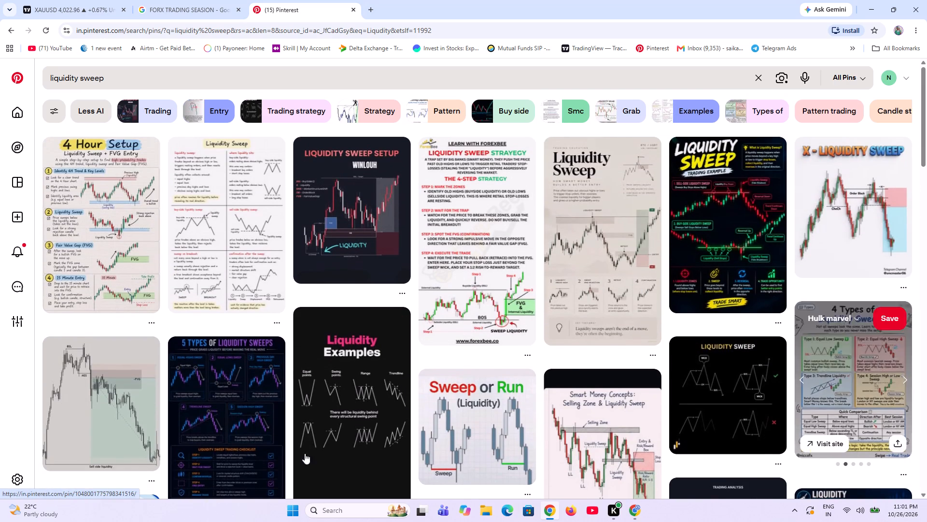
pyautogui.click(112, 444)
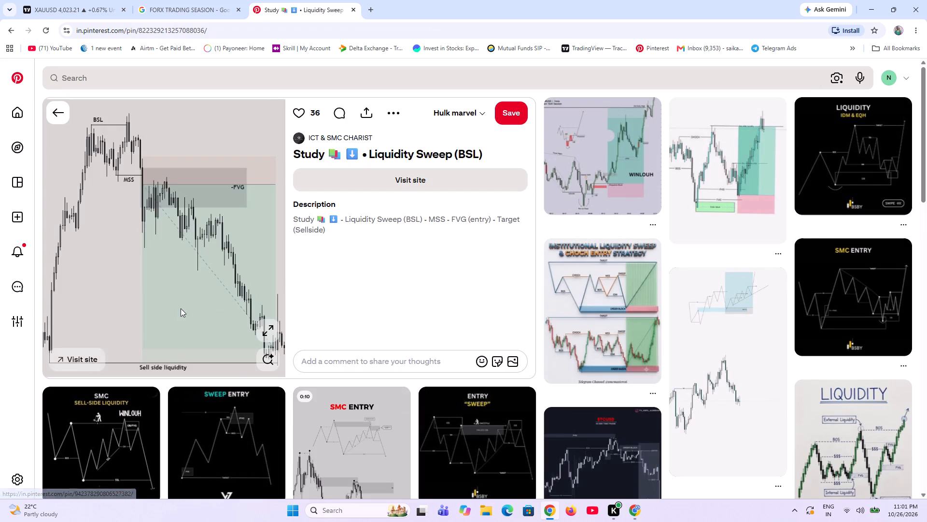
pyautogui.scroll(4, 904, 414)
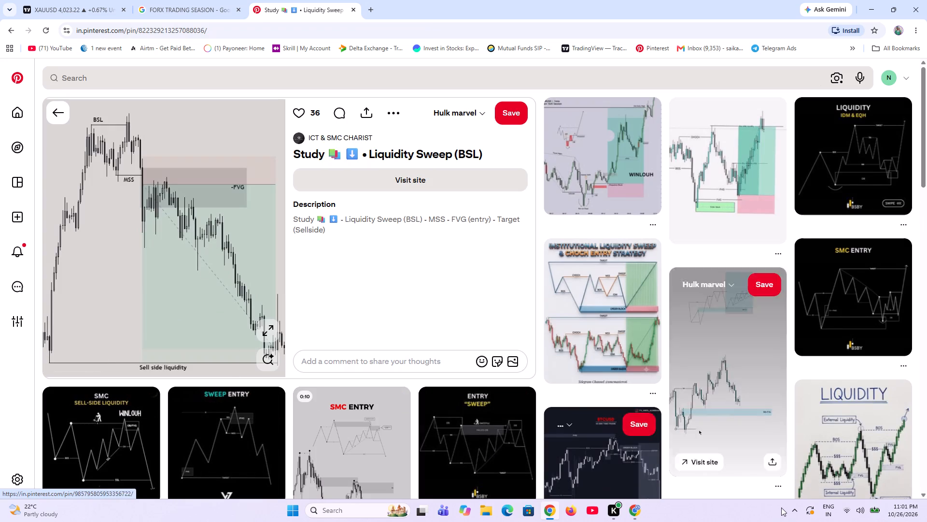
pyautogui.scroll(-5, 783, 508)
pyautogui.scroll(-5, 588, 511)
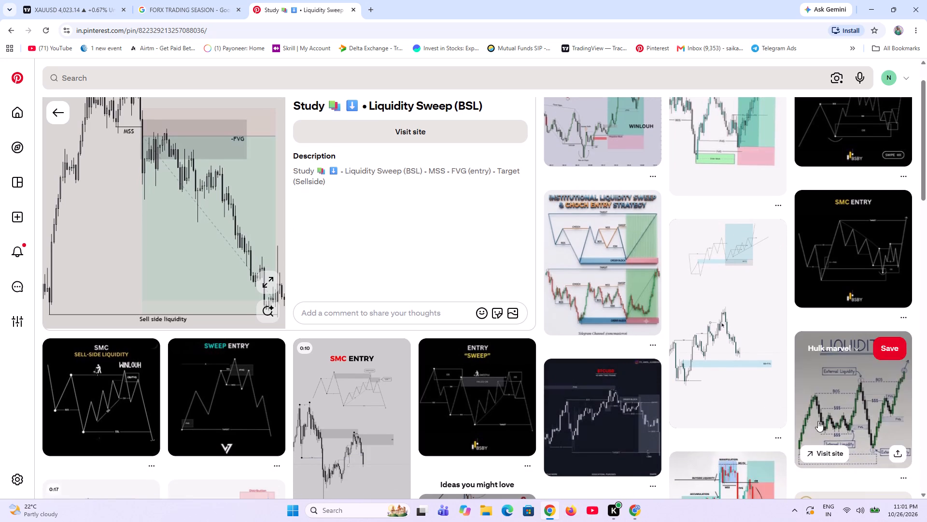
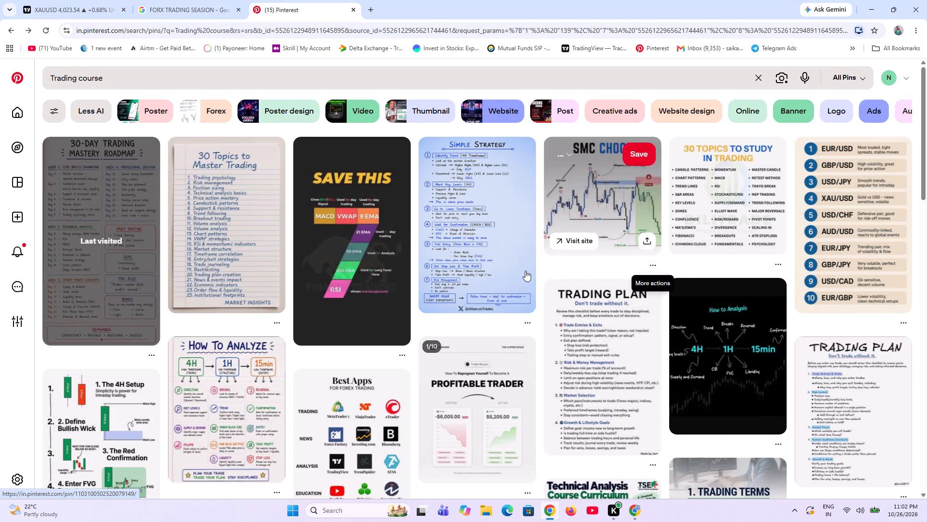
# Open the indicator chart, Simple Strategy, Trading Terms and Entry Plan After Breakout pins in turn and examine each one.
pyautogui.click(352, 275)
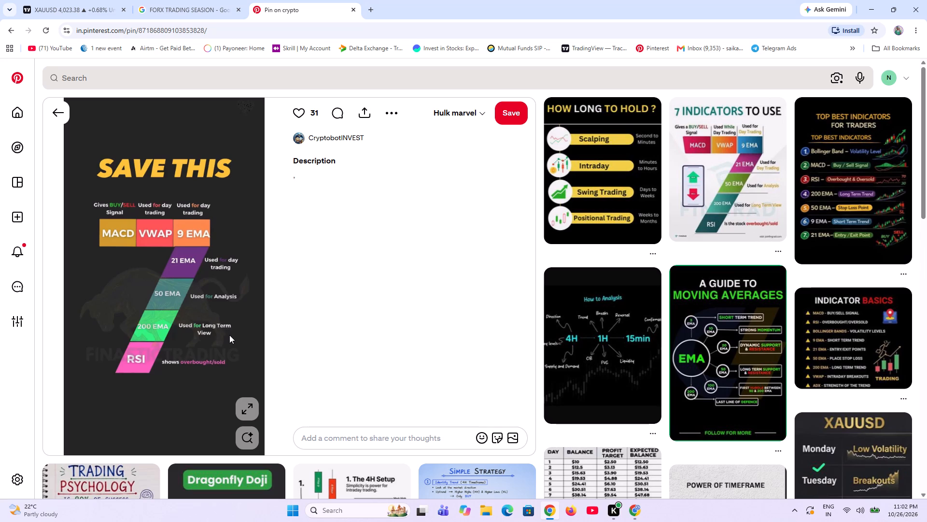
pyautogui.scroll(-1, 229, 335)
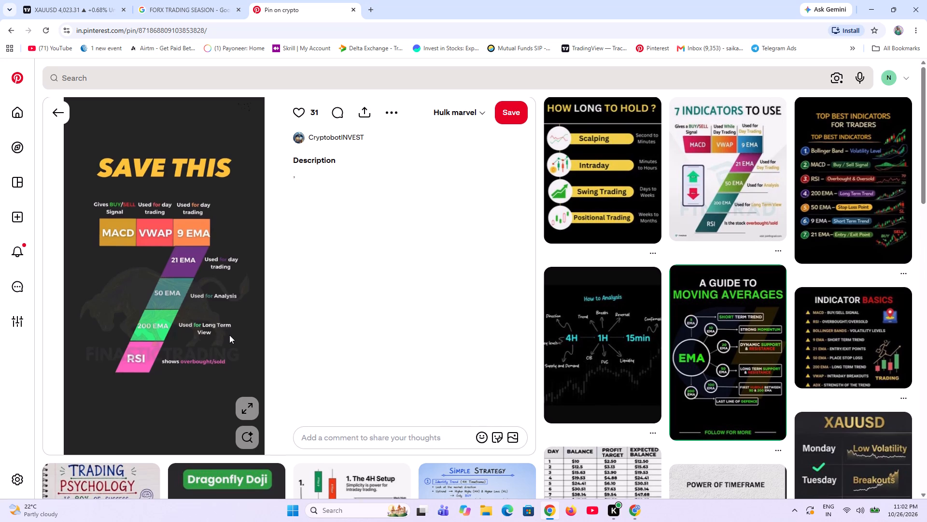
pyautogui.scroll(-3, 229, 335)
pyautogui.click(496, 390)
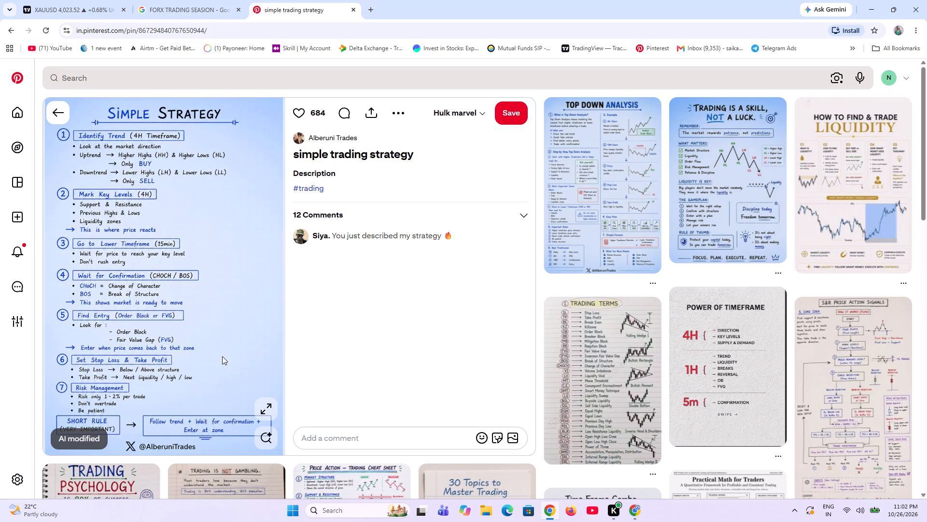
pyautogui.scroll(2, 611, 404)
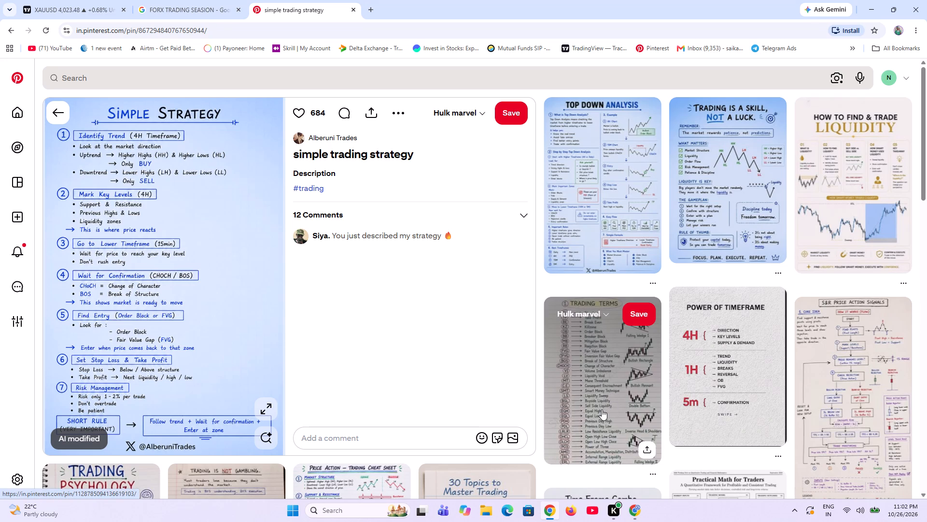
pyautogui.click(602, 409)
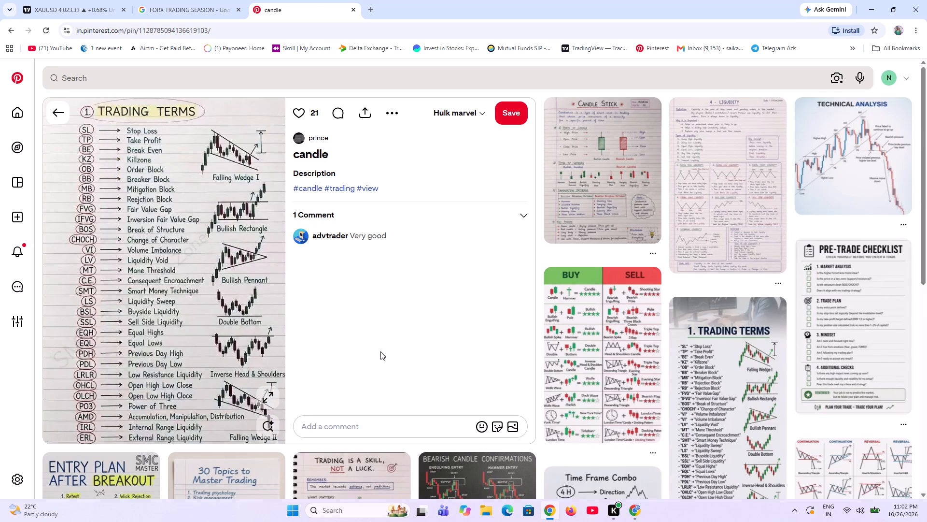
pyautogui.scroll(-3, 765, 374)
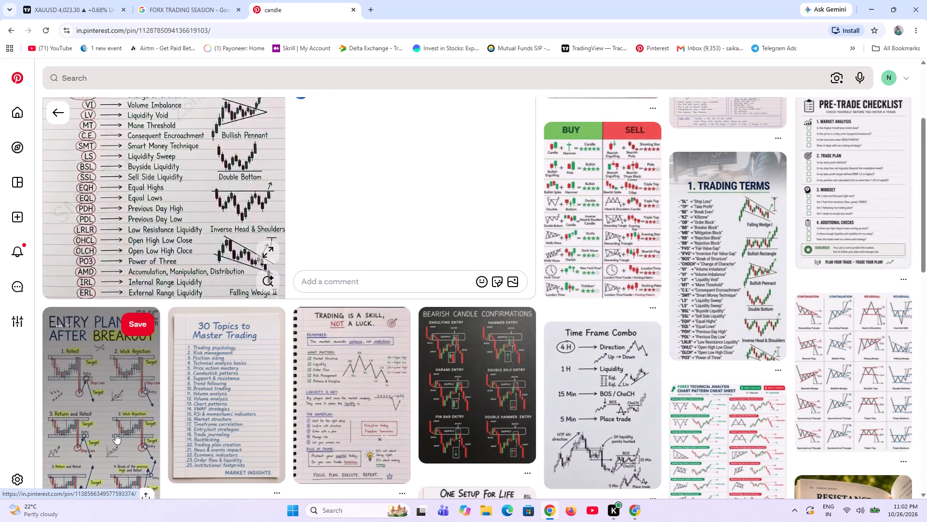
pyautogui.click(112, 438)
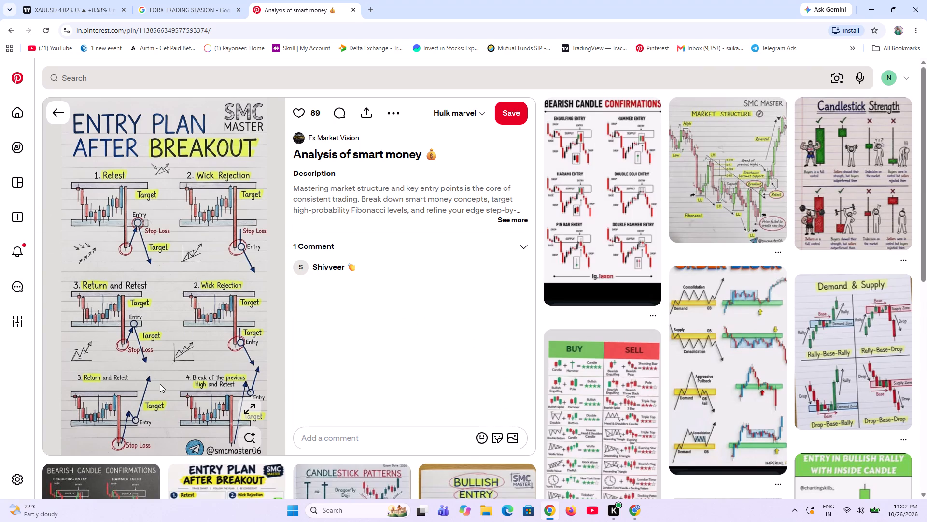
pyautogui.scroll(-2, 92, 370)
pyautogui.scroll(2, 92, 370)
# Switch to the XAUUSD chart and place a long position just after the latest candle with its entry at about 4,022.09.
pyautogui.click(34, 9)
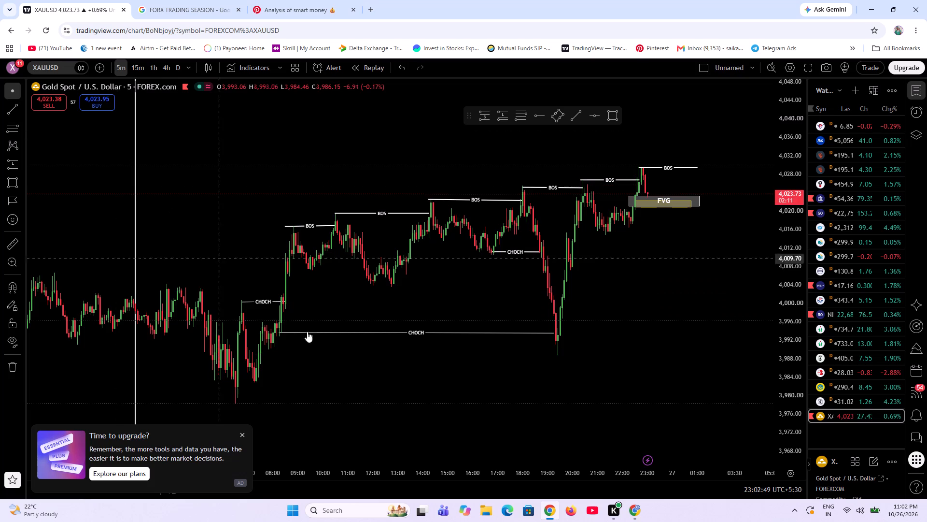
pyautogui.scroll(-5, 320, 382)
pyautogui.scroll(5, 506, 384)
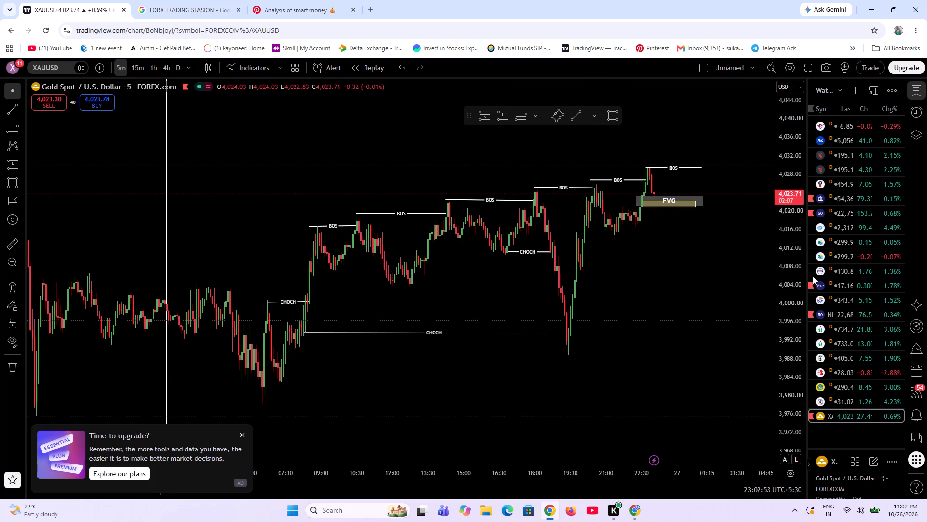
pyautogui.scroll(6, 720, 276)
pyautogui.scroll(16, 795, 359)
pyautogui.scroll(5, 587, 352)
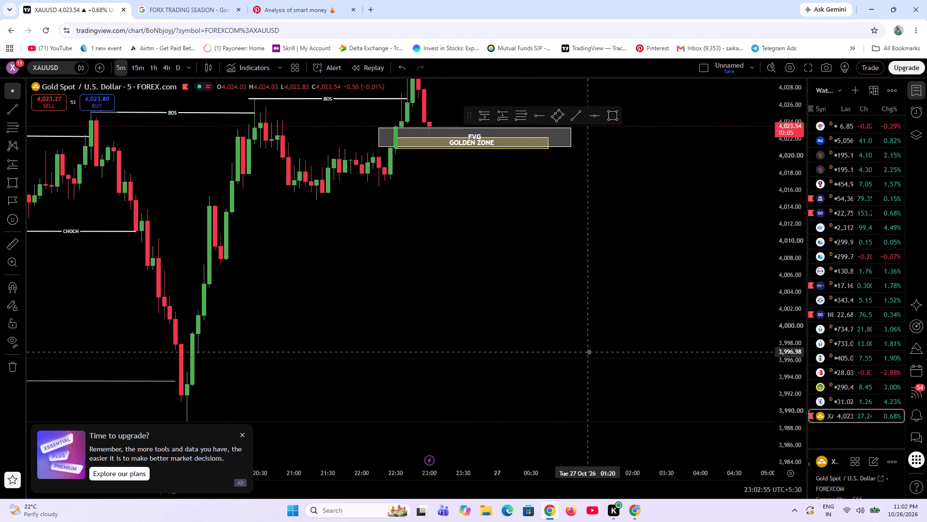
pyautogui.moveTo(398, 362); pyautogui.dragTo(287, 465)
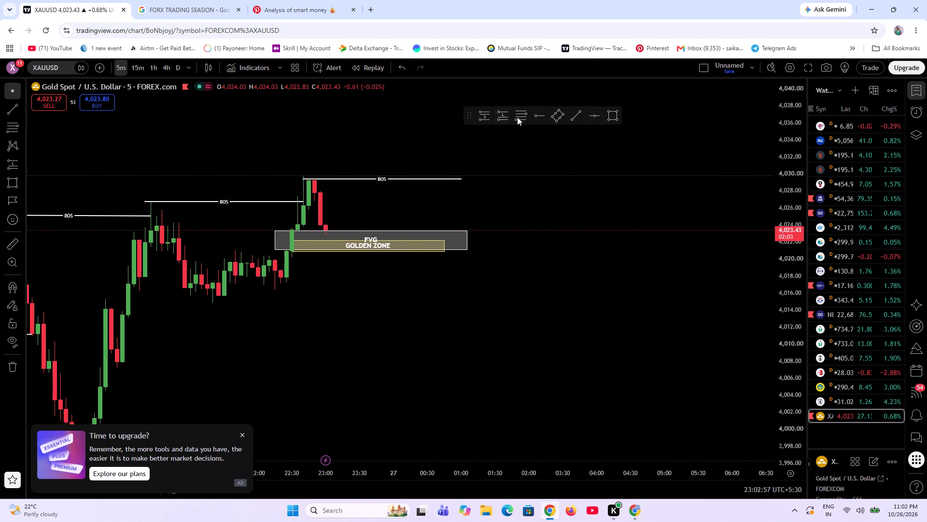
pyautogui.click(502, 117)
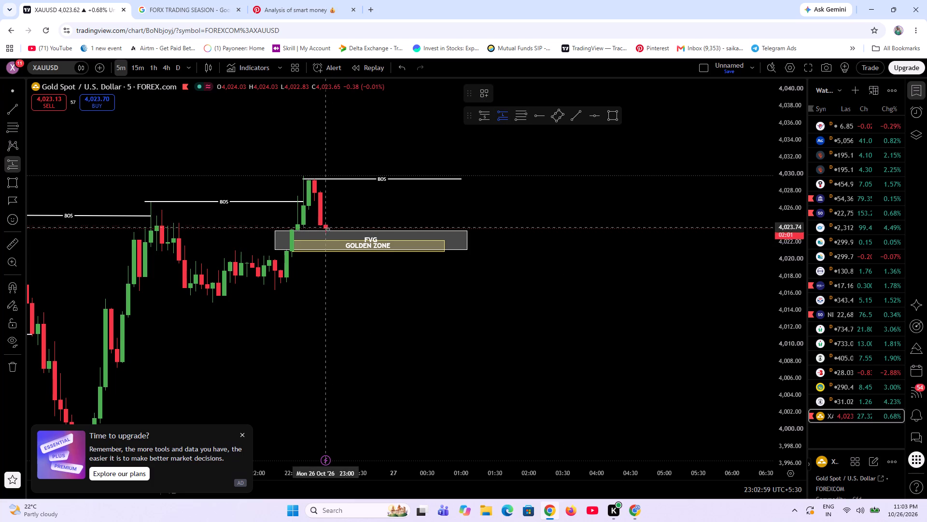
pyautogui.click(327, 231)
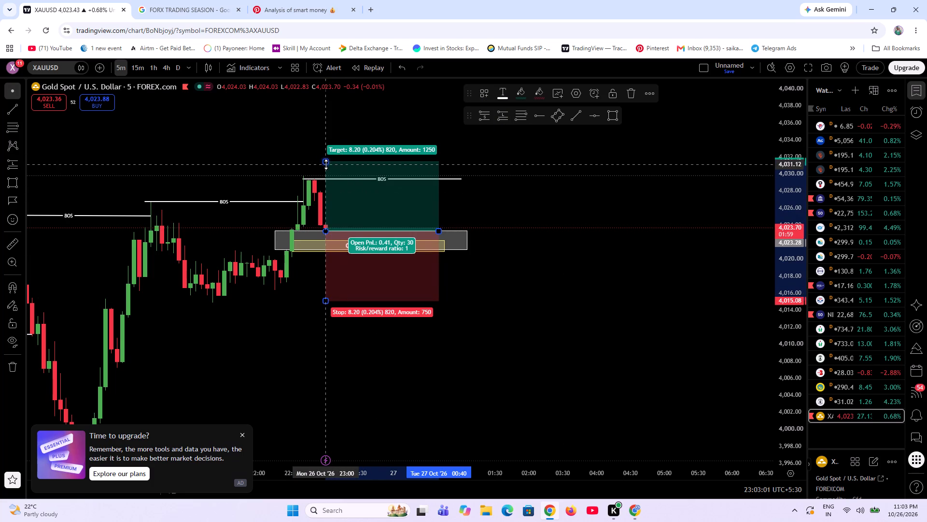
pyautogui.moveTo(327, 165); pyautogui.dragTo(330, 176)
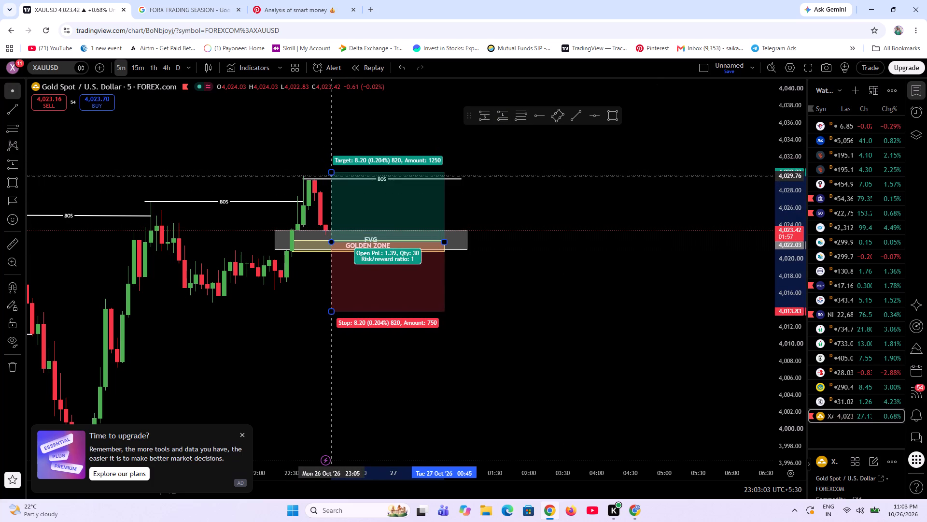
pyautogui.moveTo(330, 176); pyautogui.dragTo(332, 175)
# Fit the long position to the FVG box, with the stop at about 4,021.07 and the entry at about 4,023.40.
pyautogui.moveTo(332, 311); pyautogui.dragTo(360, 255)
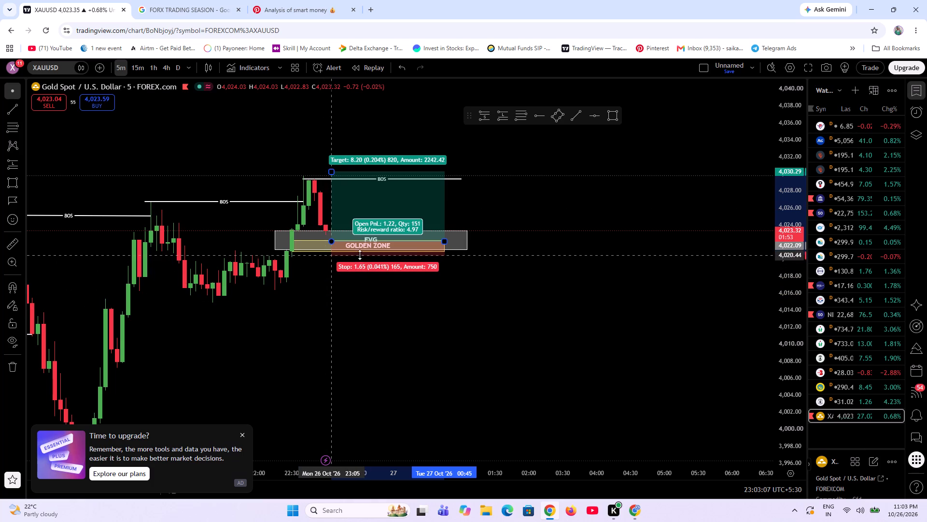
pyautogui.moveTo(360, 255); pyautogui.dragTo(366, 246)
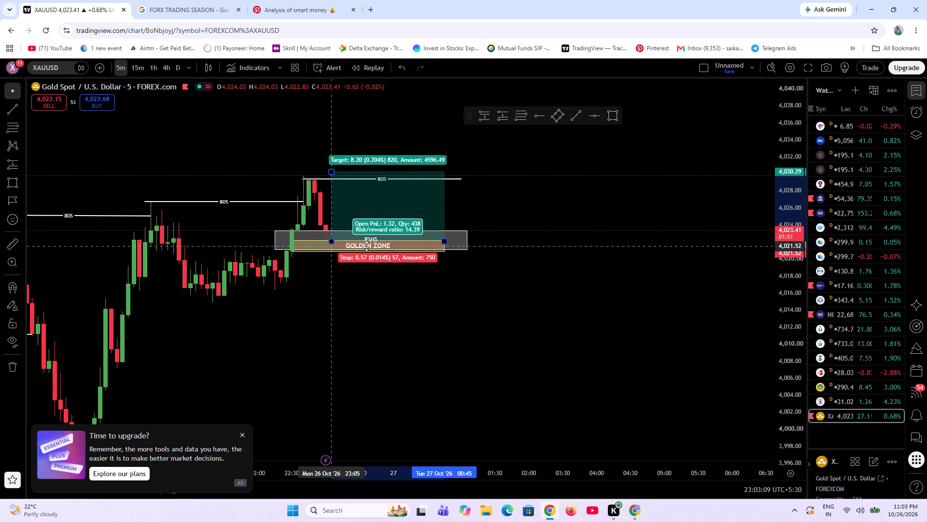
pyautogui.moveTo(366, 246); pyautogui.dragTo(366, 250)
pyautogui.click(339, 300)
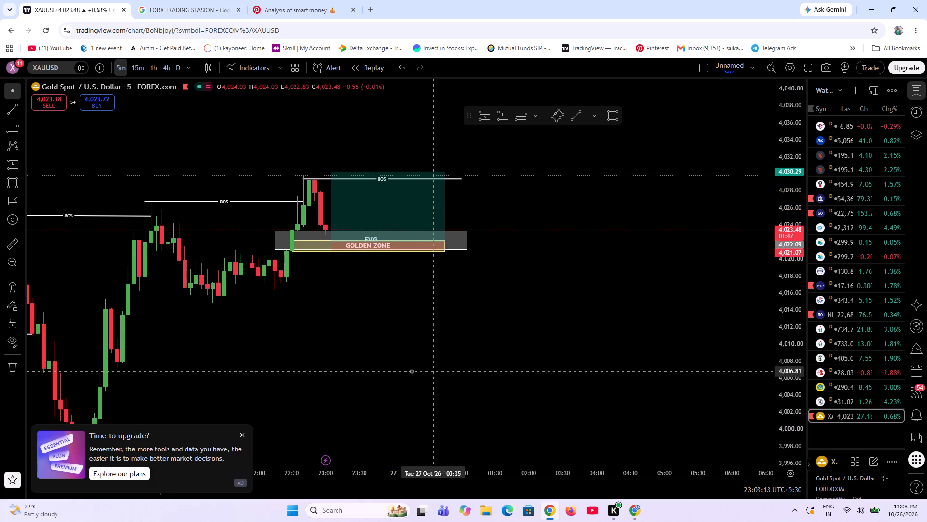
pyautogui.click(360, 246)
pyautogui.moveTo(332, 241); pyautogui.dragTo(332, 240)
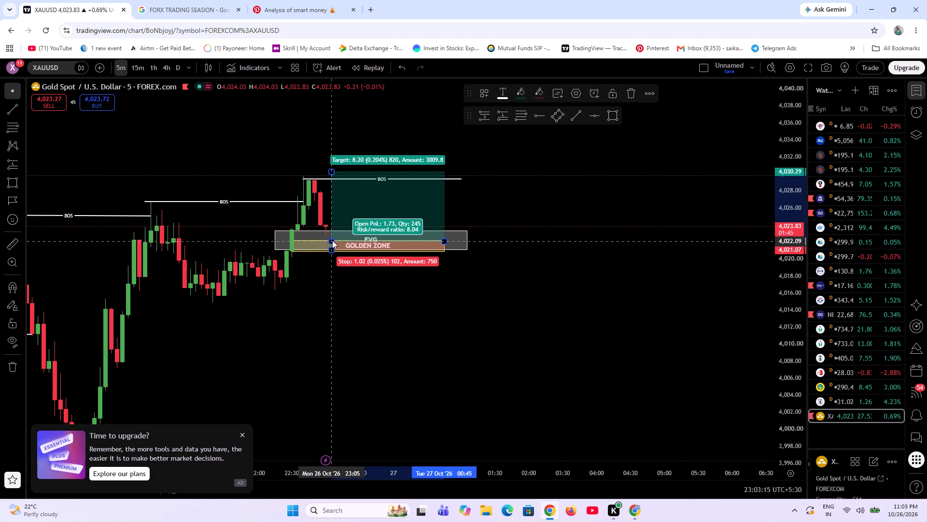
pyautogui.moveTo(332, 240); pyautogui.dragTo(332, 230)
pyautogui.click(458, 362)
# Lower the long position's target to about 4,028.28, just beneath the latest BOS line.
pyautogui.scroll(-2, 464, 366)
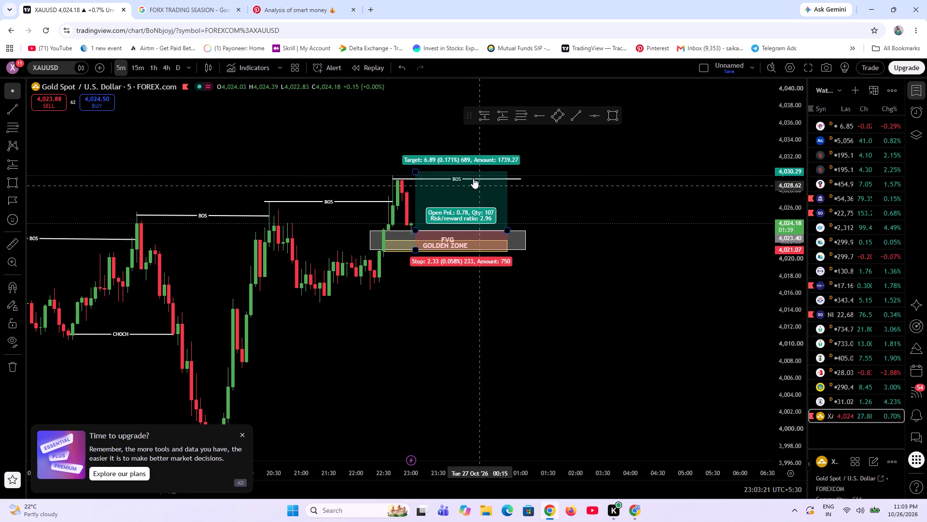
pyautogui.moveTo(416, 171); pyautogui.dragTo(415, 177)
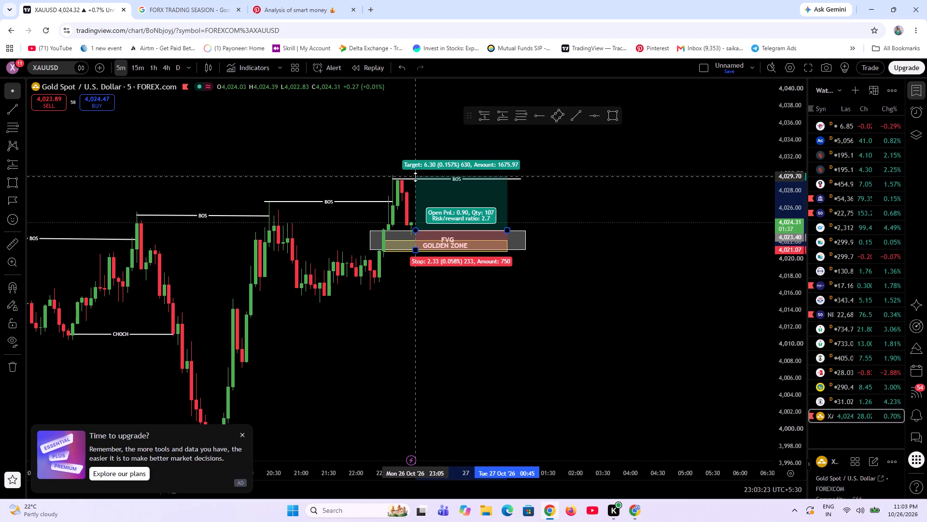
pyautogui.moveTo(415, 177); pyautogui.dragTo(415, 188)
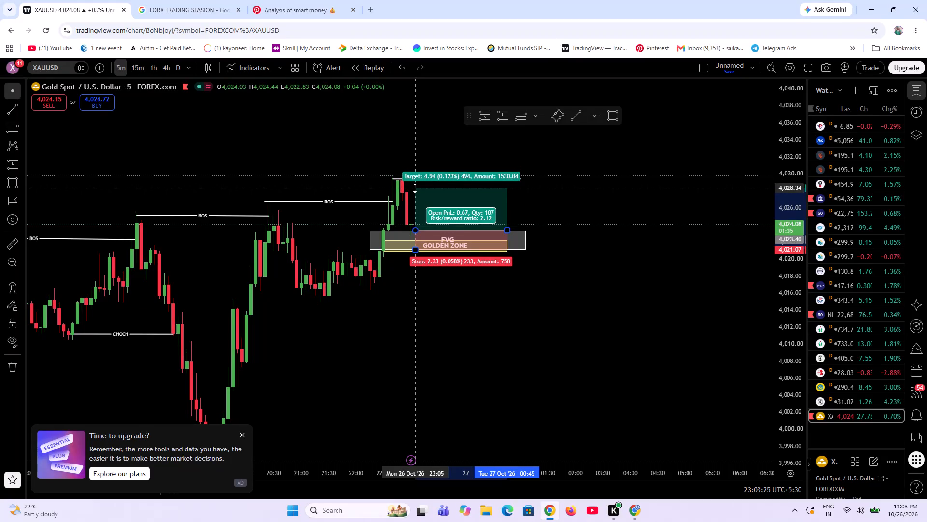
pyautogui.moveTo(415, 188); pyautogui.dragTo(415, 191)
pyautogui.click(416, 190)
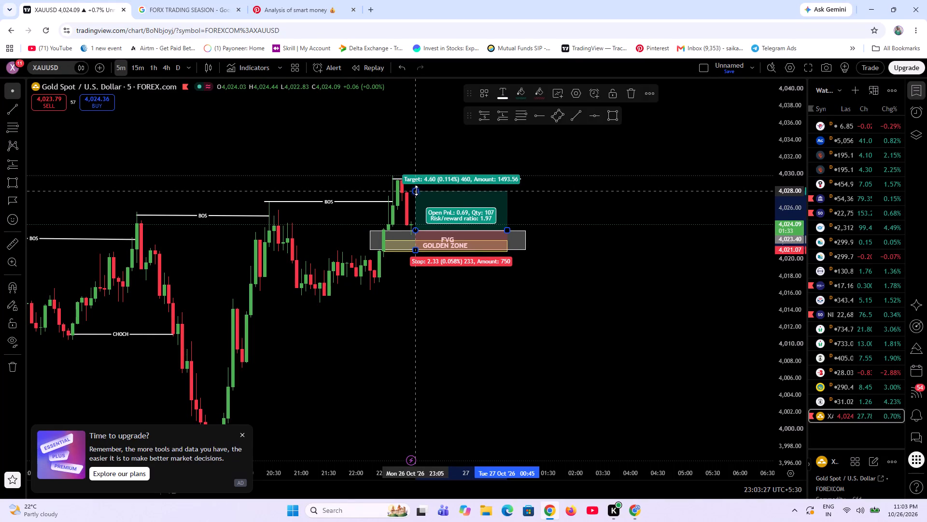
pyautogui.click(634, 245)
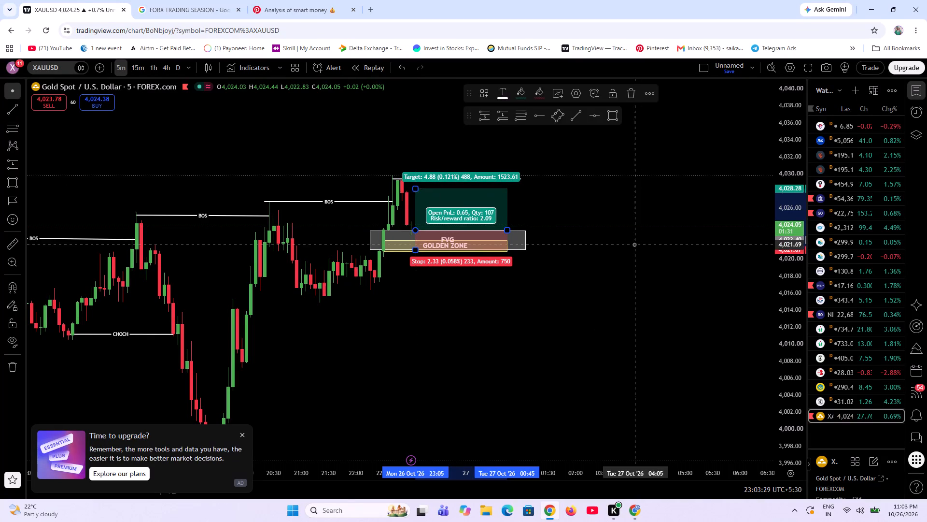
# Examine the long position against the FVG box, the golden zone and the surrounding BOS and CHOCH structure.
pyautogui.scroll(-6, 532, 308)
pyautogui.scroll(6, 452, 330)
pyautogui.scroll(2, 498, 379)
pyautogui.scroll(2, 784, 354)
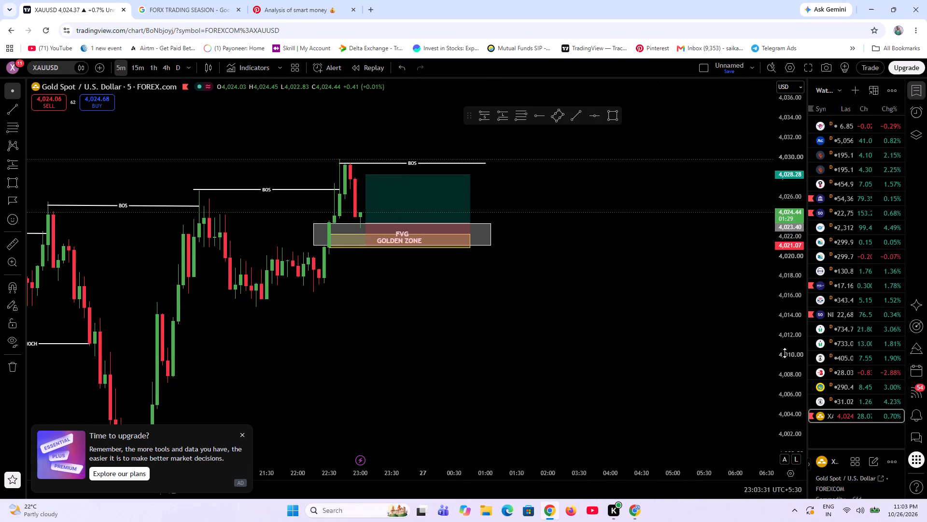
pyautogui.scroll(13, 785, 353)
pyautogui.scroll(-4, 467, 403)
pyautogui.moveTo(611, 371); pyautogui.dragTo(562, 390)
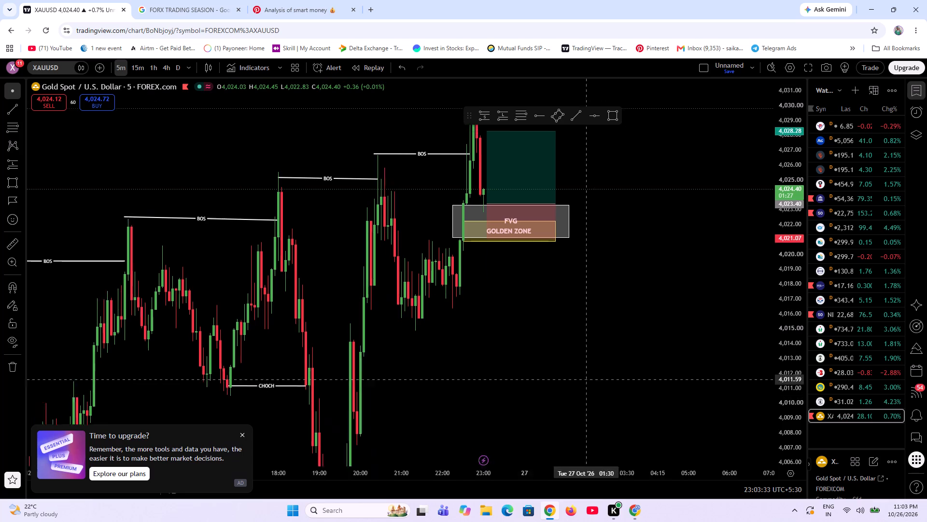
pyautogui.moveTo(562, 390); pyautogui.dragTo(464, 441)
pyautogui.scroll(2, 436, 435)
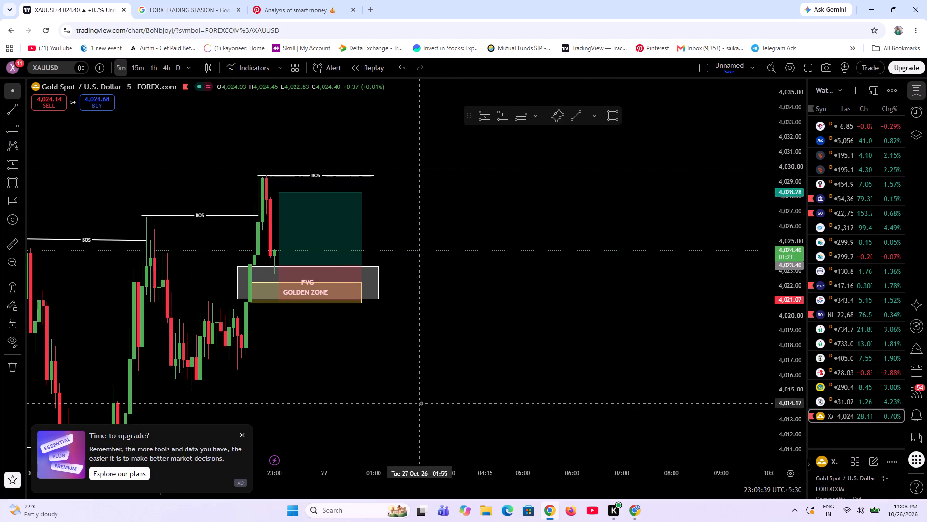
pyautogui.scroll(3, 421, 403)
pyautogui.scroll(-5, 138, 363)
pyautogui.moveTo(296, 393); pyautogui.dragTo(239, 392)
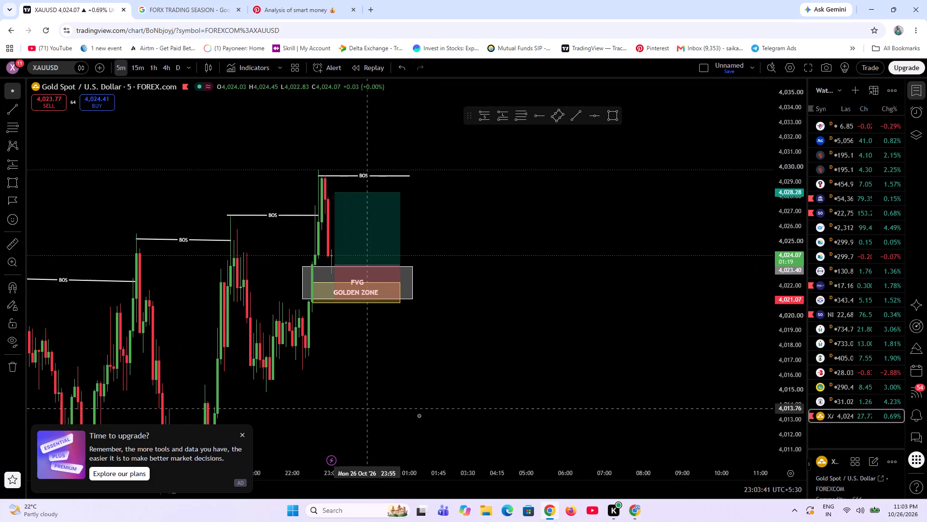
pyautogui.scroll(2, 437, 416)
pyautogui.click(262, 301)
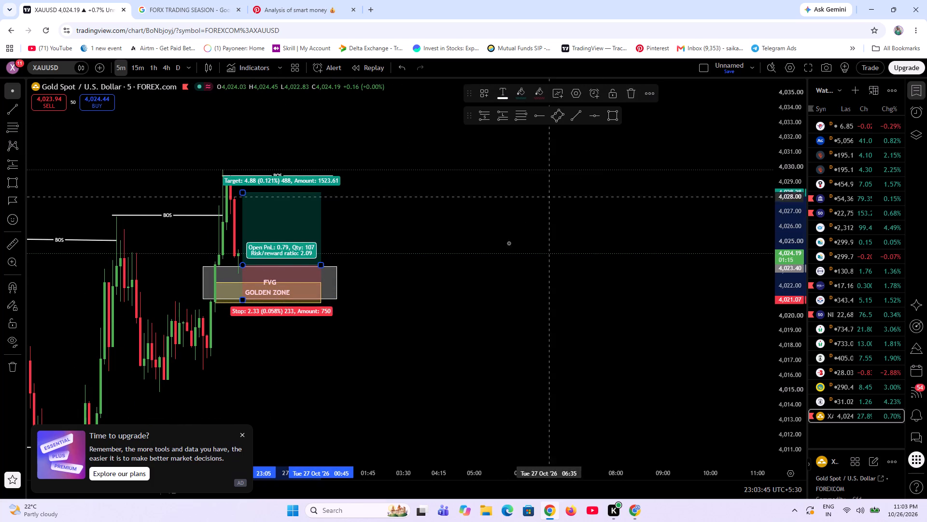
pyautogui.click(467, 281)
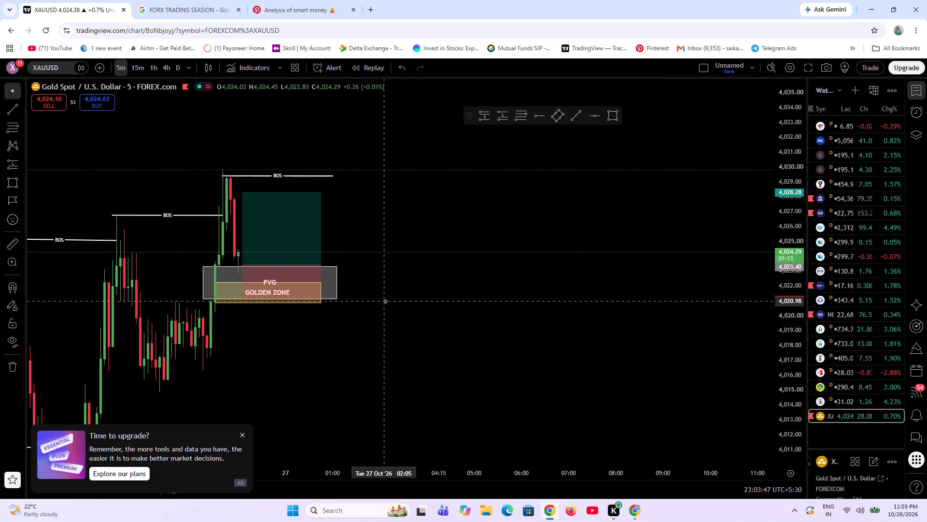
pyautogui.click(260, 303)
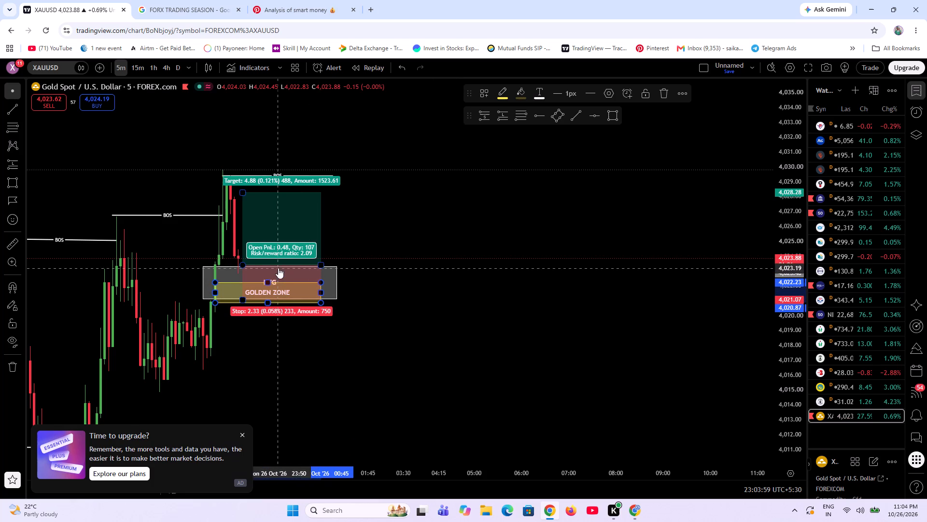
# Extend the long position to the FVG box's far edge at 01:05, starting at the 23:00 candle with entry about 4,023.19.
pyautogui.moveTo(321, 264); pyautogui.dragTo(320, 267)
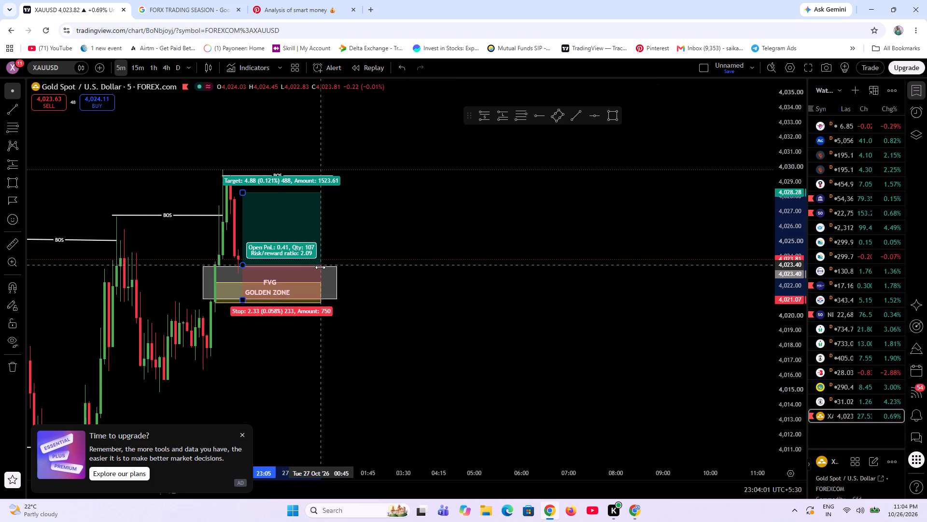
pyautogui.moveTo(320, 267); pyautogui.dragTo(325, 270)
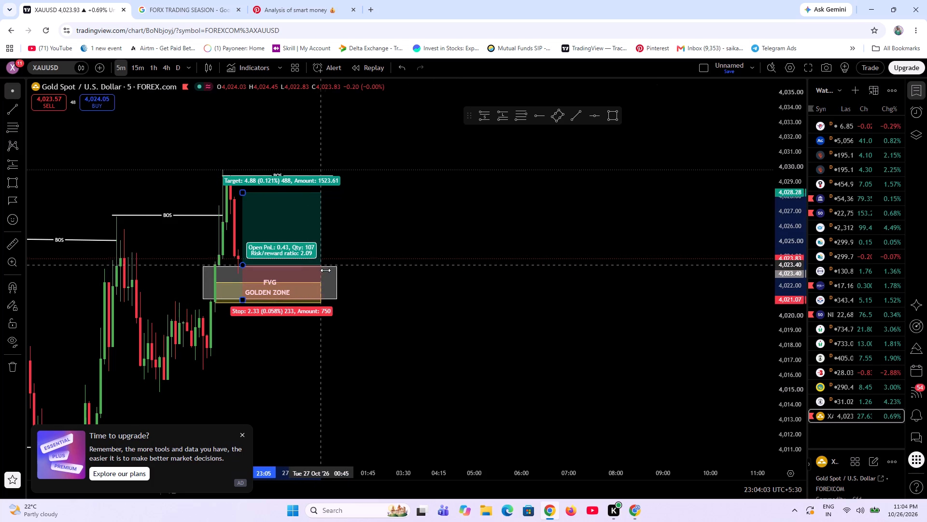
pyautogui.moveTo(325, 270); pyautogui.dragTo(337, 270)
pyautogui.moveTo(241, 262); pyautogui.dragTo(239, 262)
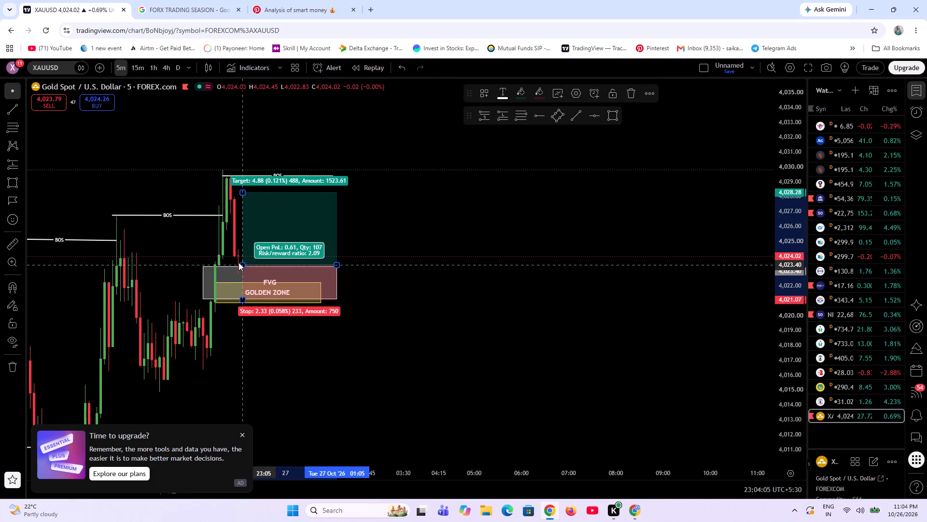
pyautogui.moveTo(239, 262); pyautogui.dragTo(237, 267)
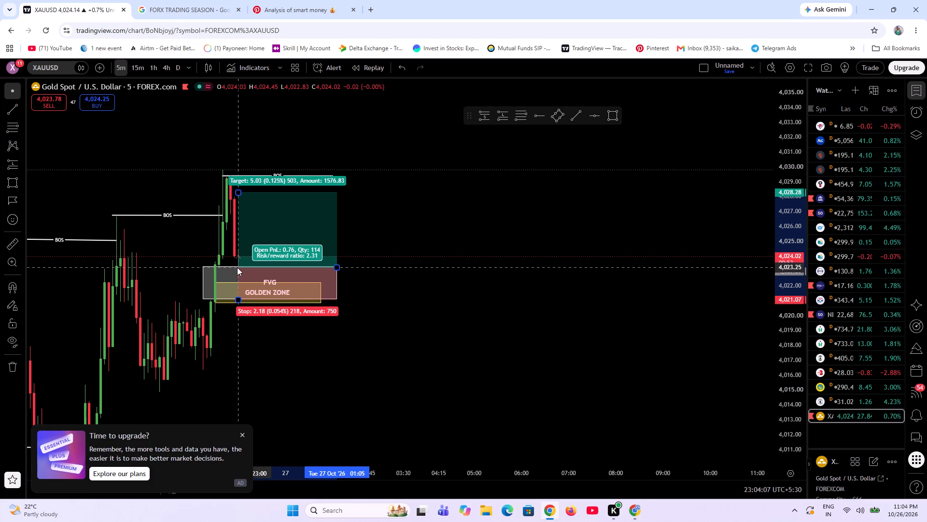
pyautogui.moveTo(237, 267); pyautogui.dragTo(237, 268)
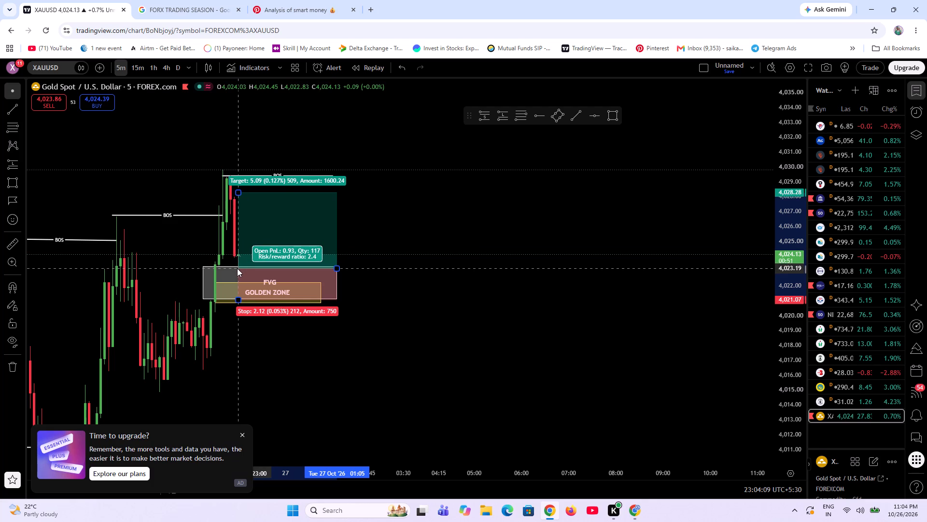
# Fine-tune the long position's entry to about 4,023.29 at the FVG box's upper edge, keeping its start on the 23:00 candle.
pyautogui.moveTo(237, 268); pyautogui.dragTo(242, 269)
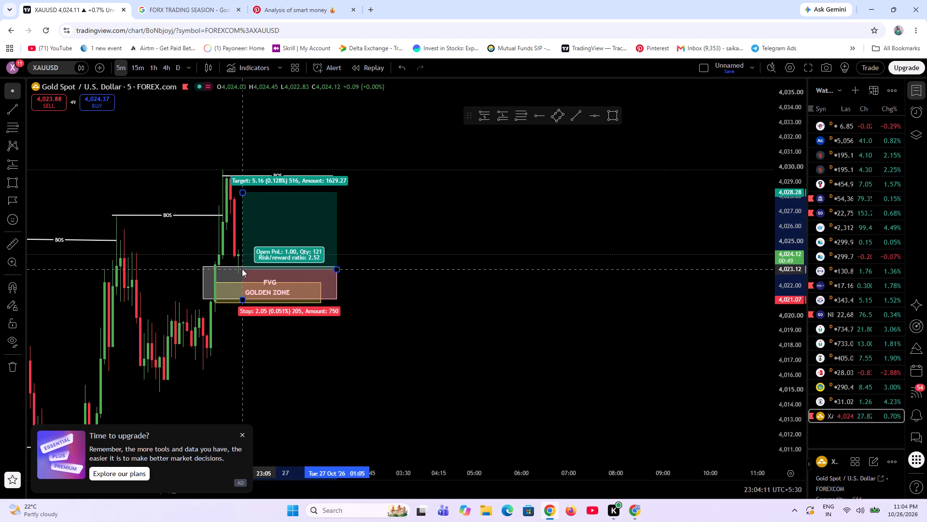
pyautogui.moveTo(242, 269); pyautogui.dragTo(237, 267)
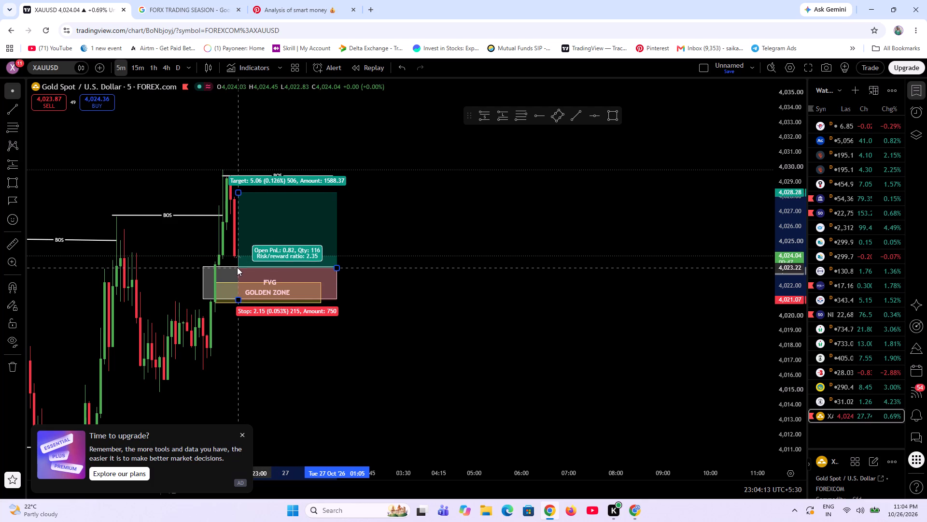
pyautogui.moveTo(237, 267); pyautogui.dragTo(237, 267)
pyautogui.click(426, 280)
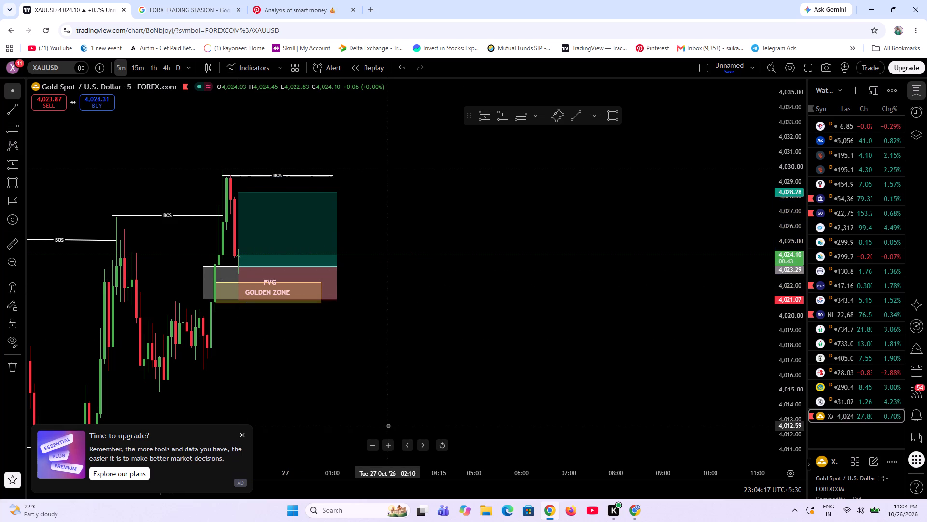
# Switch to Pinterest, open the home feed, dismiss the Terms of Service notice and browse for trading setup pins.
pyautogui.click(183, 8)
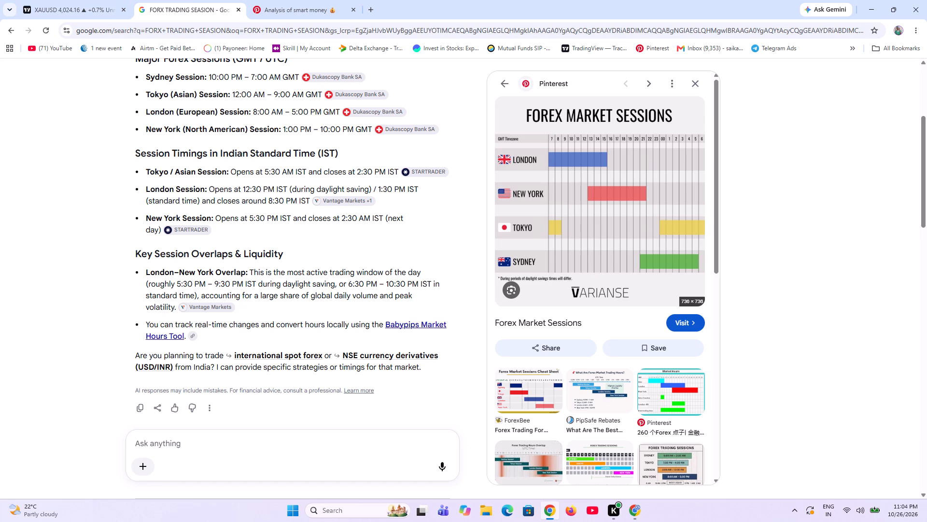
pyautogui.click(263, 3)
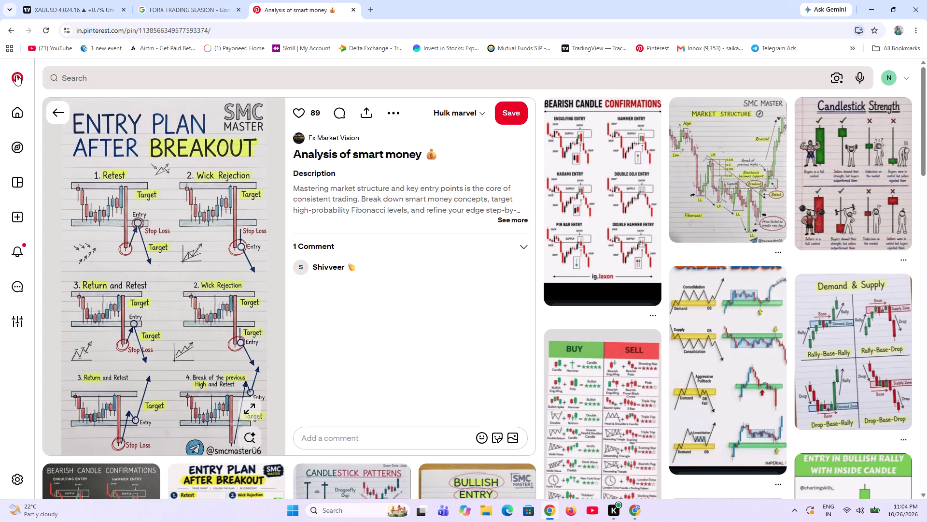
pyautogui.click(16, 75)
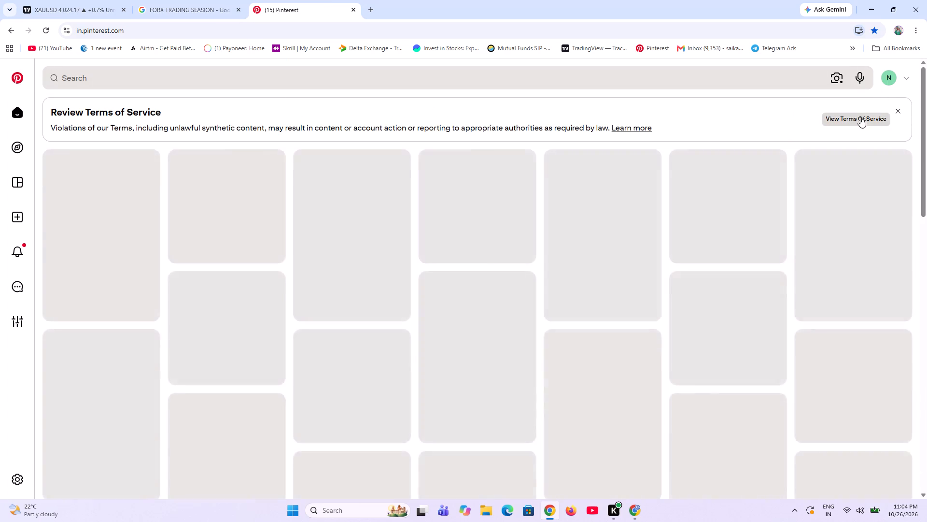
pyautogui.click(899, 112)
pyautogui.scroll(-4, 605, 289)
pyautogui.scroll(5, 286, 334)
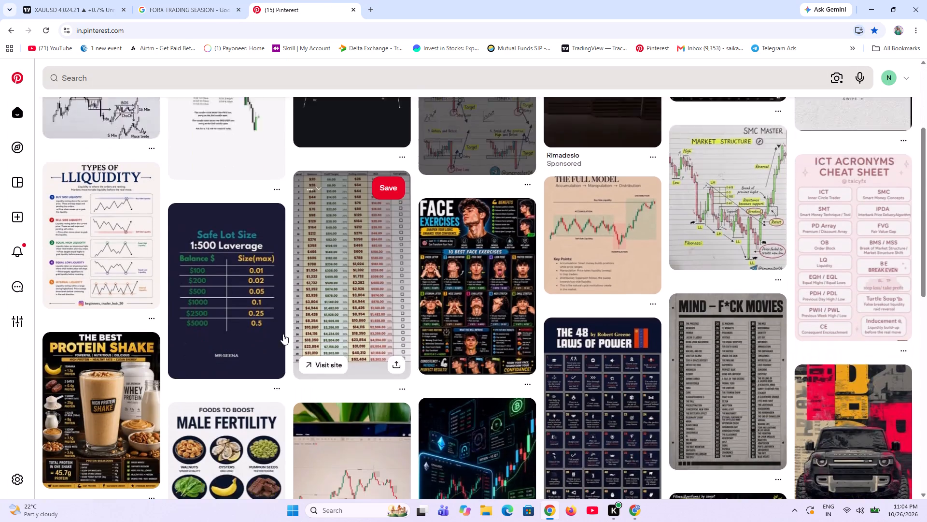
# Open the "One Setup for Life" pin and study its enlarged inversion and breaker entry diagram.
pyautogui.click(265, 273)
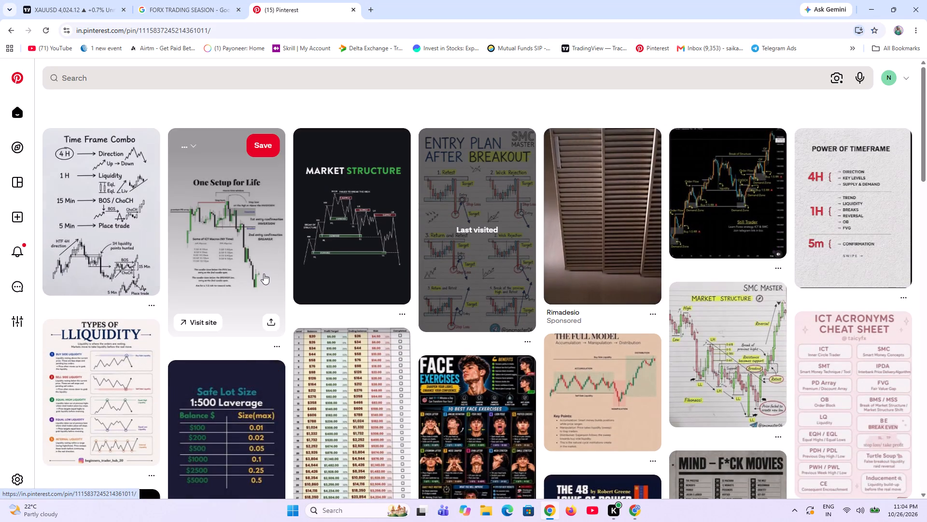
pyautogui.click(151, 354)
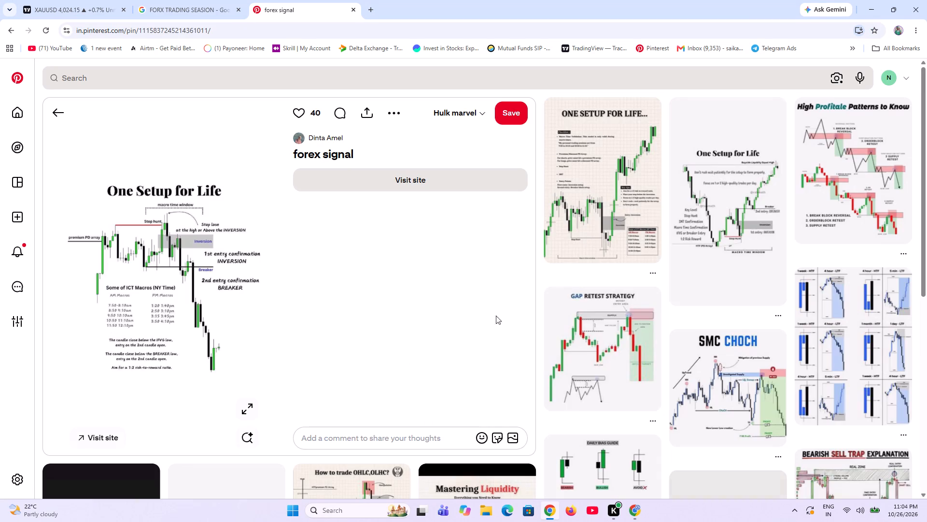
pyautogui.click(189, 293)
pyautogui.click(251, 410)
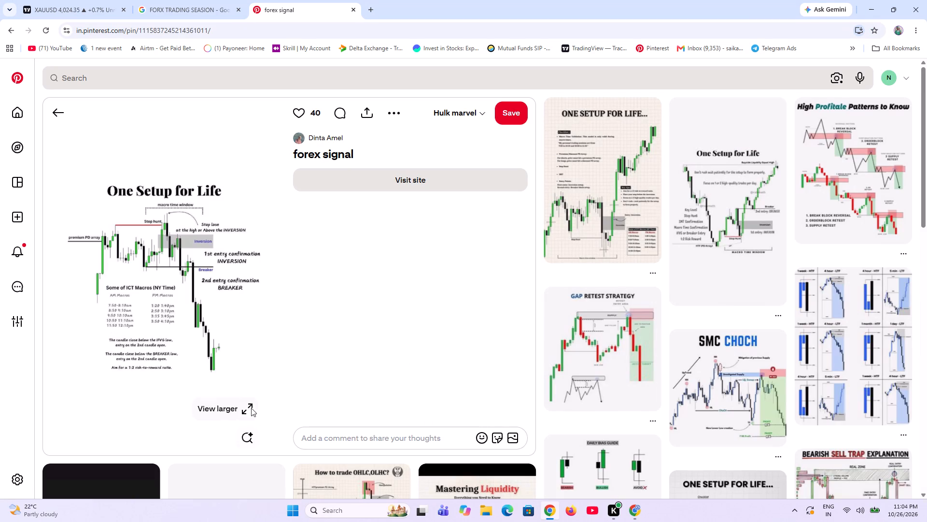
pyautogui.scroll(4, 384, 333)
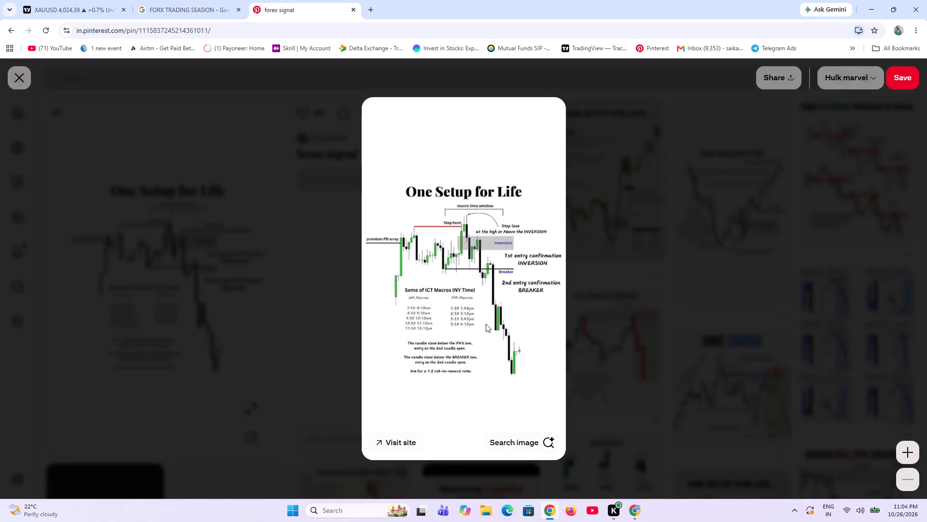
pyautogui.keyDown('ctrl'); pyautogui.scroll(5, 486, 324); pyautogui.keyUp('ctrl')
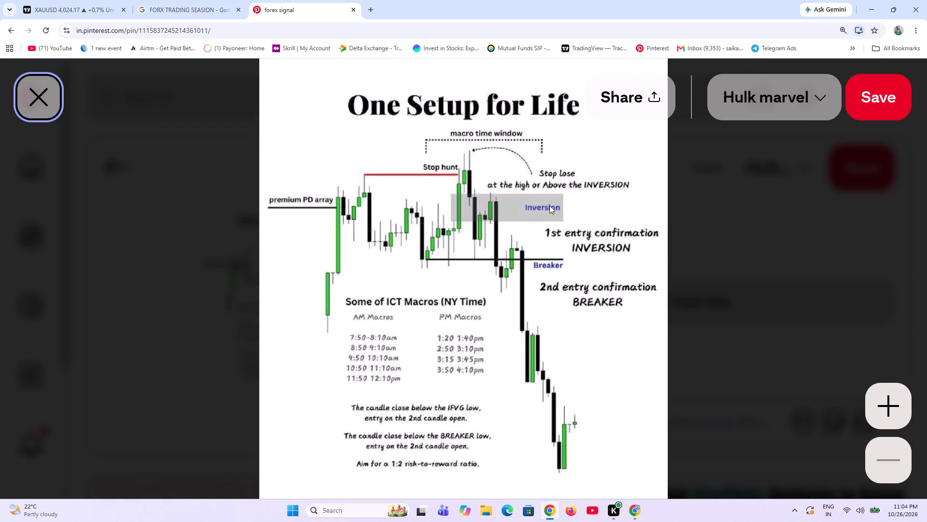
pyautogui.keyDown('ctrl'); pyautogui.scroll(-5, 549, 205); pyautogui.keyUp('ctrl')
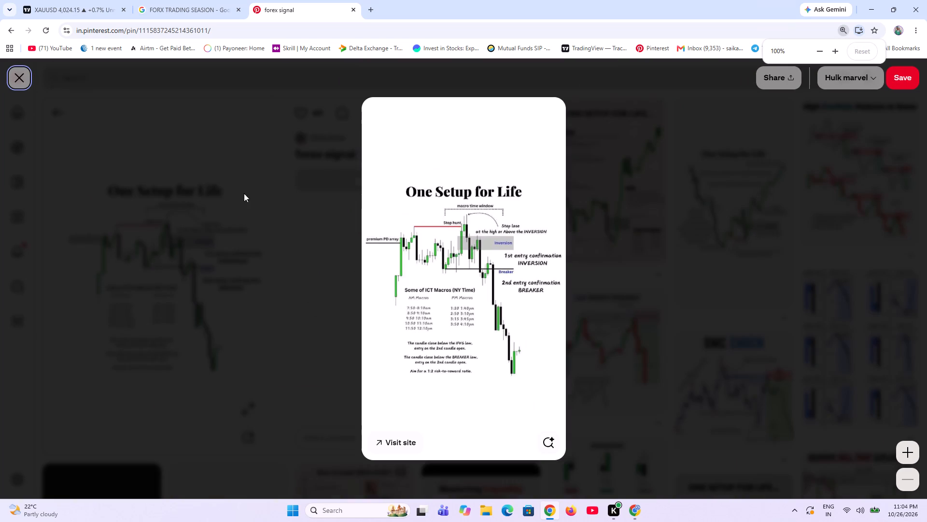
pyautogui.click(17, 72)
# Browse the related pins, open "Bearish Sell Trap Explanation" and study its enlarged real and fake sell zones.
pyautogui.scroll(-3, 505, 405)
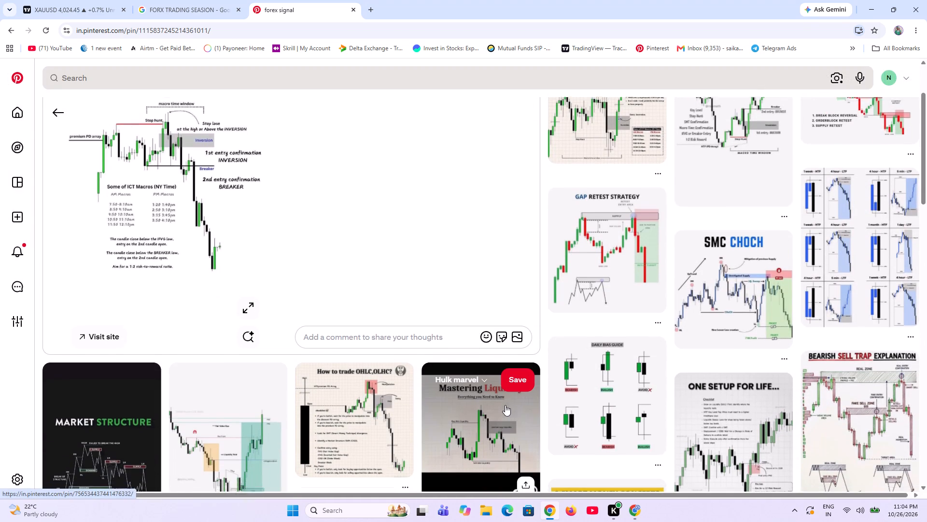
pyautogui.scroll(-3, 505, 405)
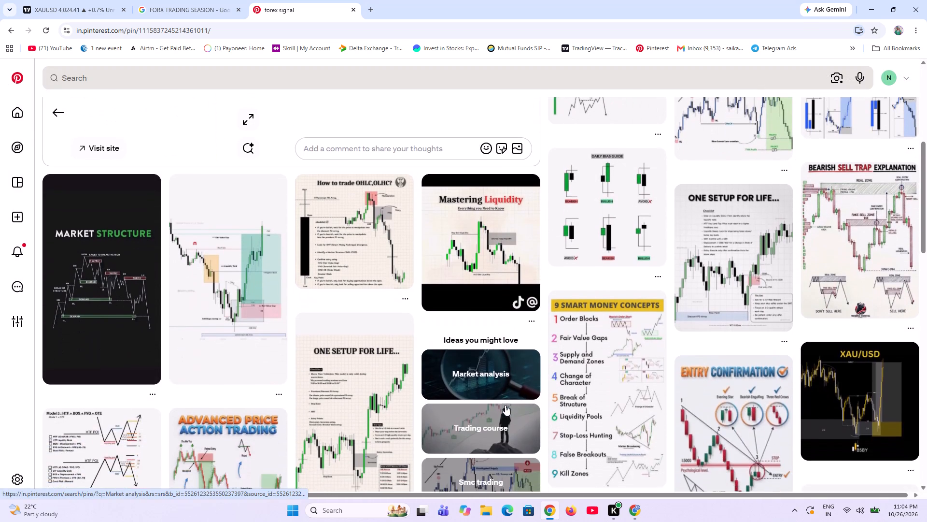
pyautogui.scroll(3, 505, 405)
pyautogui.scroll(-2, 505, 405)
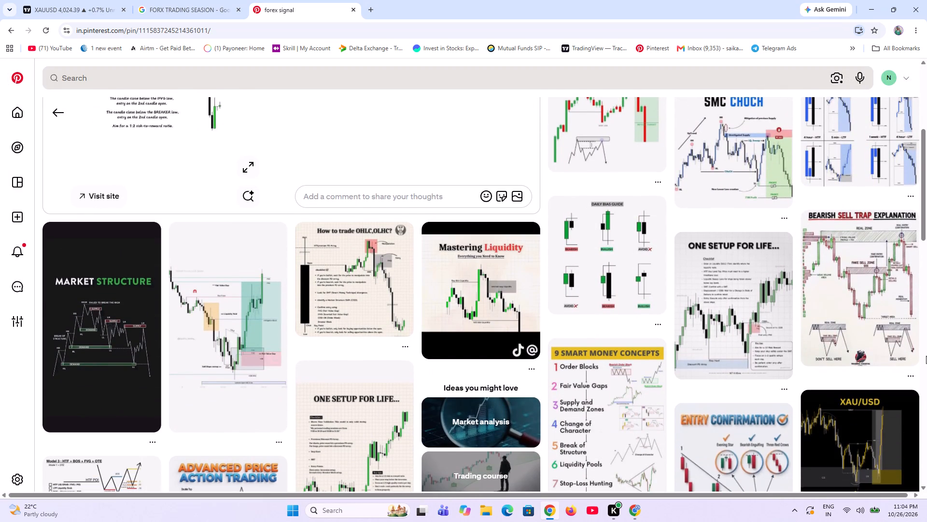
pyautogui.click(857, 296)
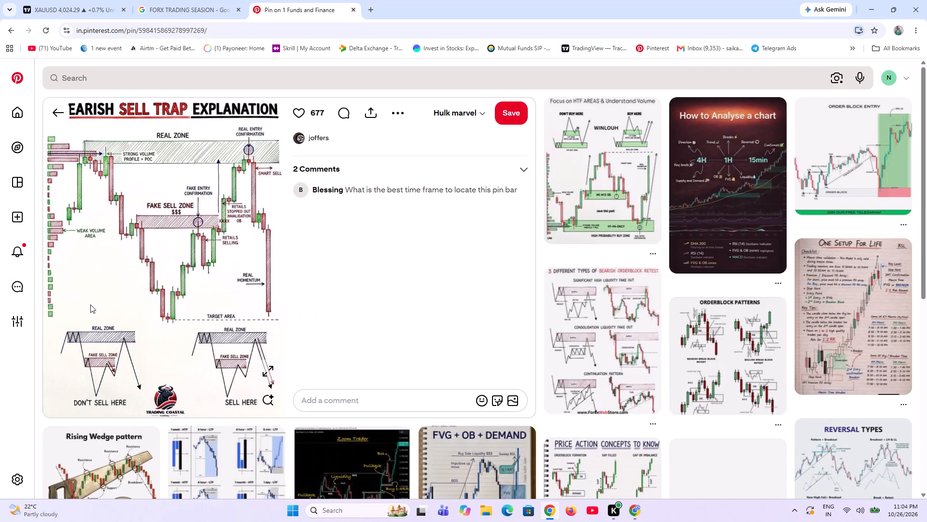
pyautogui.keyDown('ctrl'); pyautogui.scroll(2, 97, 302); pyautogui.keyUp('ctrl')
pyautogui.keyDown('ctrl'); pyautogui.scroll(-1, 97, 302); pyautogui.keyUp('ctrl')
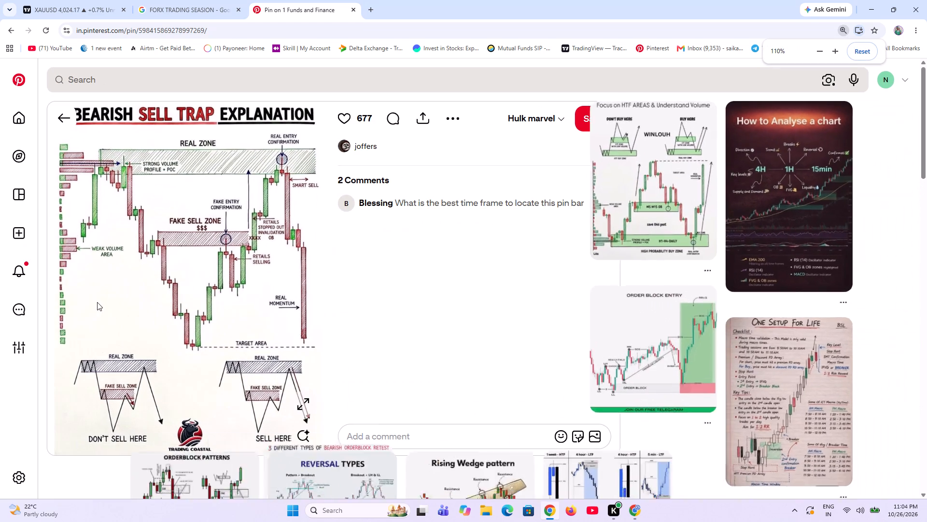
pyautogui.keyDown('ctrl'); pyautogui.scroll(-1, 97, 302); pyautogui.keyUp('ctrl')
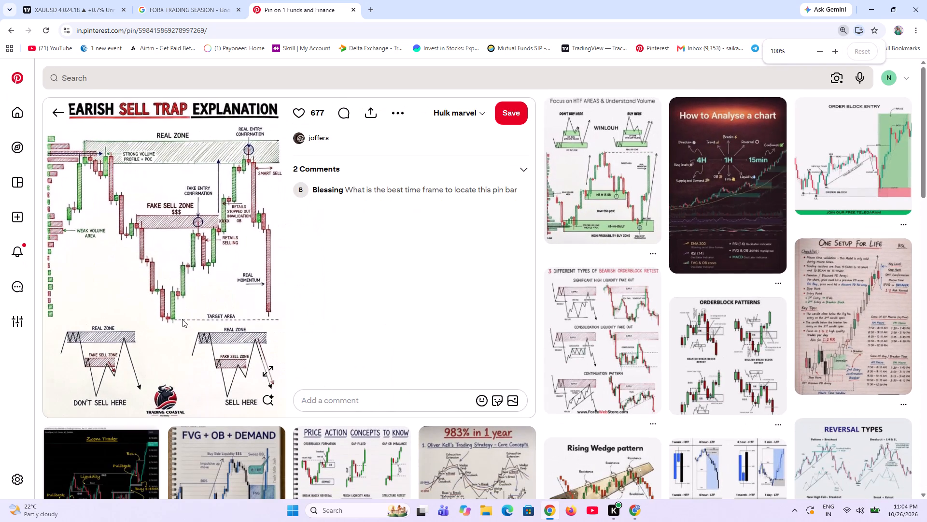
pyautogui.click(271, 367)
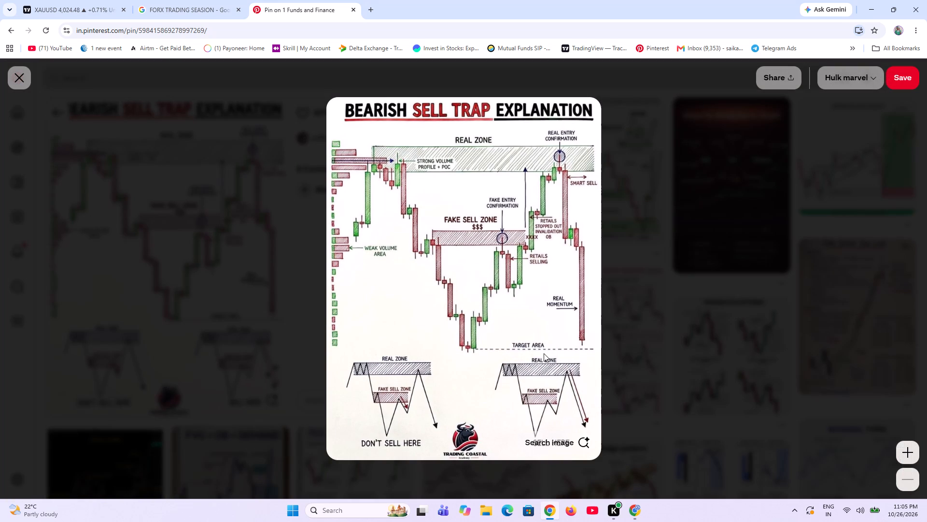
pyautogui.click(696, 156)
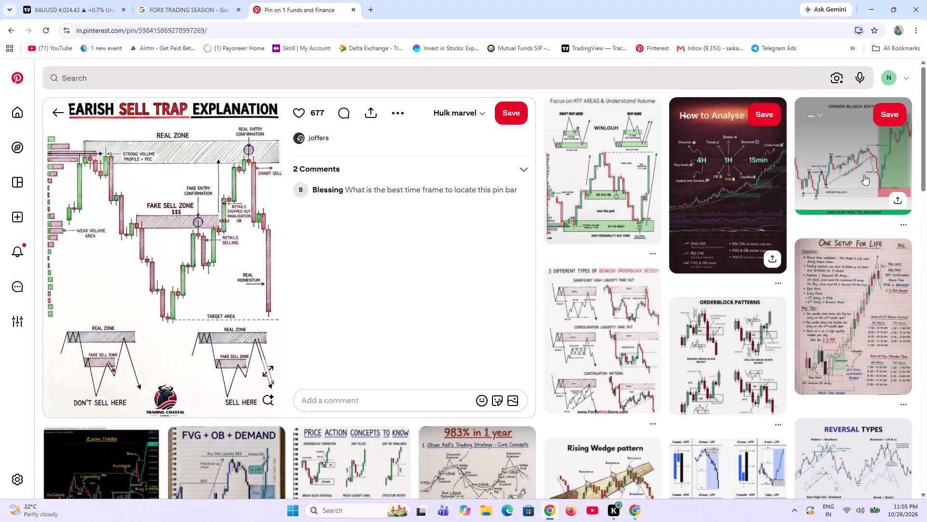
# Open the related "How to Analyse a chart" pin and read its 4H, 1H and 15min breakdown.
pyautogui.scroll(-3, 512, 404)
pyautogui.scroll(4, 512, 404)
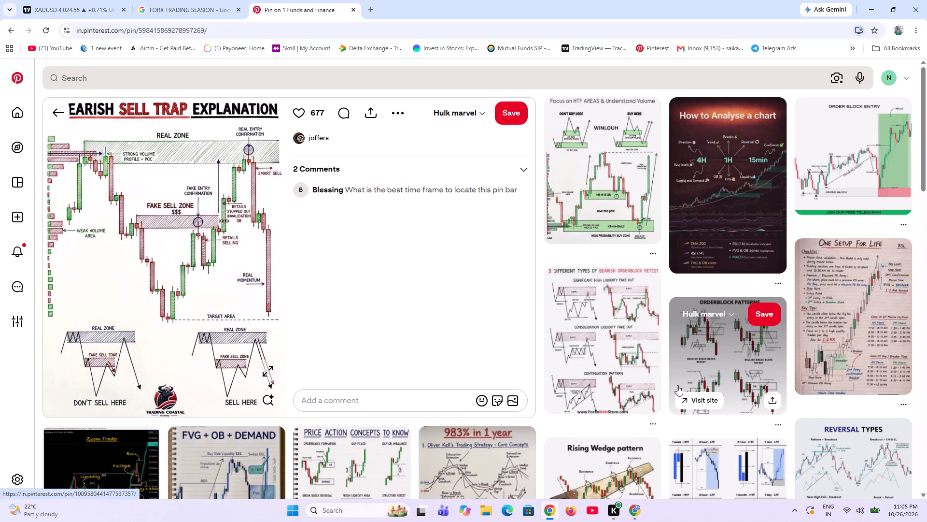
pyautogui.click(734, 194)
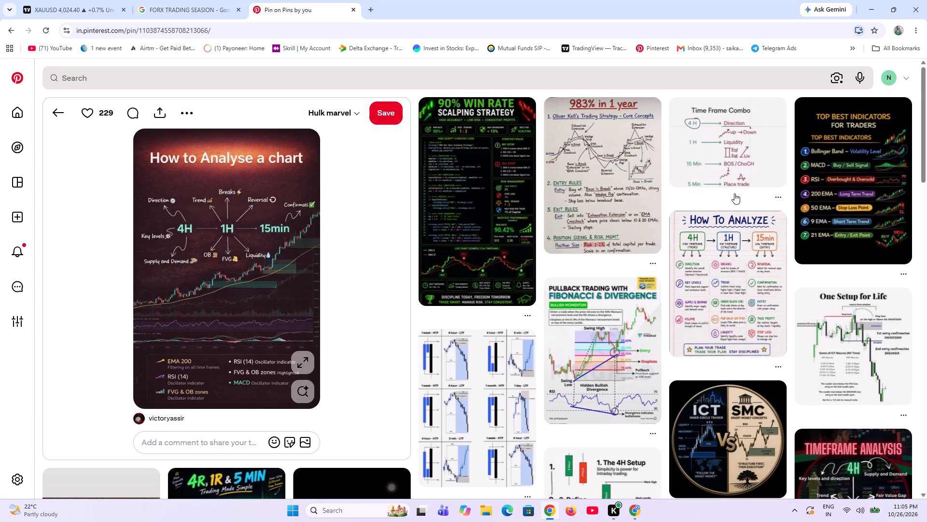
# Open the "ICT VS SMC" pin and examine the enlarged comparison of the two approaches.
pyautogui.click(726, 461)
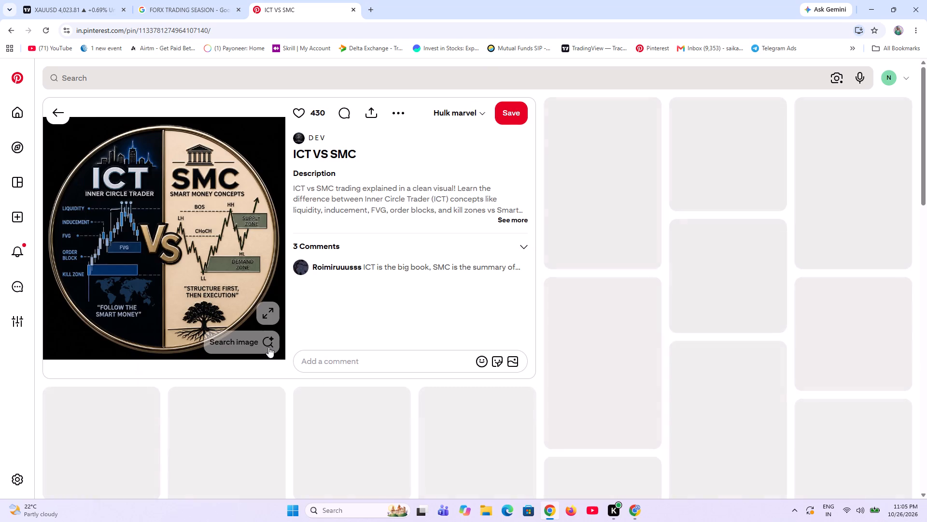
pyautogui.click(271, 312)
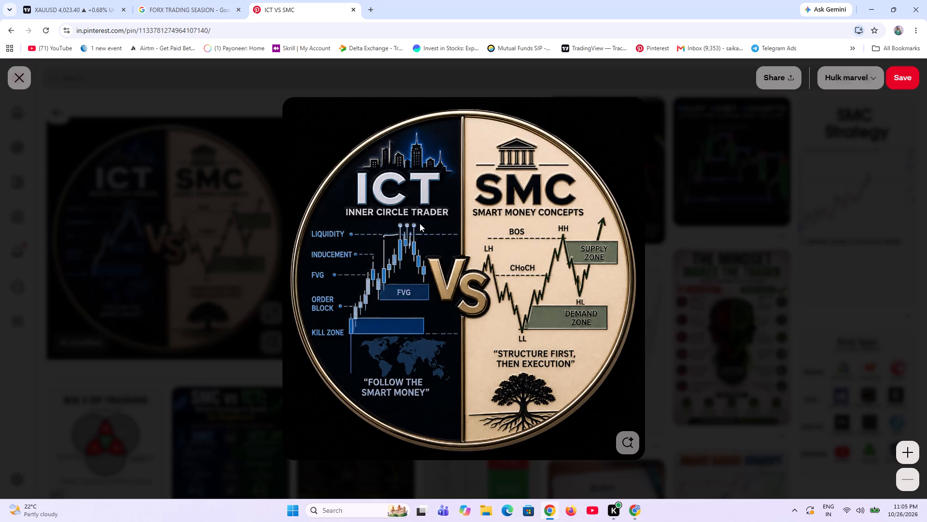
pyautogui.click(676, 192)
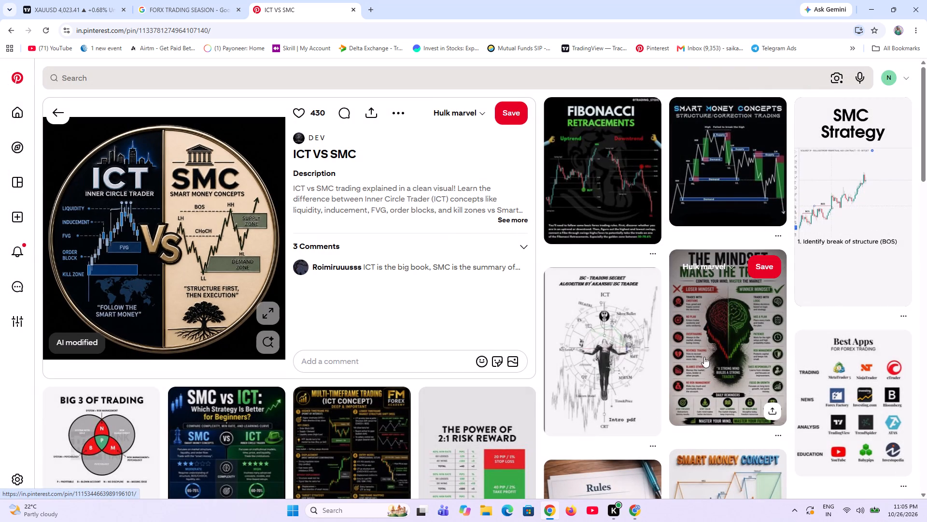
# Watch the "SMC Strategy" video pin, skipping ahead through the ChoCH and Orderblock parts, and pause it before leaving Pinterest.
pyautogui.click(830, 249)
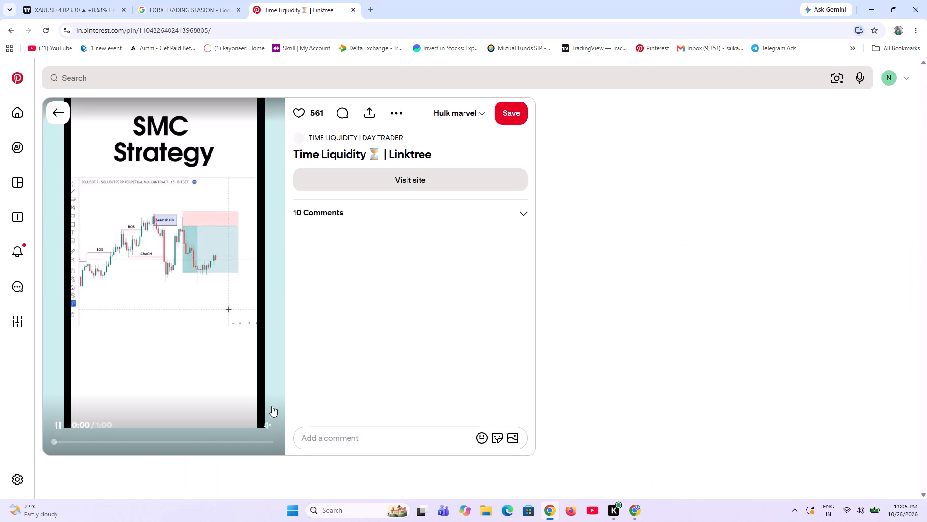
pyautogui.click(259, 423)
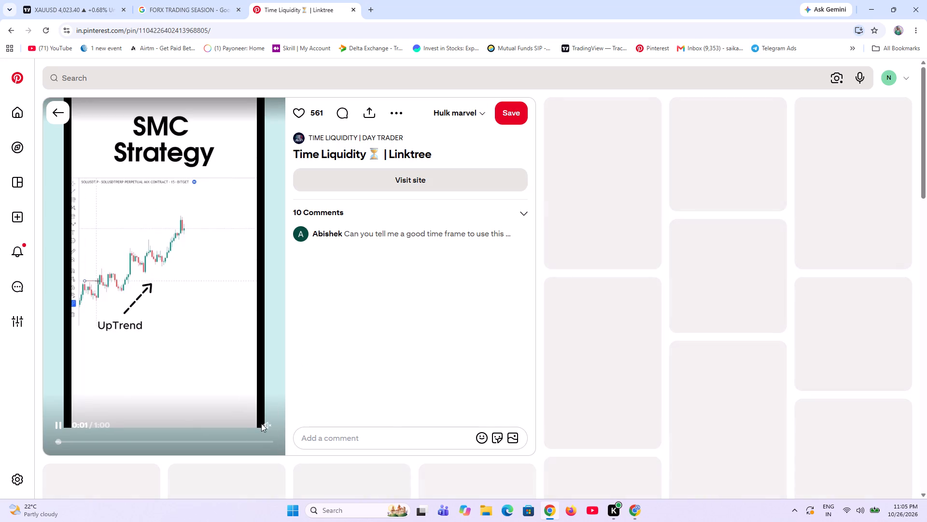
pyautogui.click(266, 424)
pyautogui.click(267, 425)
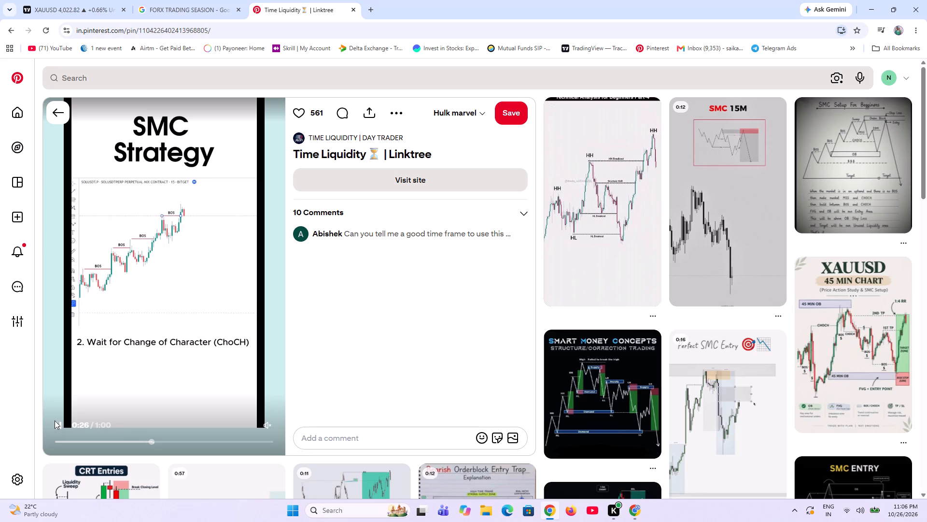
pyautogui.click(175, 442)
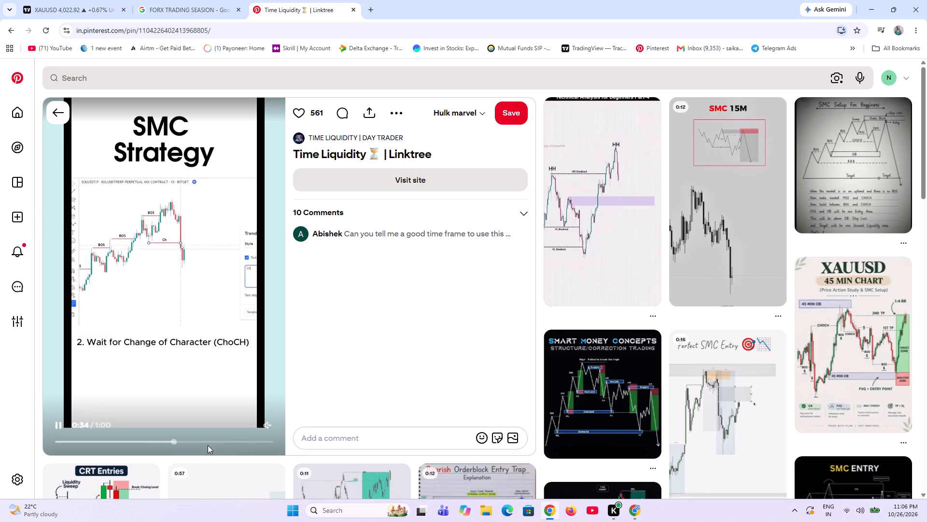
pyautogui.click(185, 442)
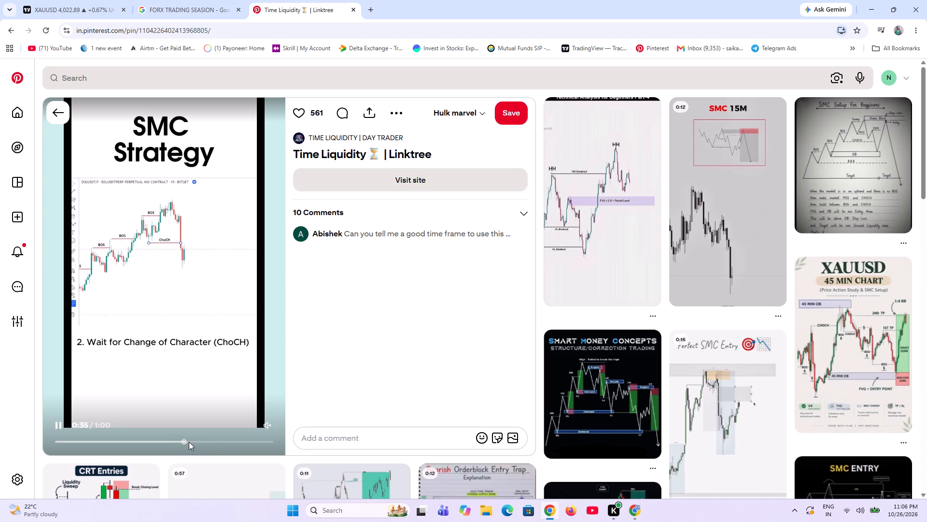
pyautogui.click(200, 443)
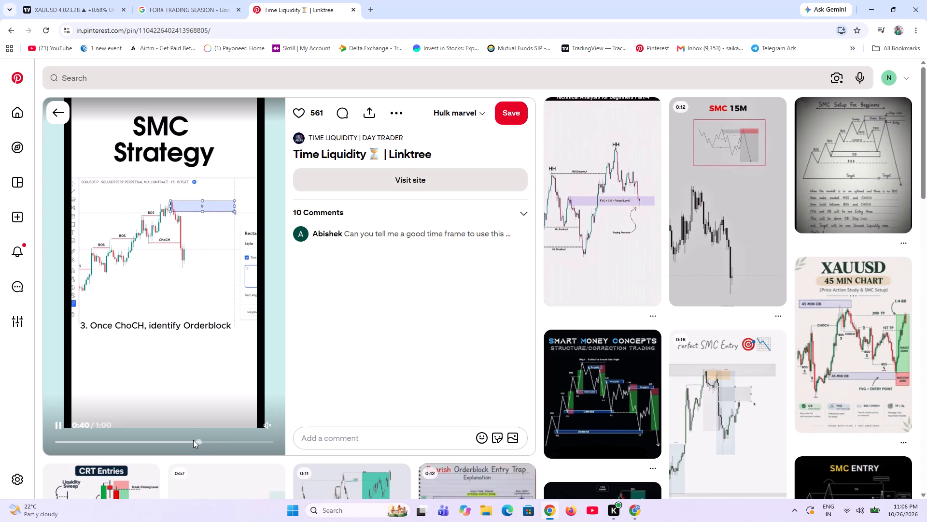
pyautogui.click(193, 440)
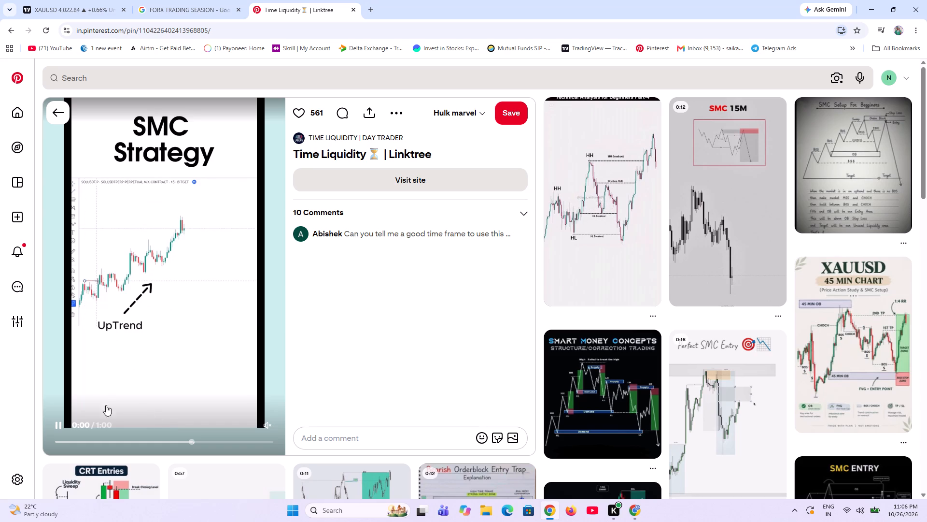
pyautogui.click(58, 425)
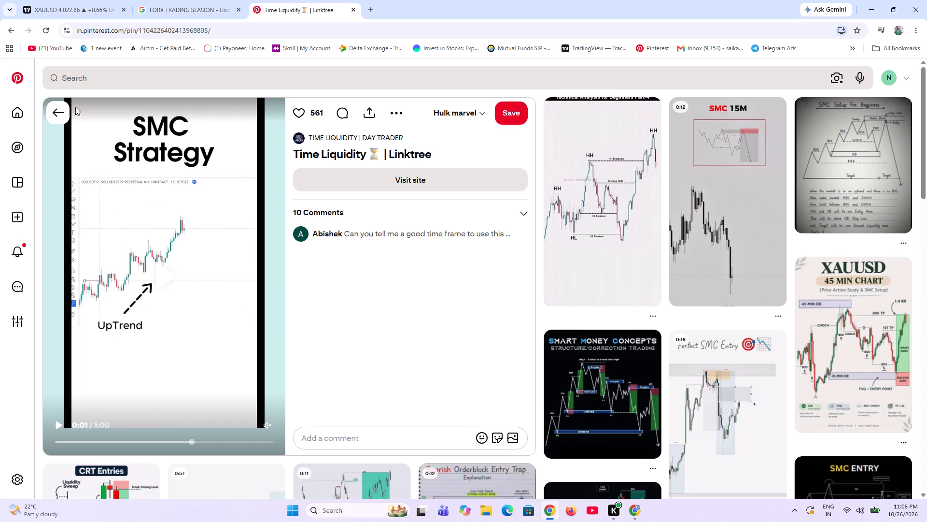
pyautogui.click(201, 0)
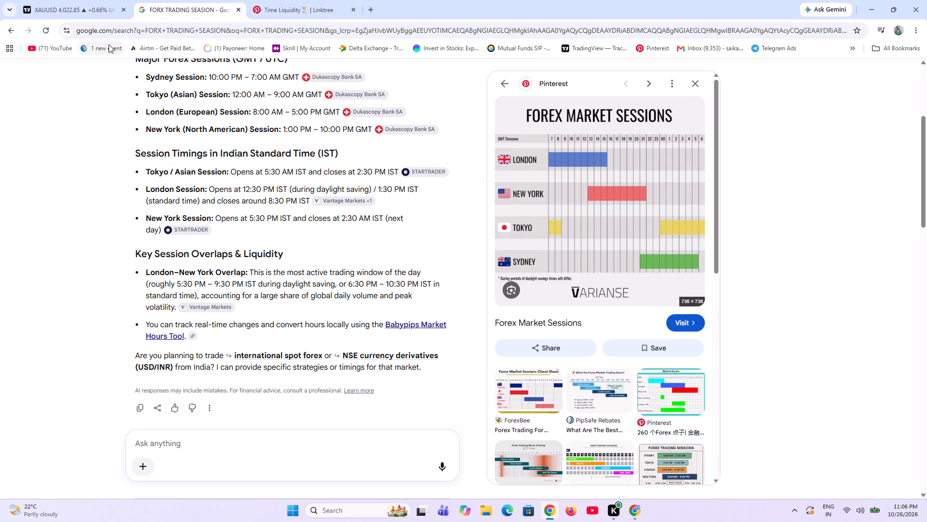
# Switch back to the XAUUSD chart in TradingView and examine the 5-minute structure around the BOS and CHOCH levels.
pyautogui.click(73, 0)
pyautogui.scroll(-4, 406, 283)
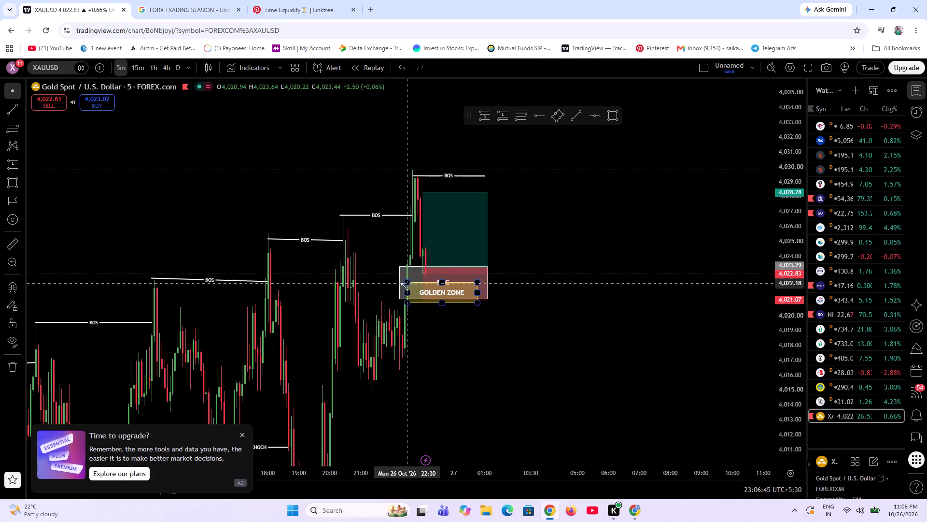
pyautogui.scroll(-4, 624, 424)
pyautogui.scroll(5, 612, 404)
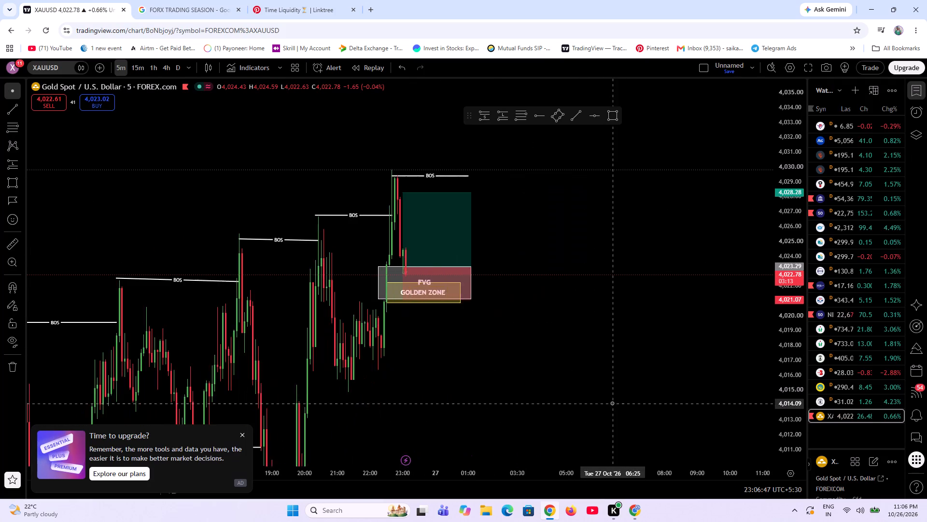
pyautogui.scroll(5, 604, 401)
pyautogui.moveTo(308, 387); pyautogui.dragTo(646, 290)
pyautogui.scroll(3, 357, 353)
pyautogui.moveTo(317, 353); pyautogui.dragTo(610, 366)
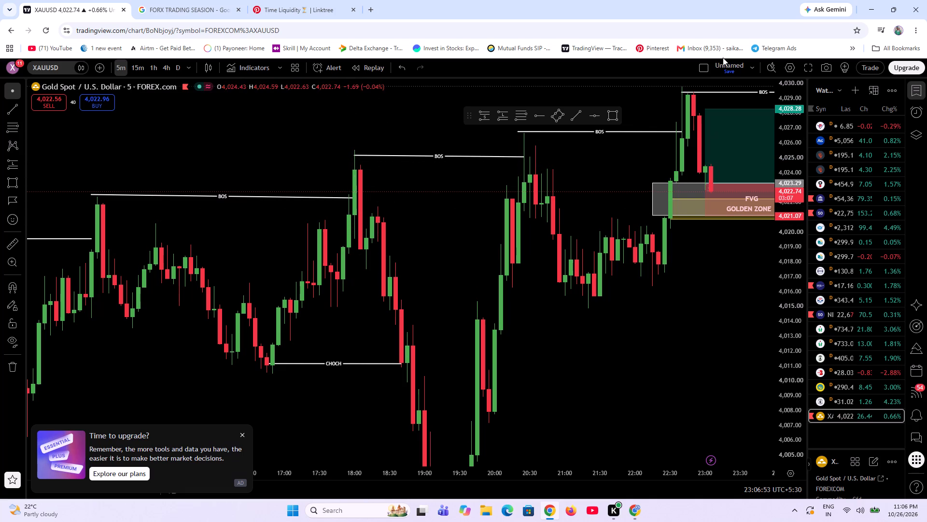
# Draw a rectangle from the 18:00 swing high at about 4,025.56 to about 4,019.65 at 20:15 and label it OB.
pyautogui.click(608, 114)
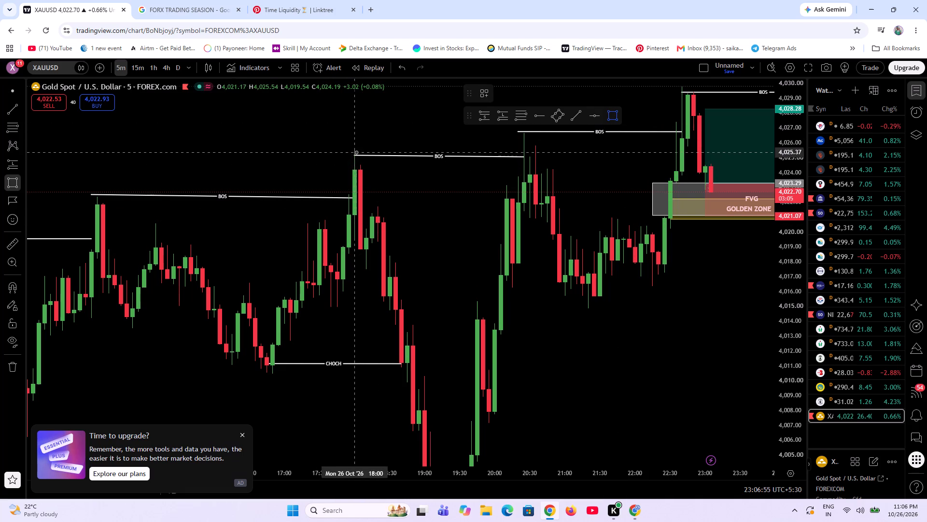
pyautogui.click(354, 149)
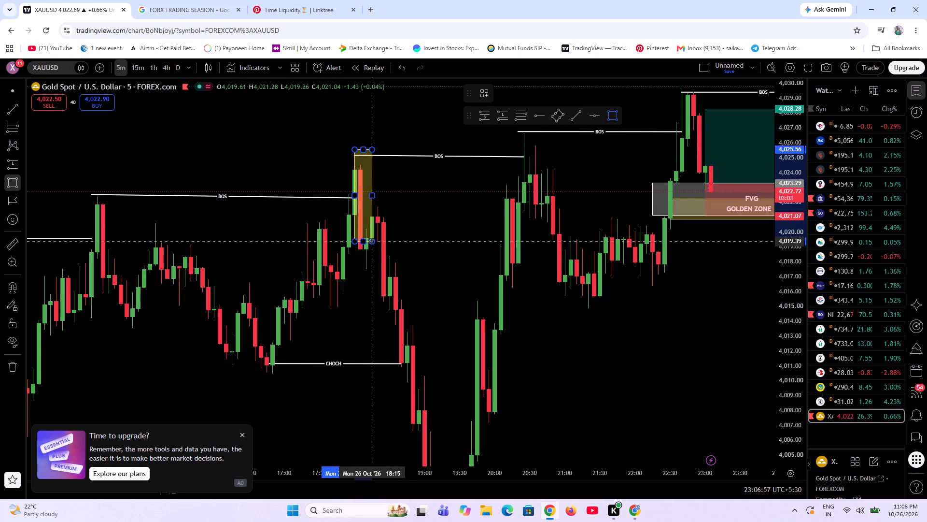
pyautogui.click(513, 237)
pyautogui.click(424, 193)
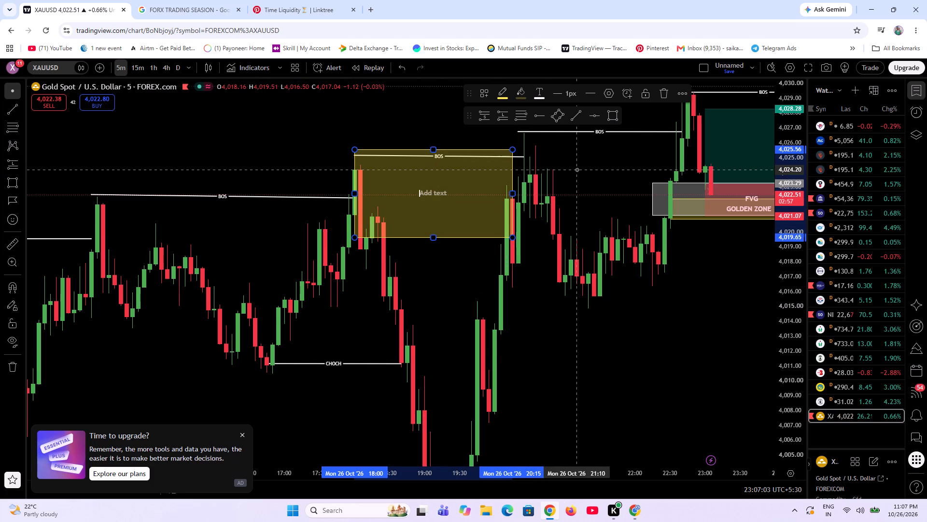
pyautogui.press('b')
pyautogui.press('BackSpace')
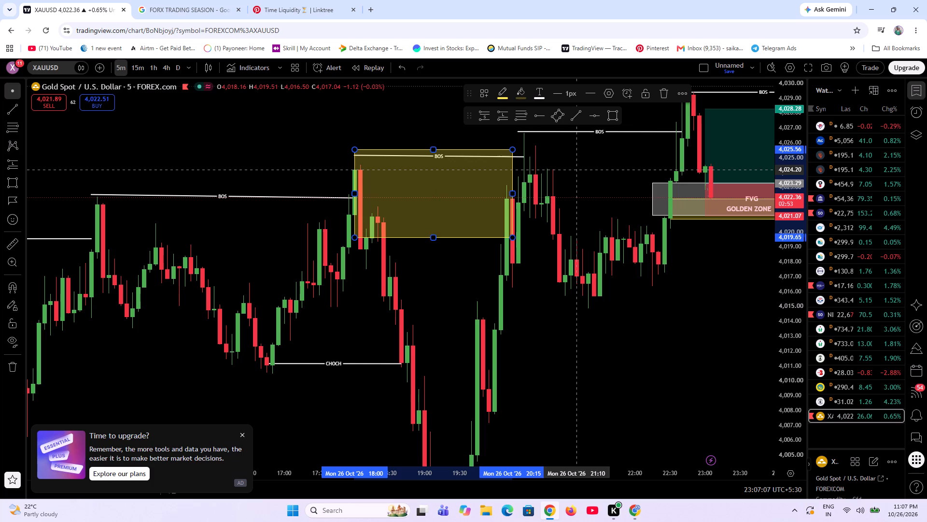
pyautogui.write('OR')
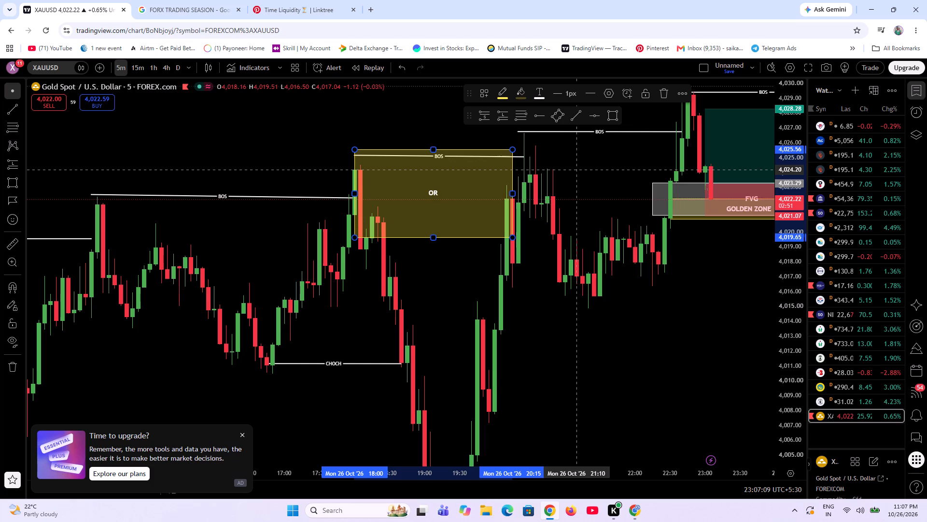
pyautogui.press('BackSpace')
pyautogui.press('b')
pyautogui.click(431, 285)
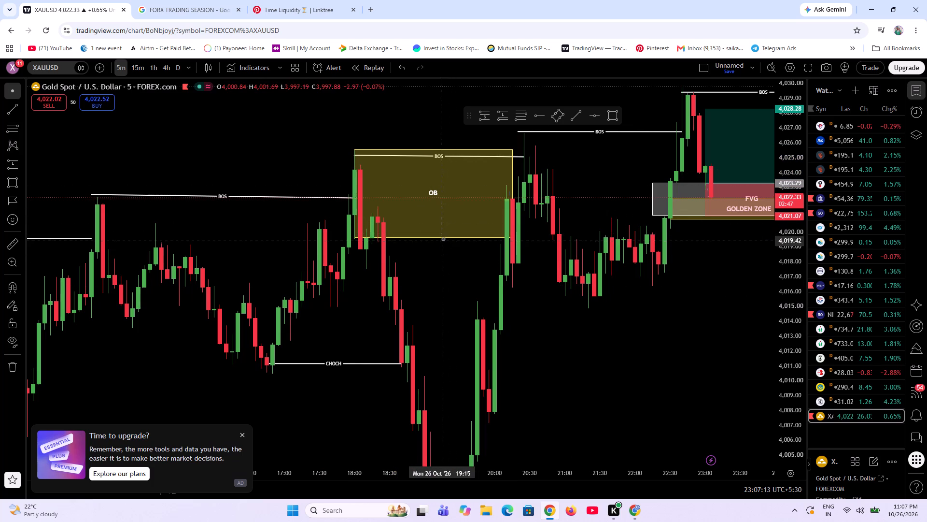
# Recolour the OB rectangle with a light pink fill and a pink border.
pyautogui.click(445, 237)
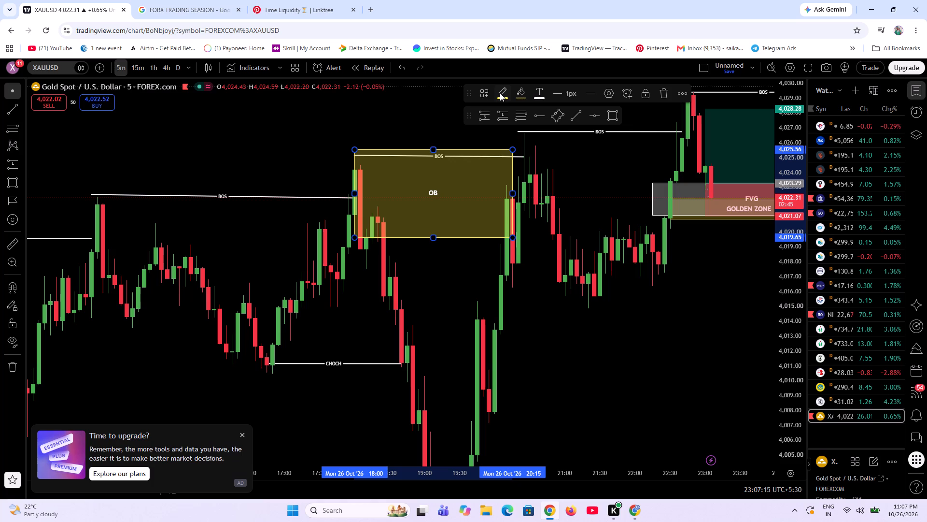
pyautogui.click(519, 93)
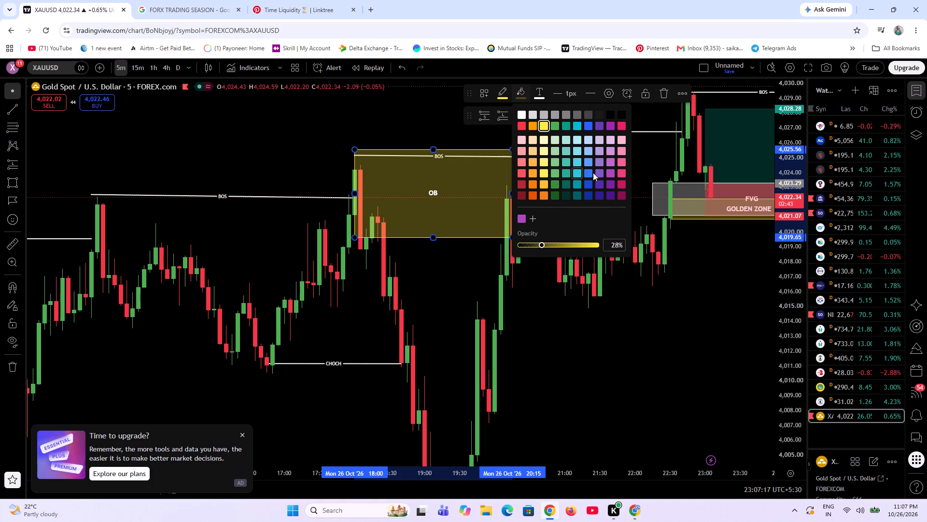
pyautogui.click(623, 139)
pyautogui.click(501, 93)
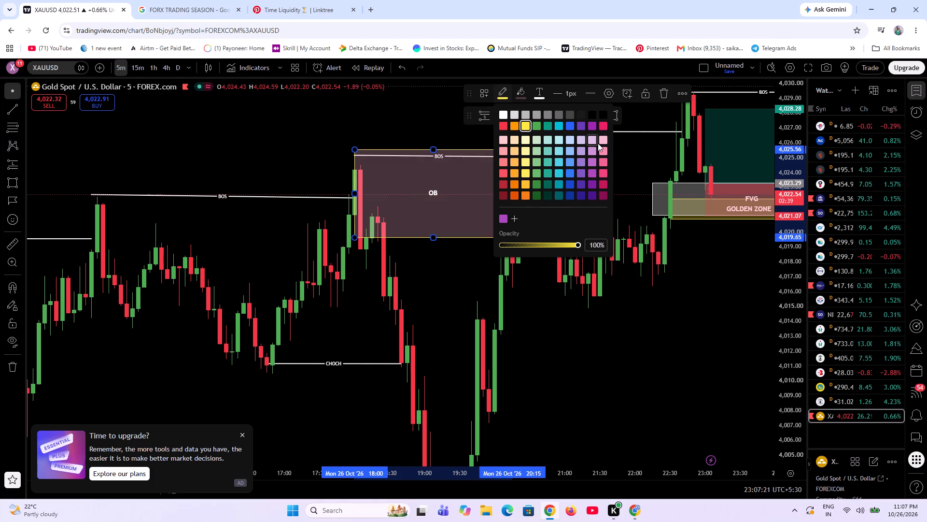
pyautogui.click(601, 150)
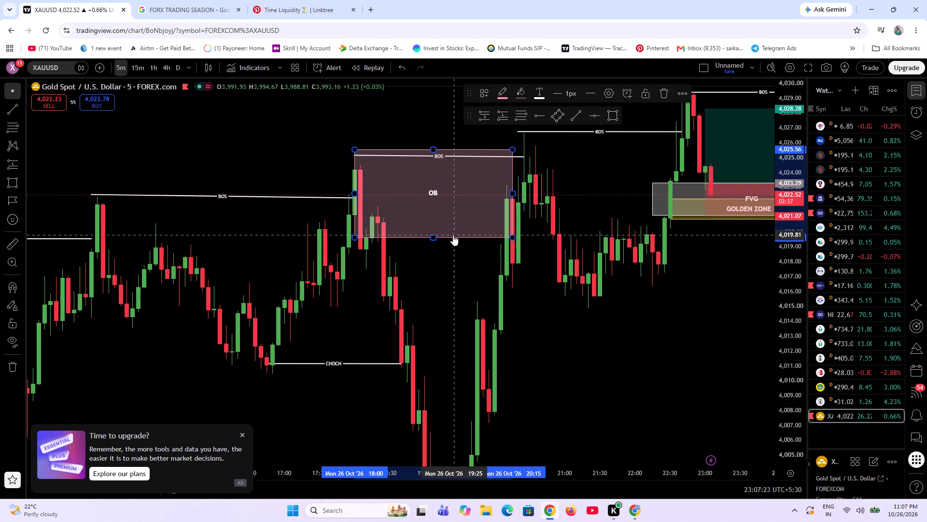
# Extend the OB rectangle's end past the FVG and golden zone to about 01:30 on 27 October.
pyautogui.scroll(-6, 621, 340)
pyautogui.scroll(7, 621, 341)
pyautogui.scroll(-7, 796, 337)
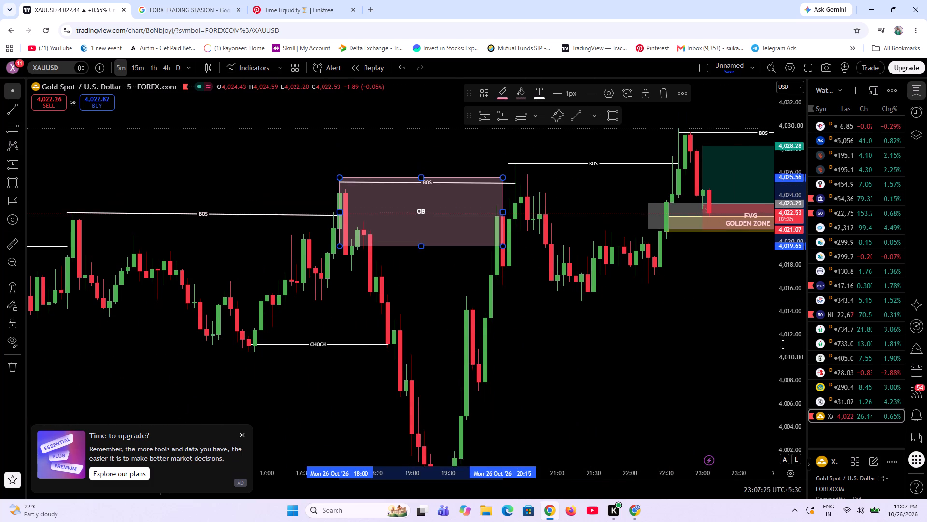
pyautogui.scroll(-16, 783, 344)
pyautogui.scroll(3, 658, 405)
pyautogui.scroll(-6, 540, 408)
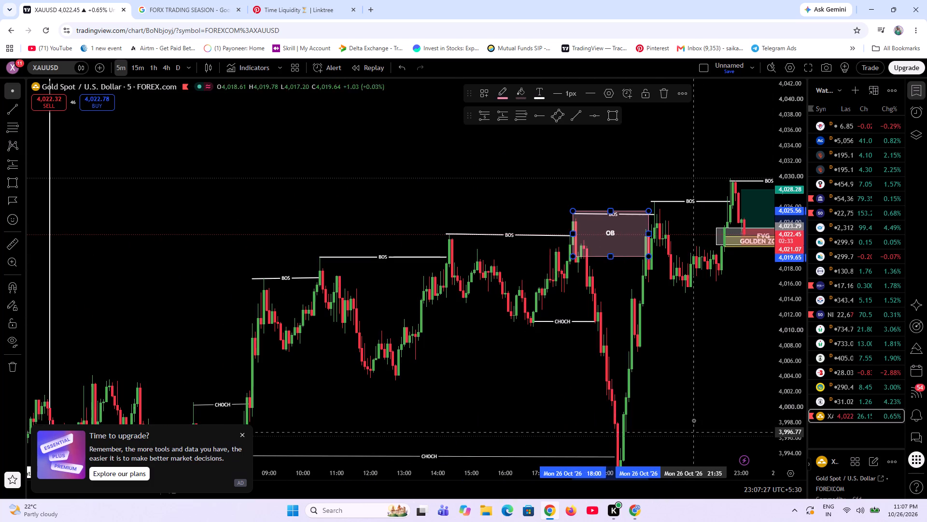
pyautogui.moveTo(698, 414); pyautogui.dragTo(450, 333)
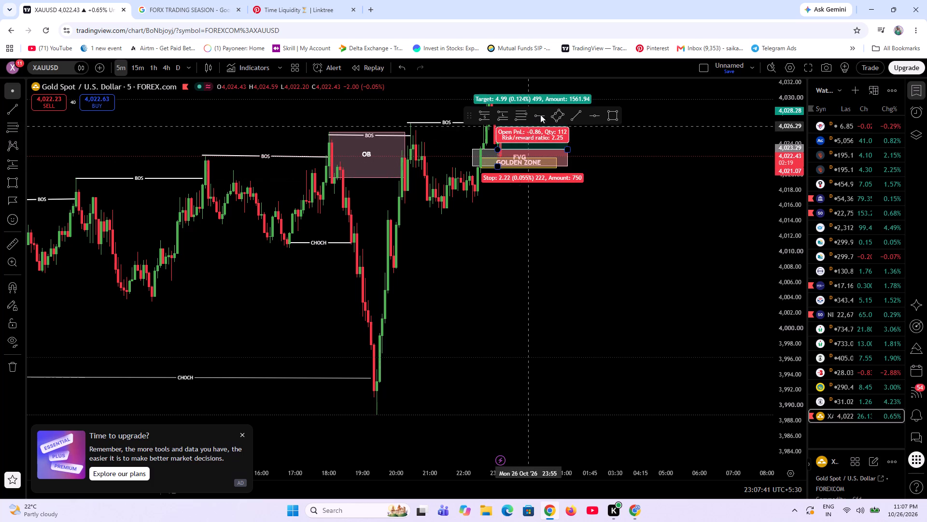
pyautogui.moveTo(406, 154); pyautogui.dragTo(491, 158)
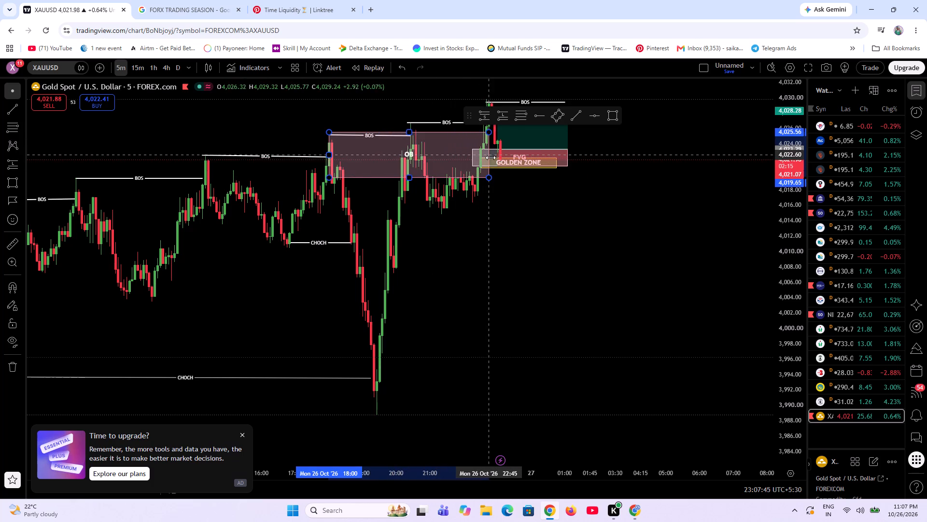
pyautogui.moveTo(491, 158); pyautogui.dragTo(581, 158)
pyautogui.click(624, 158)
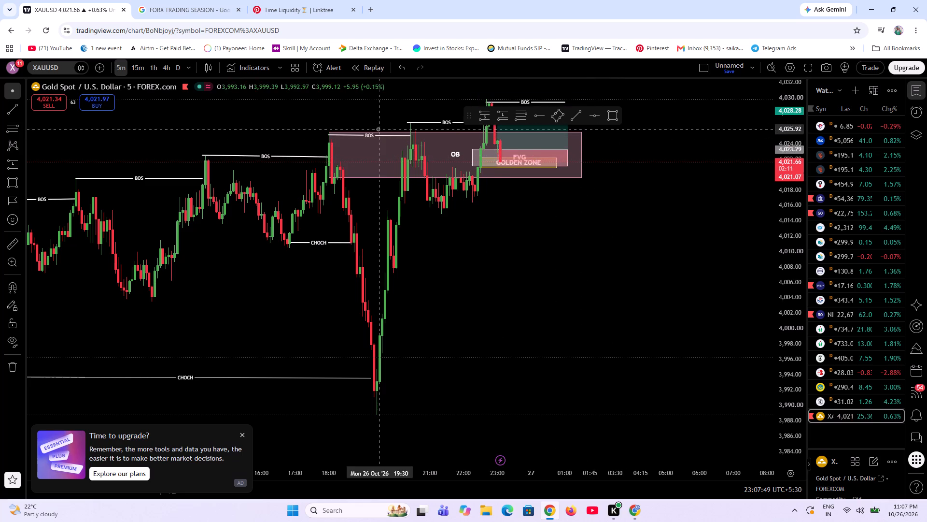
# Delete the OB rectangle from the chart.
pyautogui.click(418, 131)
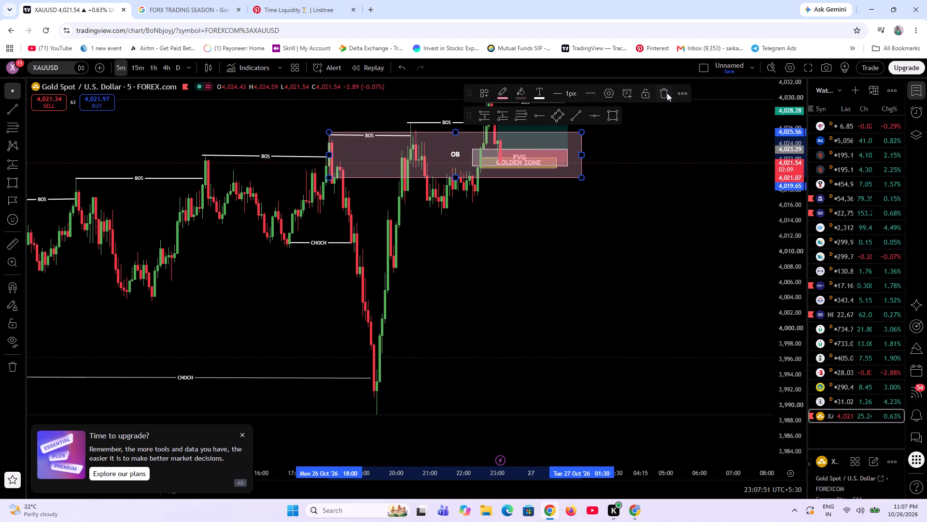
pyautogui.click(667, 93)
# Lower the long position's stop level to about 4,020.88, at the bottom edge of the golden zone.
pyautogui.scroll(5, 494, 302)
pyautogui.scroll(4, 357, 300)
pyautogui.scroll(6, 790, 268)
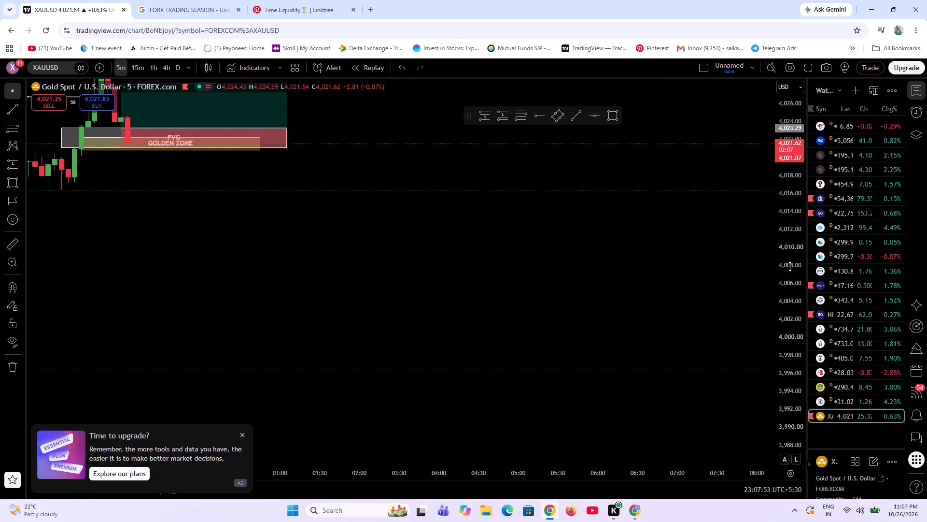
pyautogui.scroll(7, 790, 266)
pyautogui.moveTo(253, 285); pyautogui.dragTo(314, 411)
pyautogui.scroll(4, 200, 380)
pyautogui.scroll(-7, 45, 338)
pyautogui.scroll(11, 787, 358)
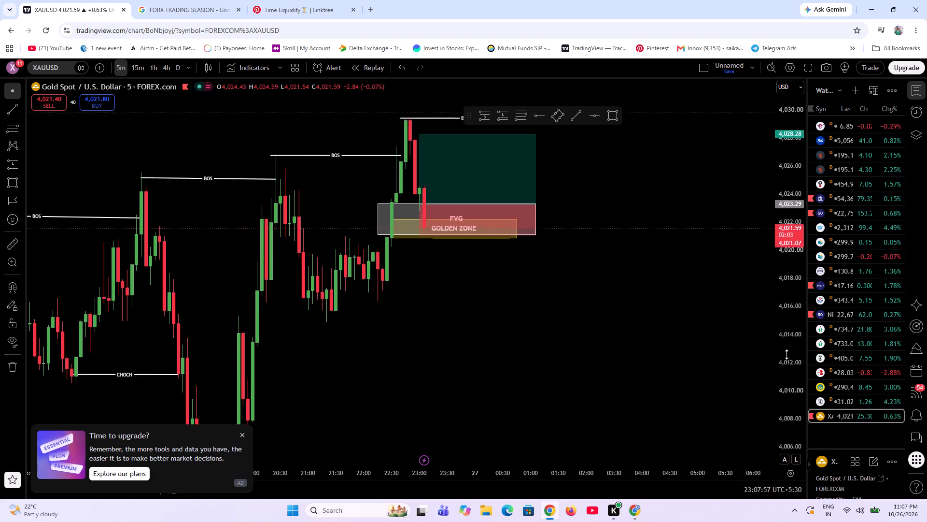
pyautogui.scroll(2, 787, 354)
pyautogui.moveTo(367, 317); pyautogui.dragTo(378, 350)
pyautogui.scroll(5, 378, 350)
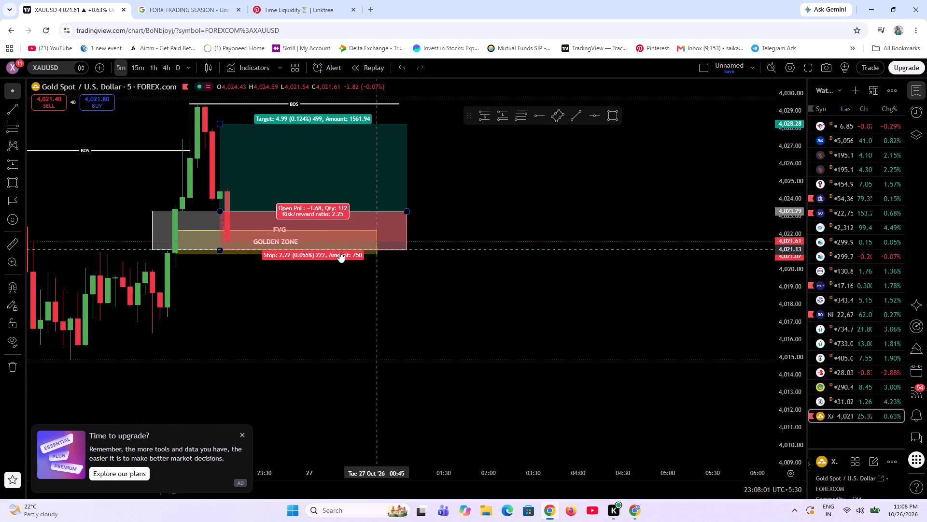
pyautogui.moveTo(221, 248); pyautogui.dragTo(221, 253)
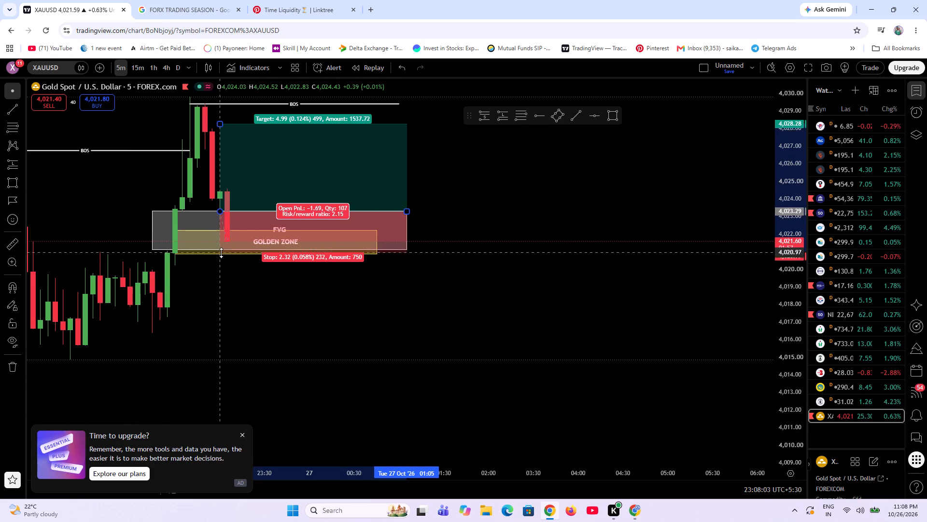
pyautogui.moveTo(221, 253); pyautogui.dragTo(223, 255)
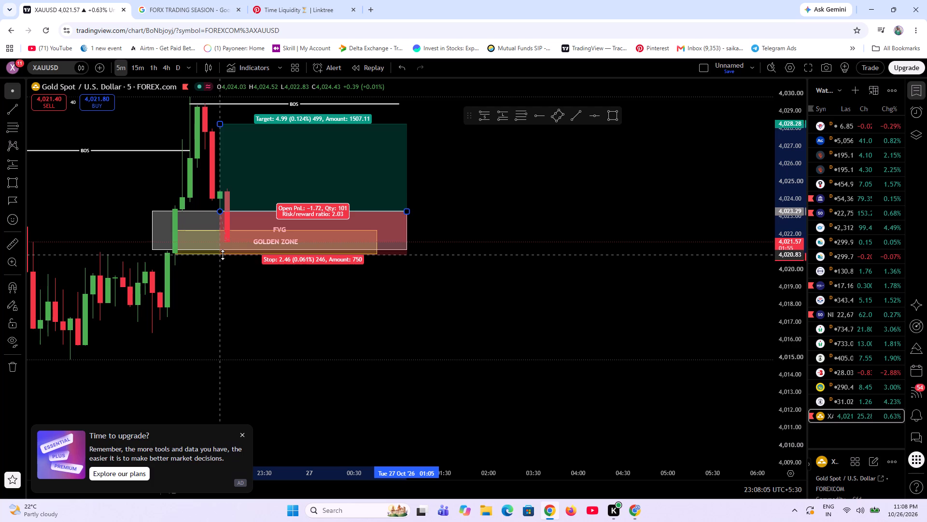
pyautogui.moveTo(223, 255); pyautogui.dragTo(223, 254)
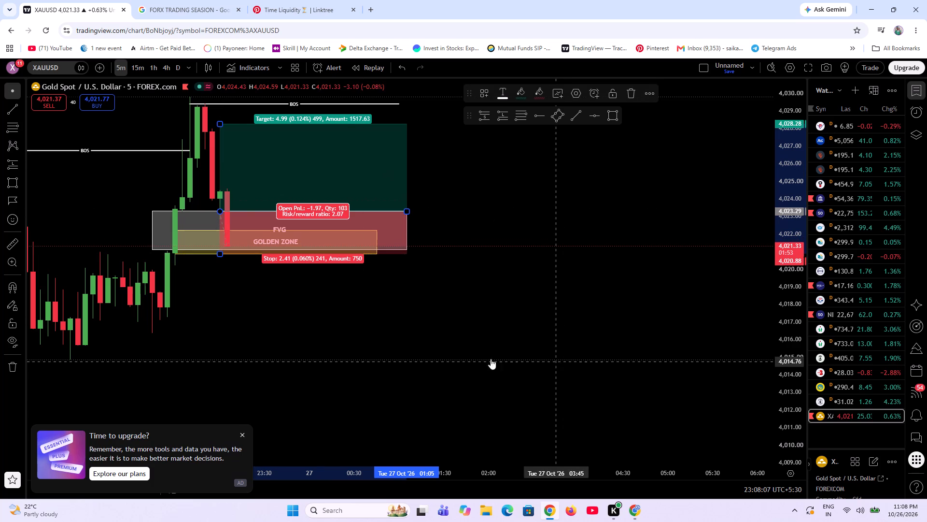
# Switch the XAUUSD chart to the 1-minute interval.
pyautogui.scroll(5, 247, 314)
pyautogui.scroll(-5, 378, 346)
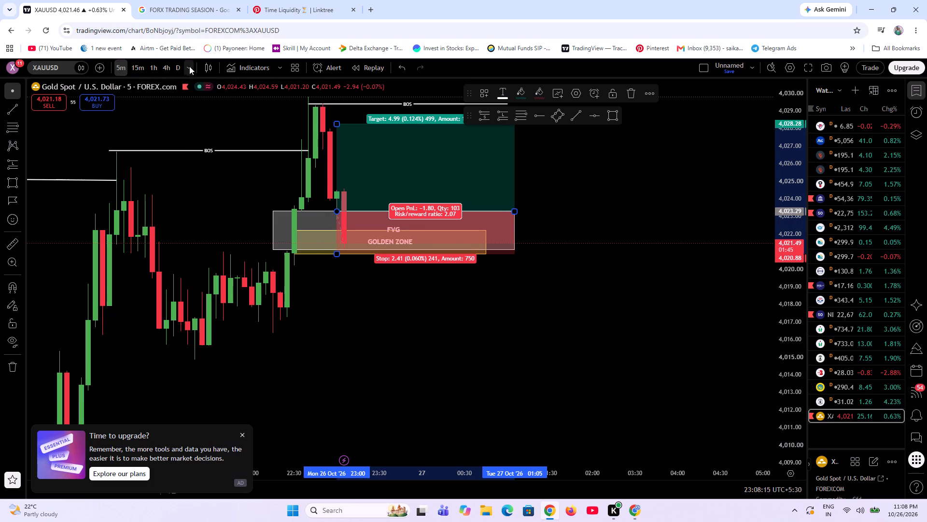
pyautogui.scroll(2, 243, 360)
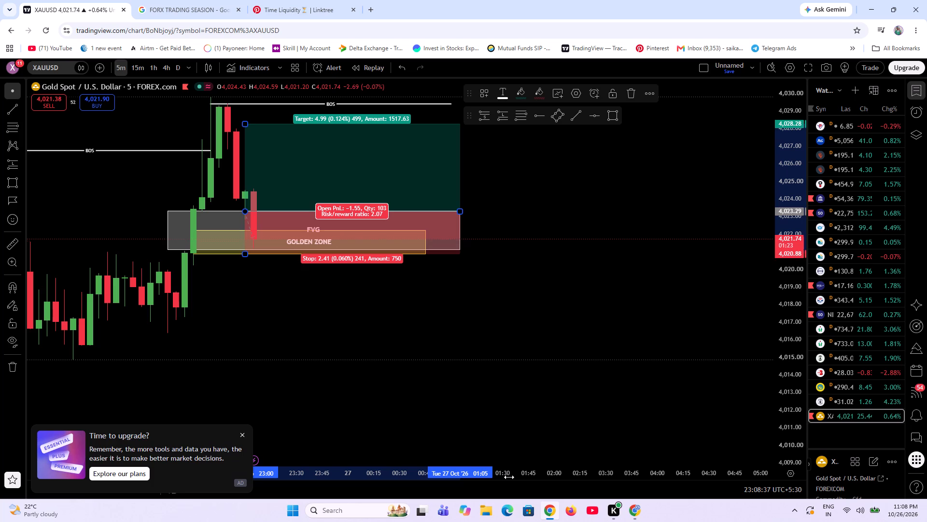
pyautogui.click(188, 71)
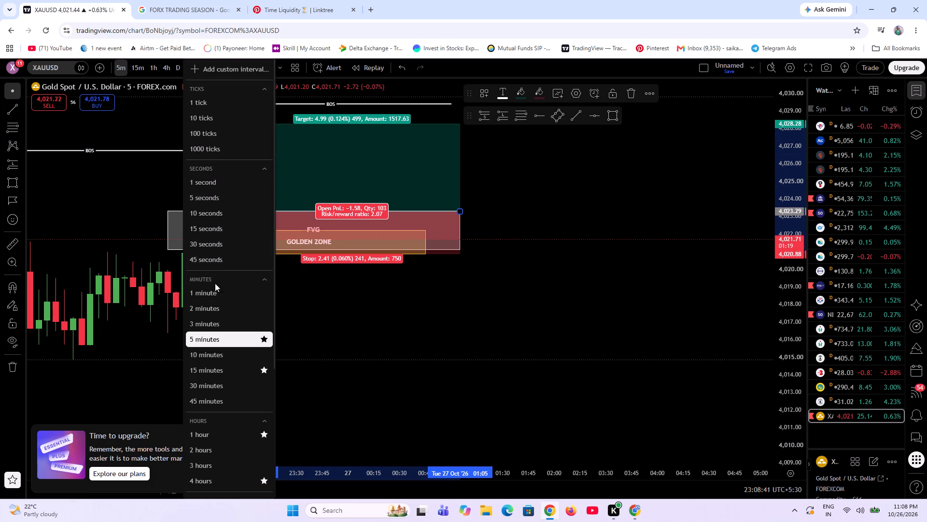
pyautogui.click(203, 291)
# Examine the 1-minute price action inside the FVG and golden zone and back through the earlier BOS levels.
pyautogui.scroll(-4, 237, 377)
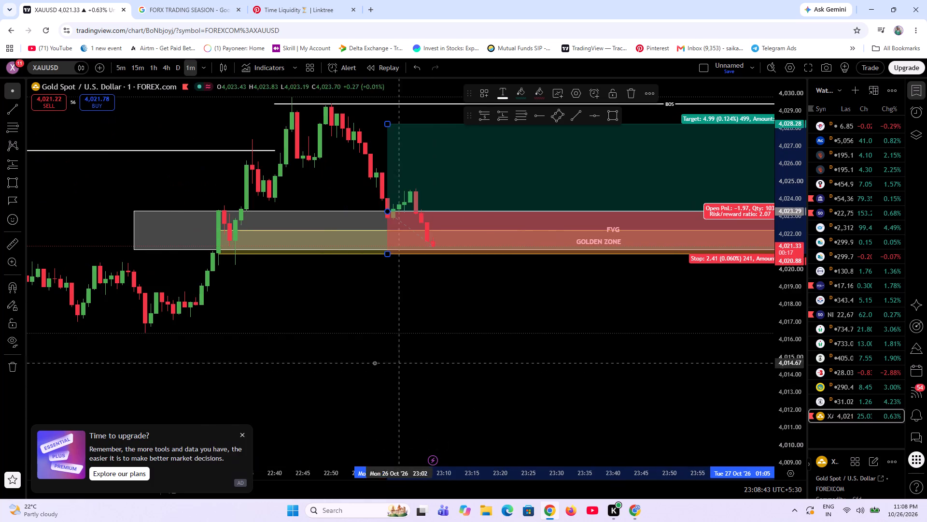
pyautogui.scroll(-4, 329, 375)
pyautogui.scroll(5, 501, 409)
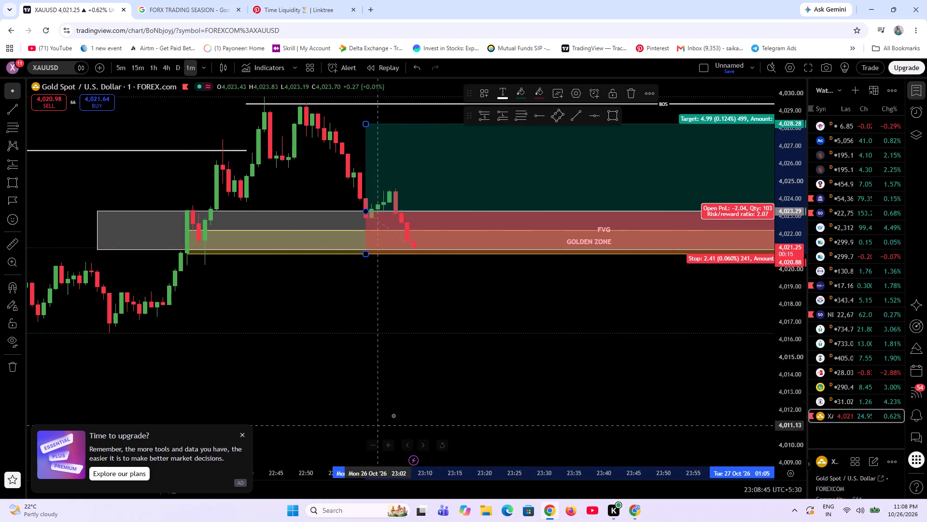
pyautogui.scroll(2, 381, 408)
pyautogui.scroll(-4, 290, 403)
pyautogui.scroll(3, 429, 382)
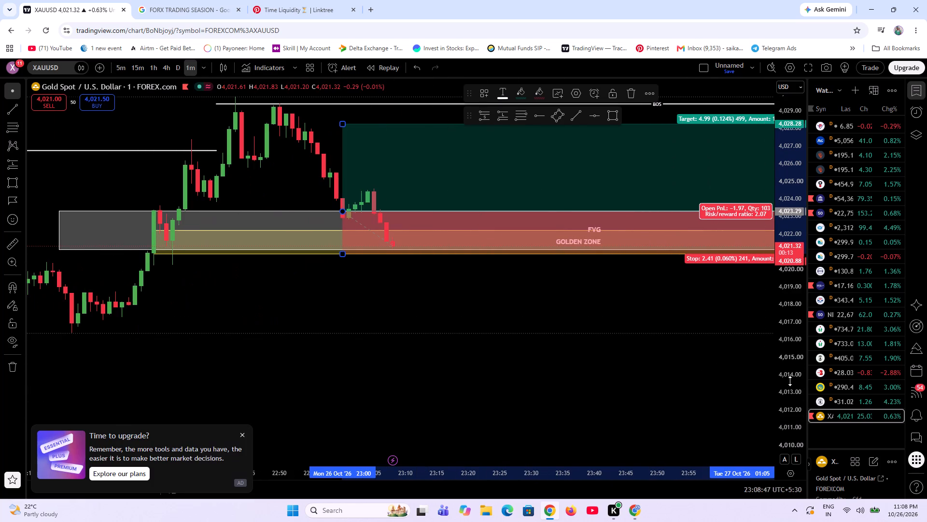
pyautogui.scroll(-9, 792, 379)
pyautogui.scroll(1, 345, 417)
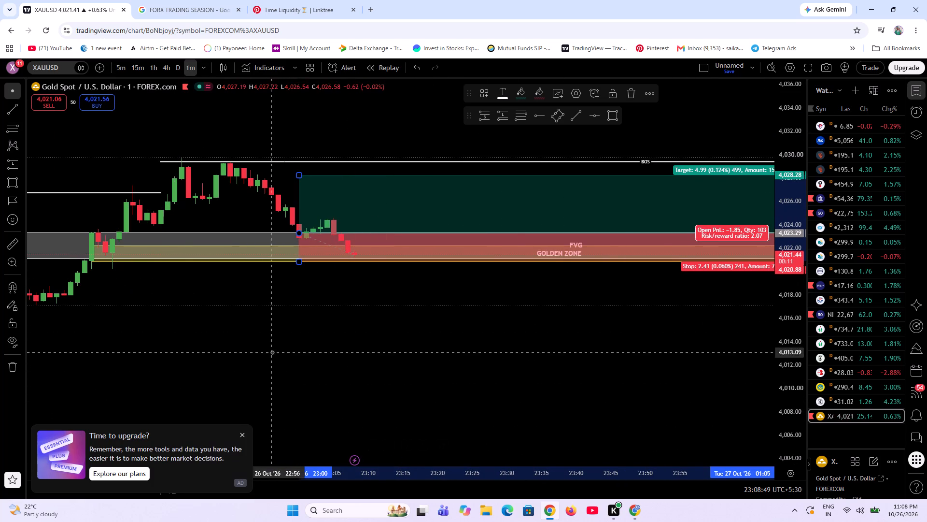
pyautogui.scroll(-5, 272, 352)
pyautogui.scroll(-6, 462, 377)
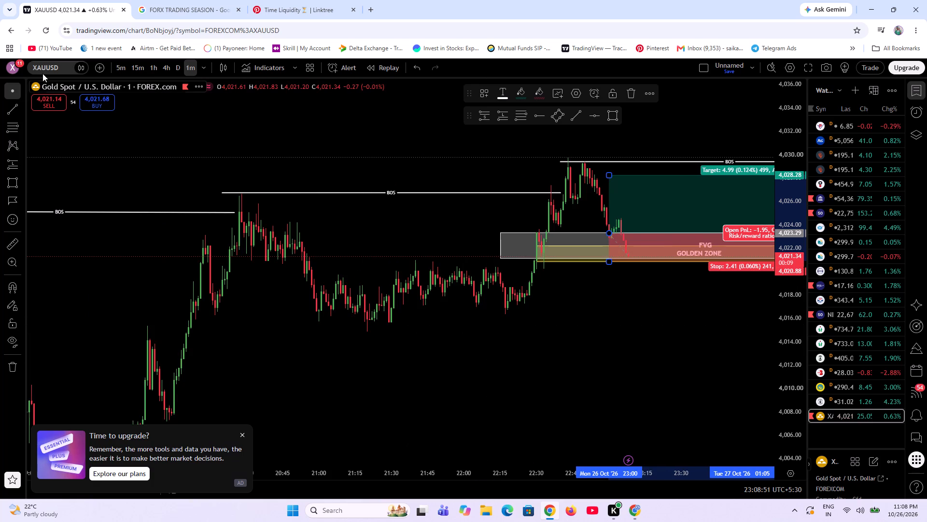
# Switch to Pinterest and watch the HH-breakout pin explaining the FVG + 0.5 retest entry.
pyautogui.click(169, 2)
pyautogui.click(302, 0)
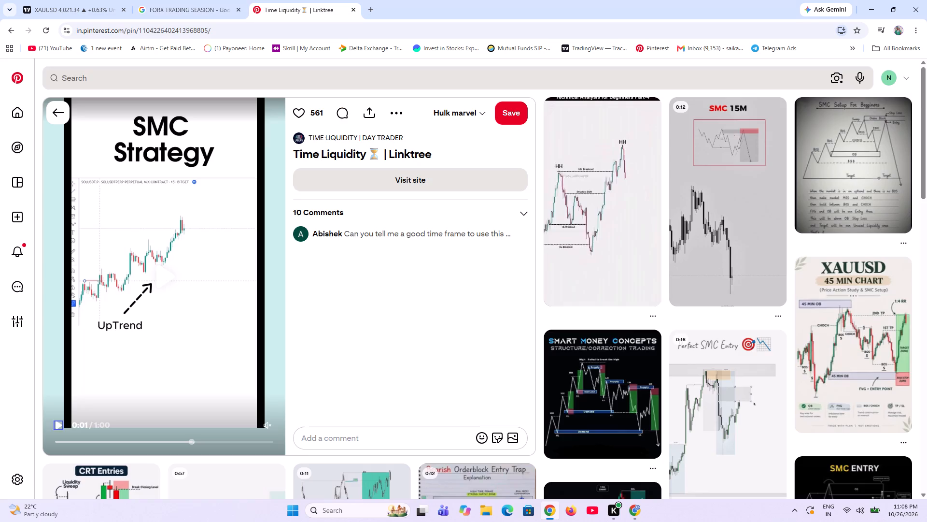
pyautogui.click(604, 225)
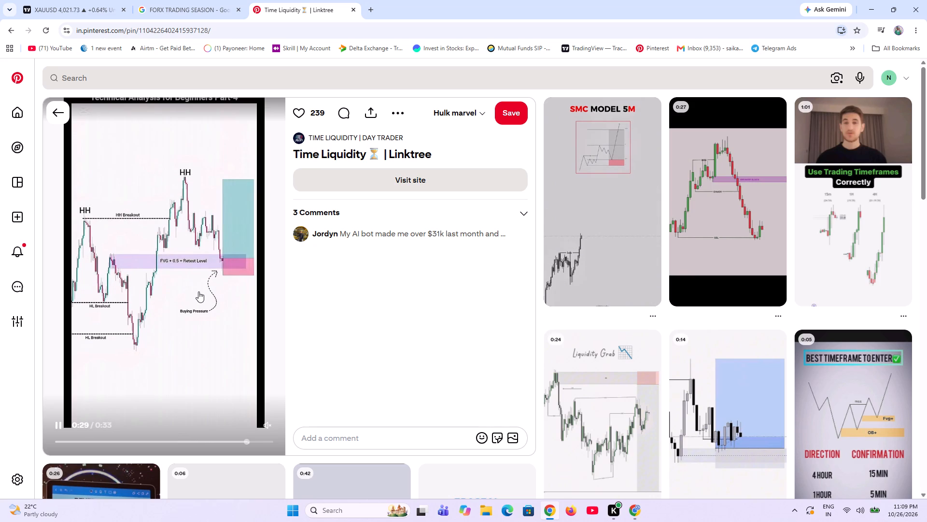
pyautogui.click(183, 279)
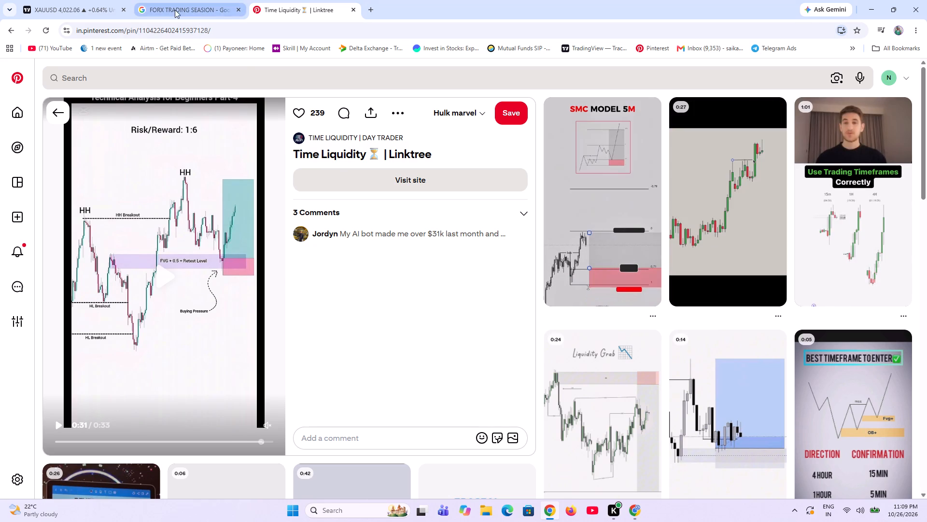
# Return to the XAUUSD chart on TradingView and switch it to the 5-minute interval.
pyautogui.click(60, 6)
pyautogui.scroll(3, 323, 356)
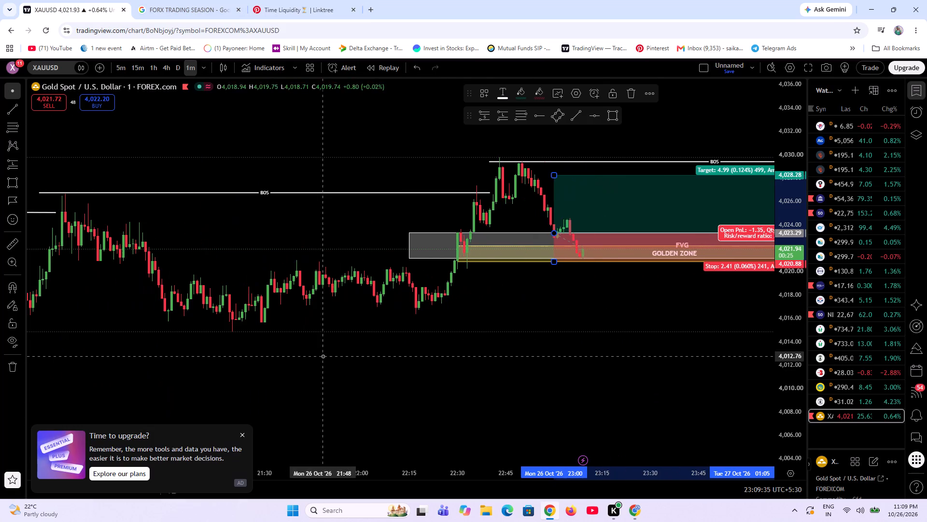
pyautogui.click(124, 70)
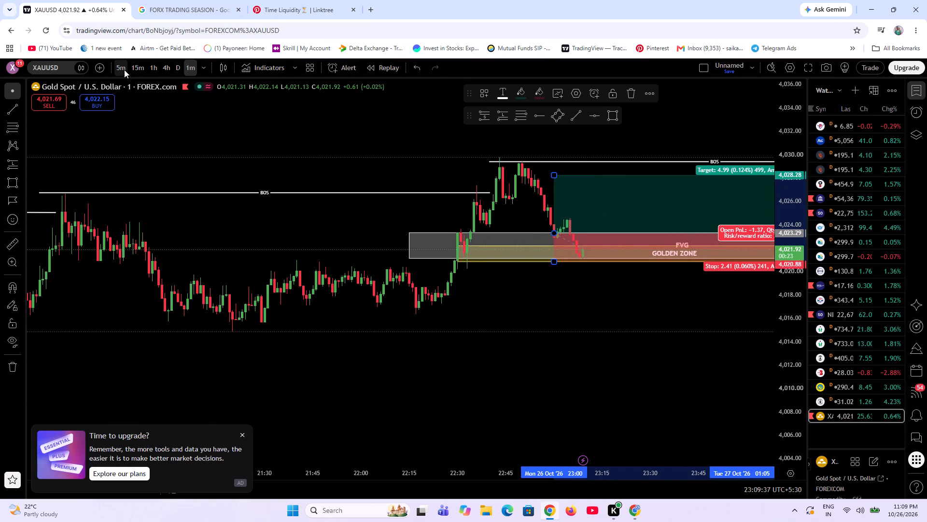
pyautogui.scroll(5, 566, 406)
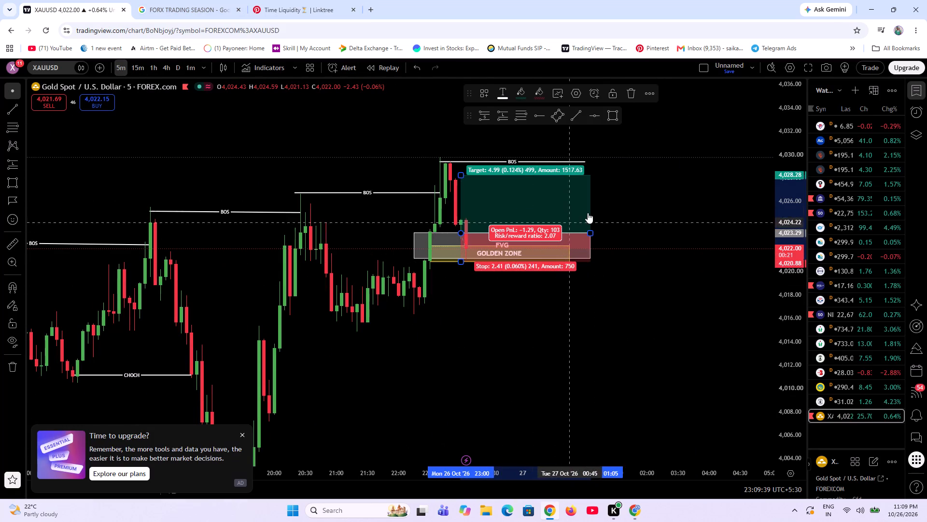
pyautogui.click(618, 201)
pyautogui.scroll(-4, 426, 354)
pyautogui.scroll(6, 466, 354)
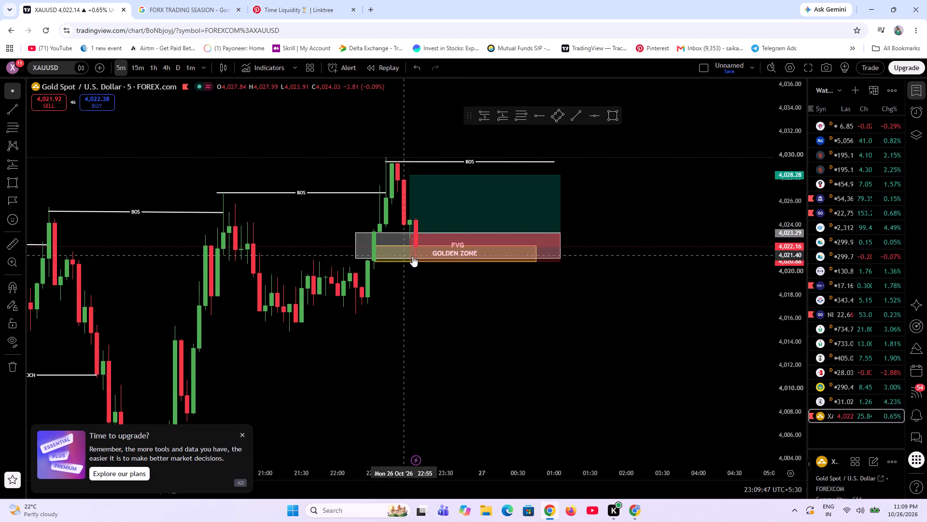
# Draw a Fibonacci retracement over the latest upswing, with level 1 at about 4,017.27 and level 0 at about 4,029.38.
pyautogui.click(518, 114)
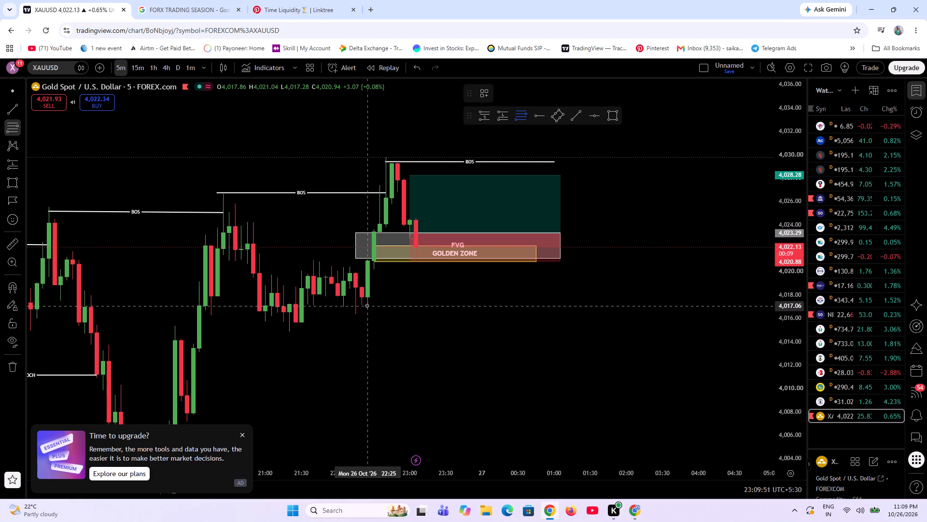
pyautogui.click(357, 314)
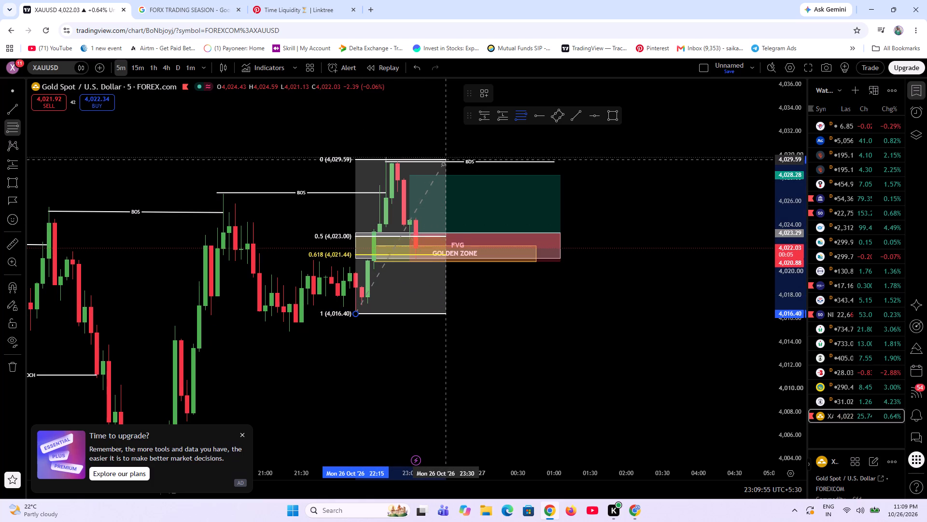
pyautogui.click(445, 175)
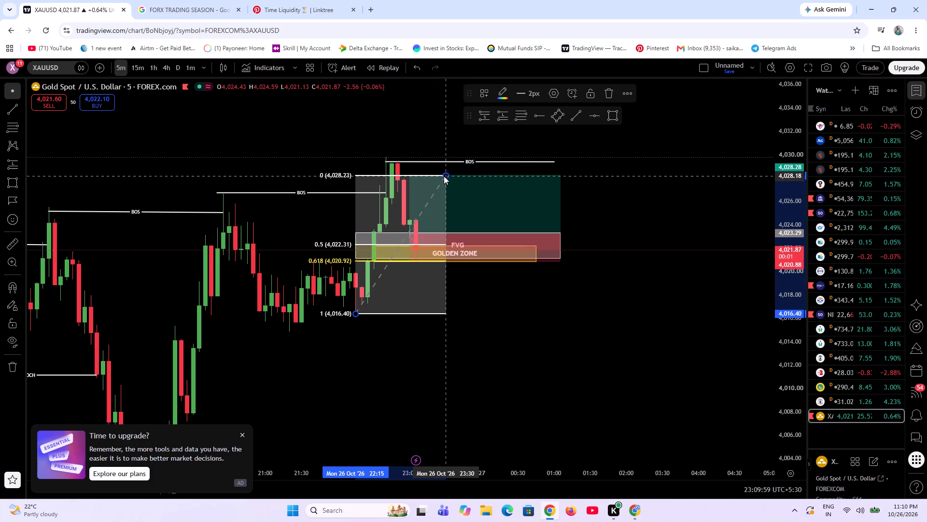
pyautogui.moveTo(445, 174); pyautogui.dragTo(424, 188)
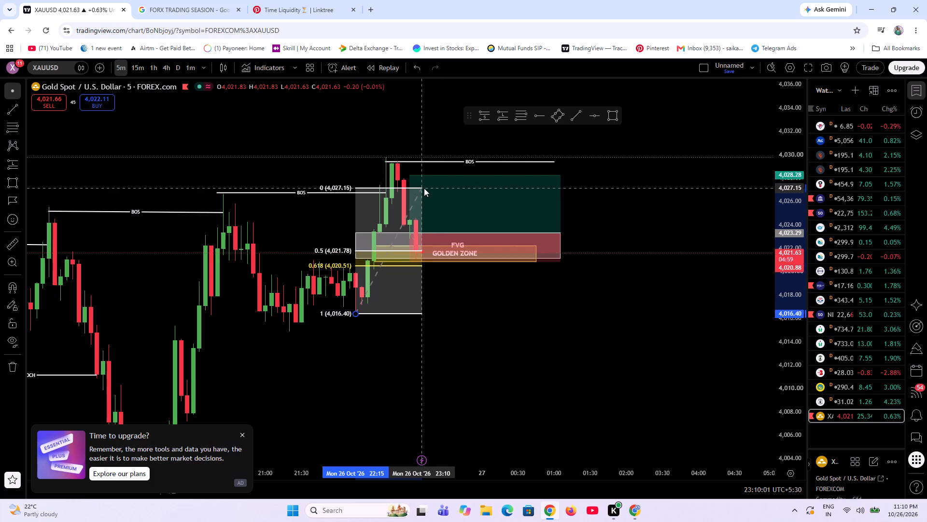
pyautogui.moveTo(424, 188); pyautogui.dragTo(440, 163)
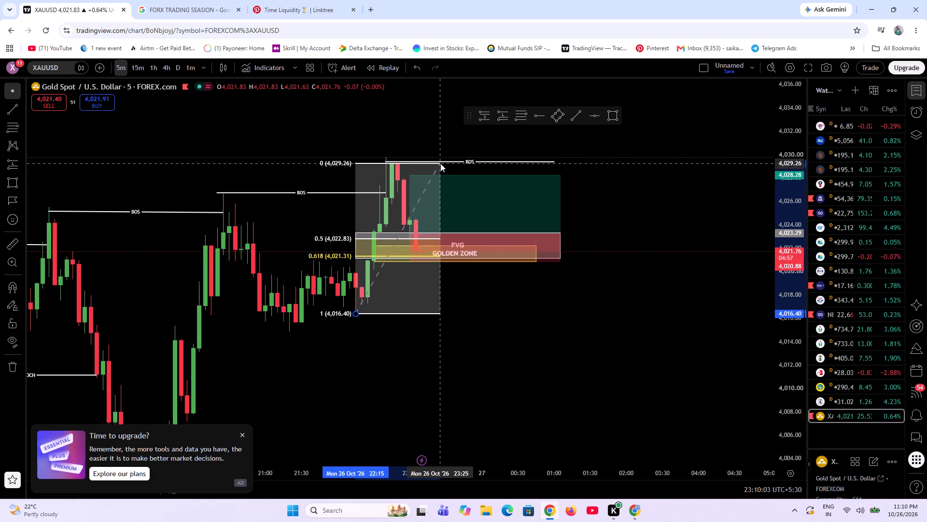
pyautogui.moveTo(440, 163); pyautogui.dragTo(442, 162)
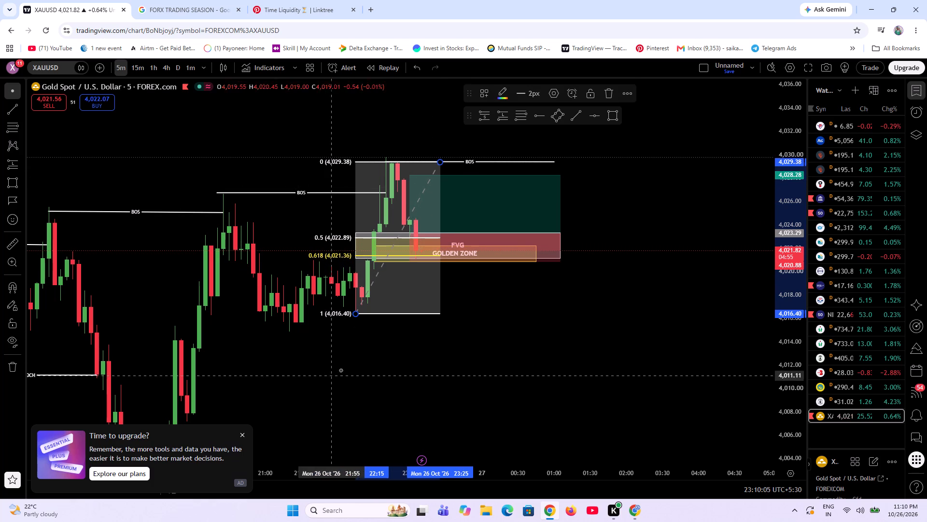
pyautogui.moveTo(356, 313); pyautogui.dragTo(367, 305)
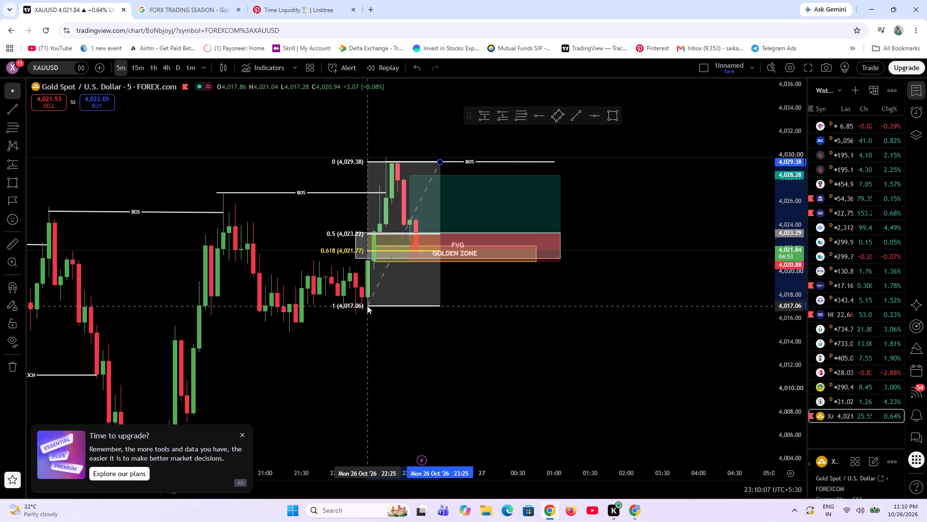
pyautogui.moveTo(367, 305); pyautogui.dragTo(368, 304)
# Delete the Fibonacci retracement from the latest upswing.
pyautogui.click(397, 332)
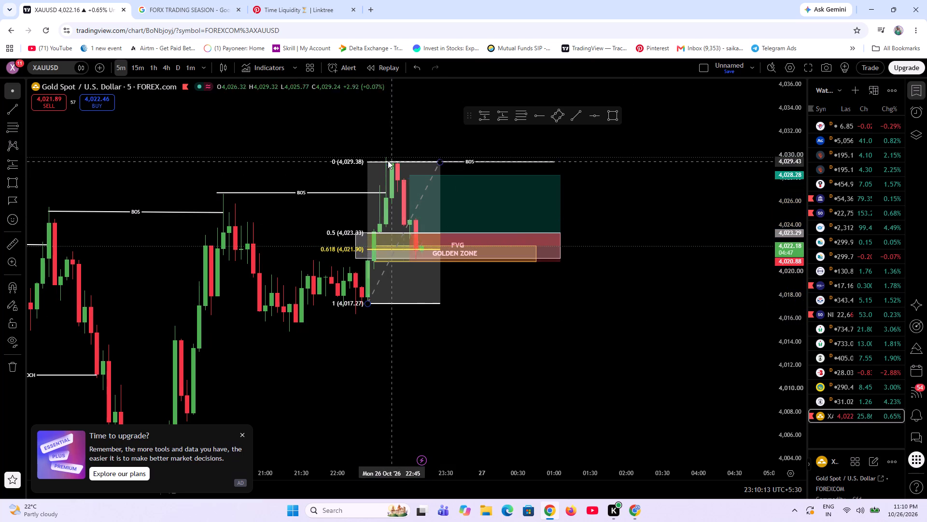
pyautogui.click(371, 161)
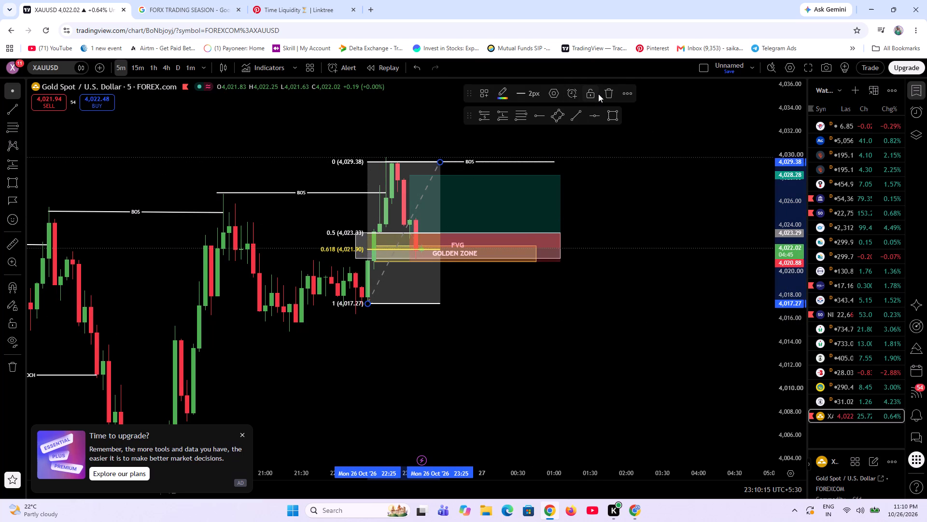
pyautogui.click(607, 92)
# Delete the long position drawing from the FVG and golden-zone area.
pyautogui.scroll(5, 388, 354)
pyautogui.scroll(-5, 238, 395)
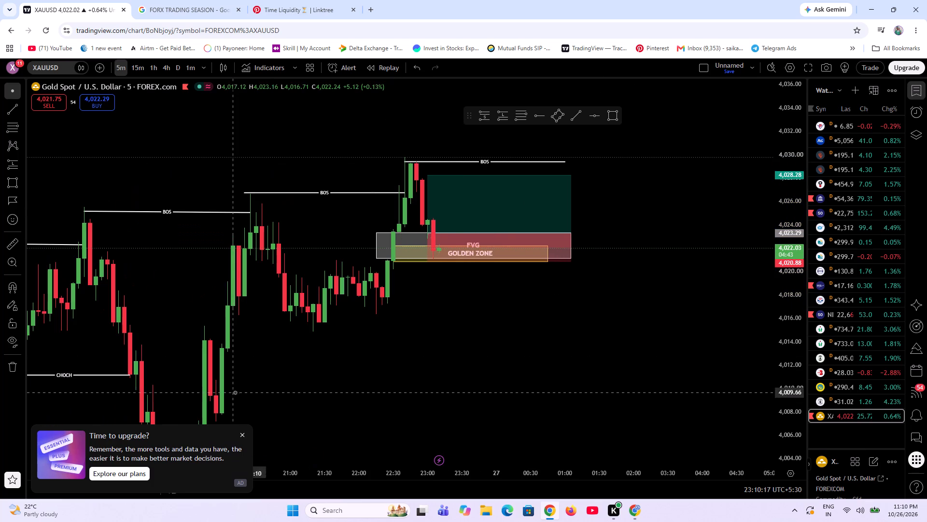
pyautogui.click(568, 254)
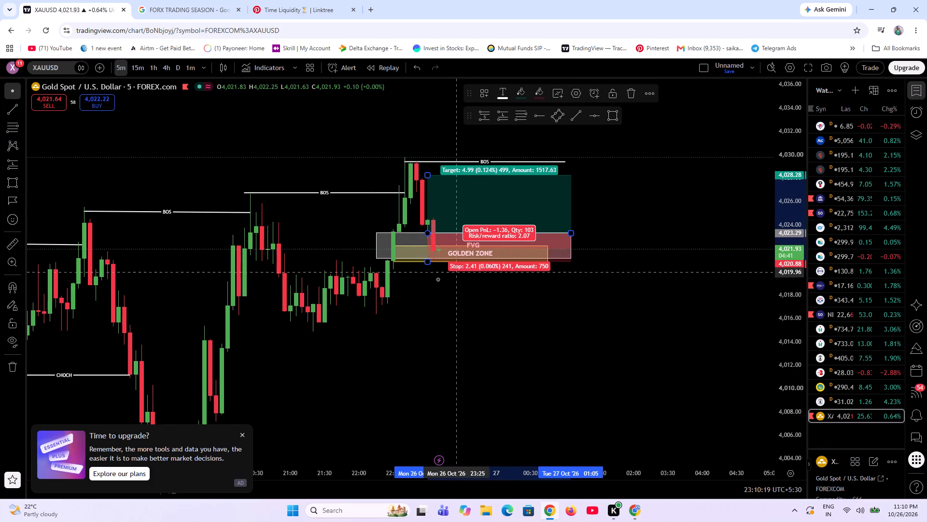
pyautogui.click(629, 95)
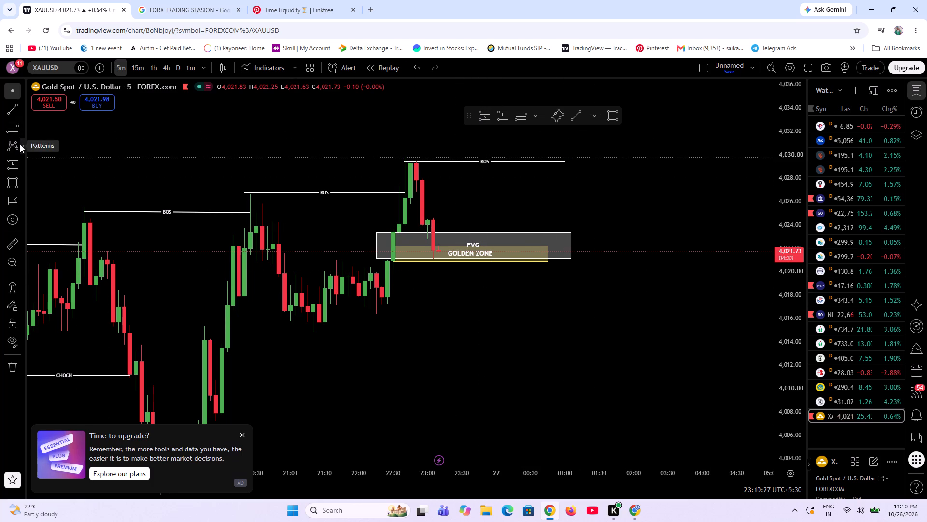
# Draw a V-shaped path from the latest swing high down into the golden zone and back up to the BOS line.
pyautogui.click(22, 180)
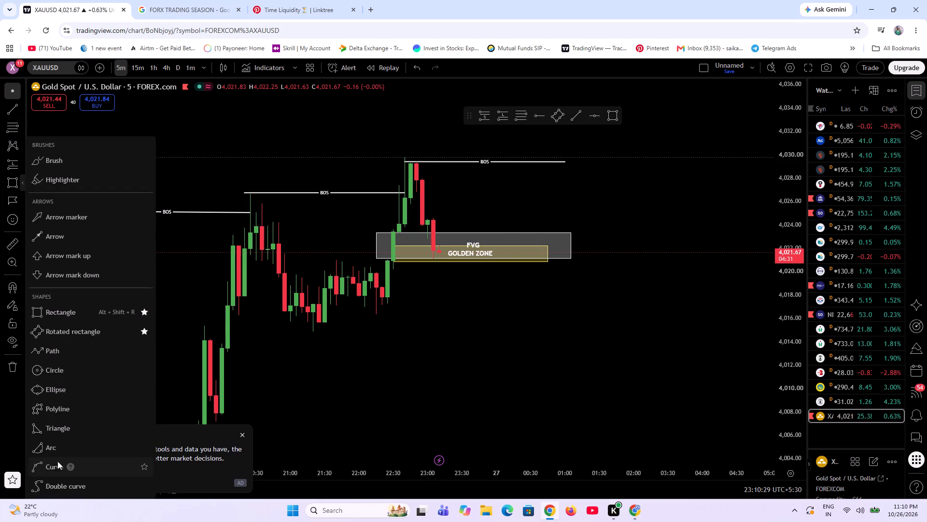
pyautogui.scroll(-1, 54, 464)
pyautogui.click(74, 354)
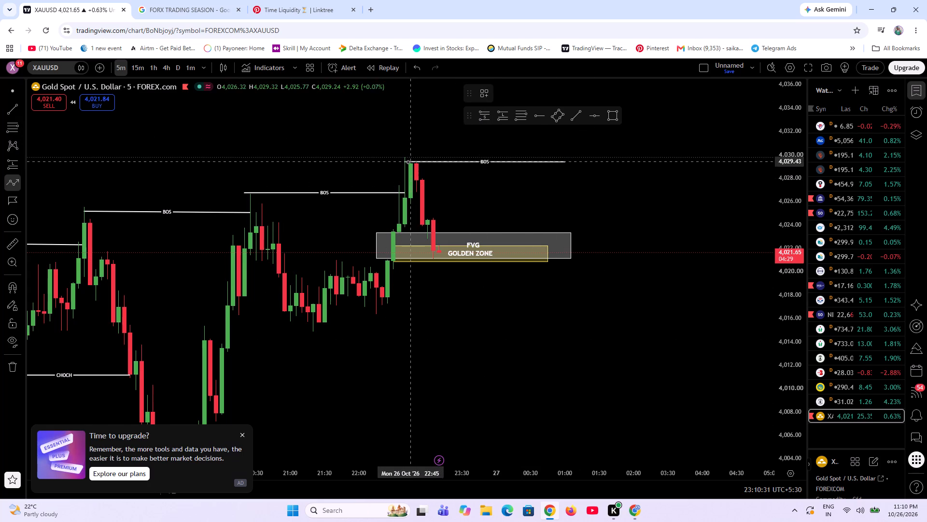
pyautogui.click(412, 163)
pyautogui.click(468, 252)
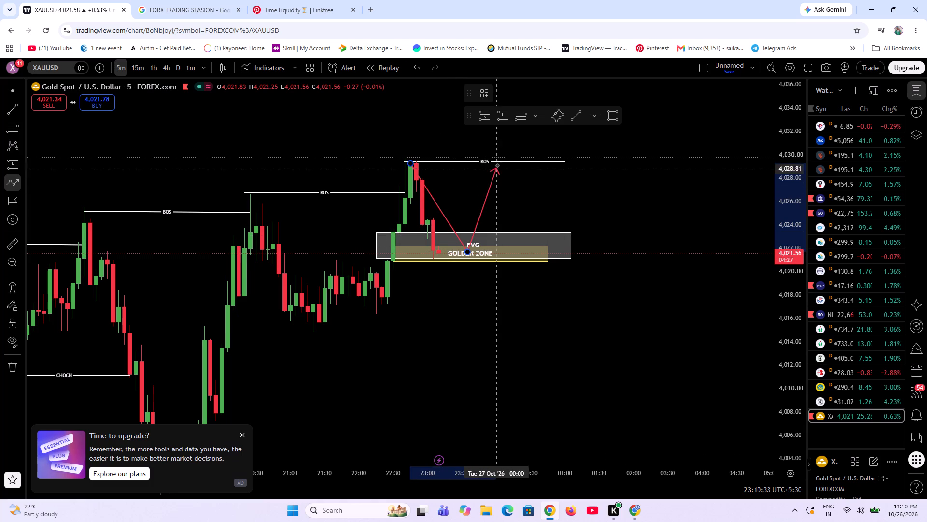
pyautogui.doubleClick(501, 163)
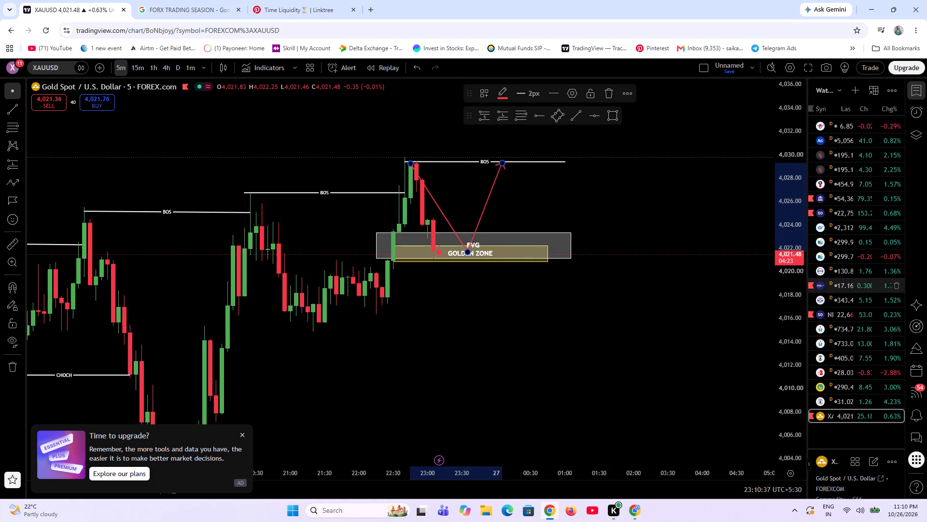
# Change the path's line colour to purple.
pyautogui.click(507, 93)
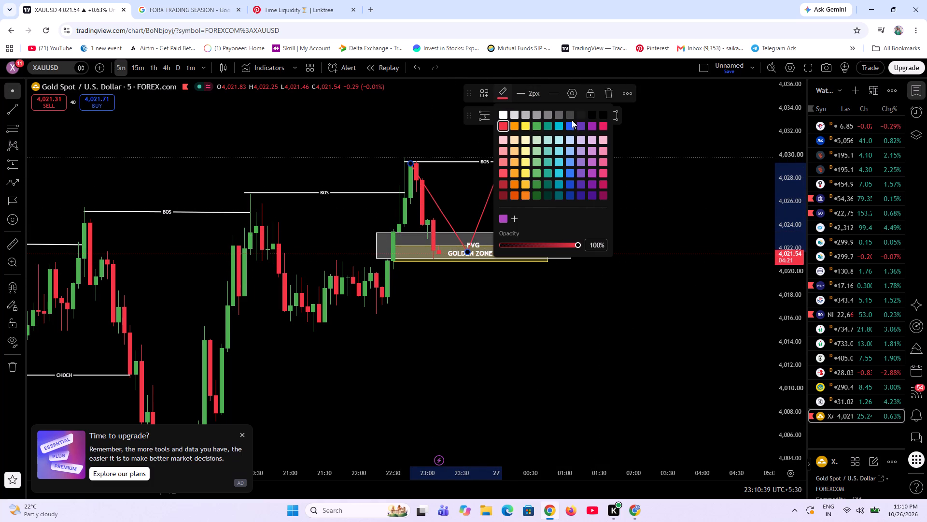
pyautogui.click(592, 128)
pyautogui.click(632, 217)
# Delete the FVG rectangle around the golden zone.
pyautogui.scroll(6, 450, 369)
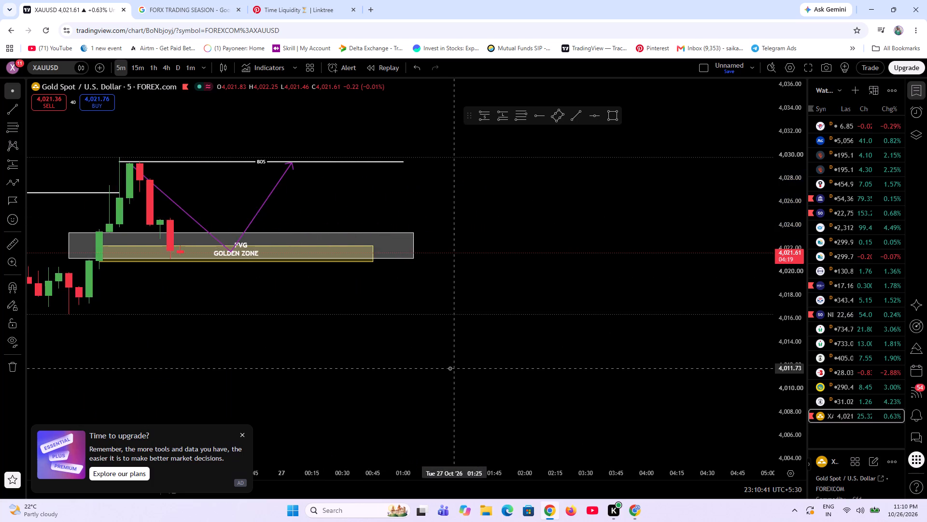
pyautogui.scroll(-4, 162, 353)
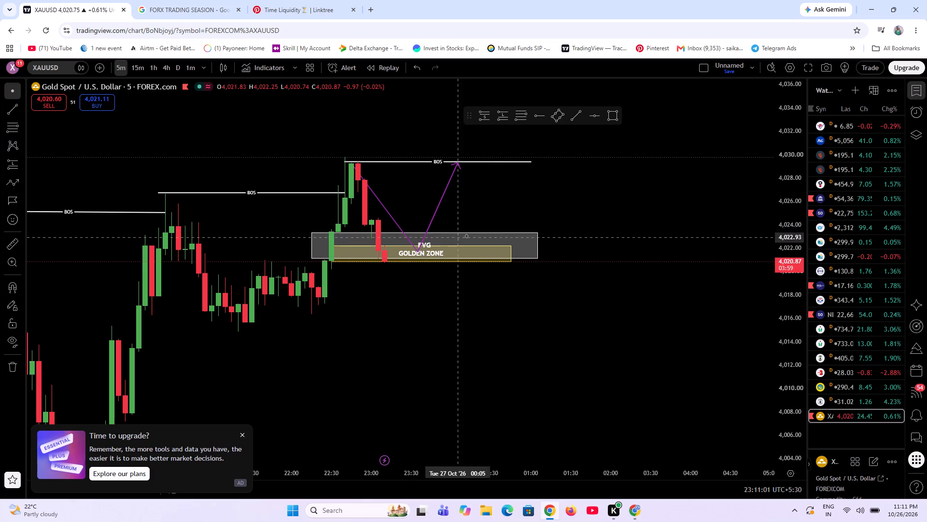
pyautogui.click(489, 233)
pyautogui.click(662, 89)
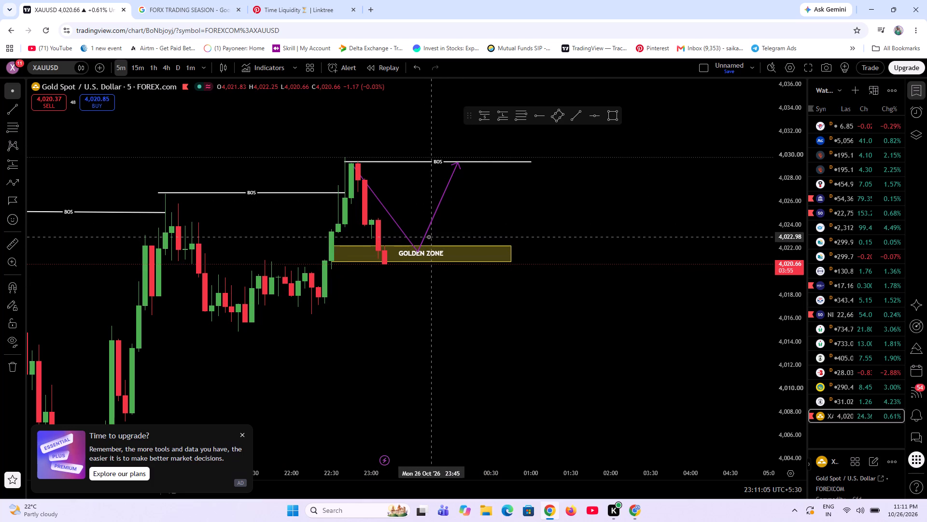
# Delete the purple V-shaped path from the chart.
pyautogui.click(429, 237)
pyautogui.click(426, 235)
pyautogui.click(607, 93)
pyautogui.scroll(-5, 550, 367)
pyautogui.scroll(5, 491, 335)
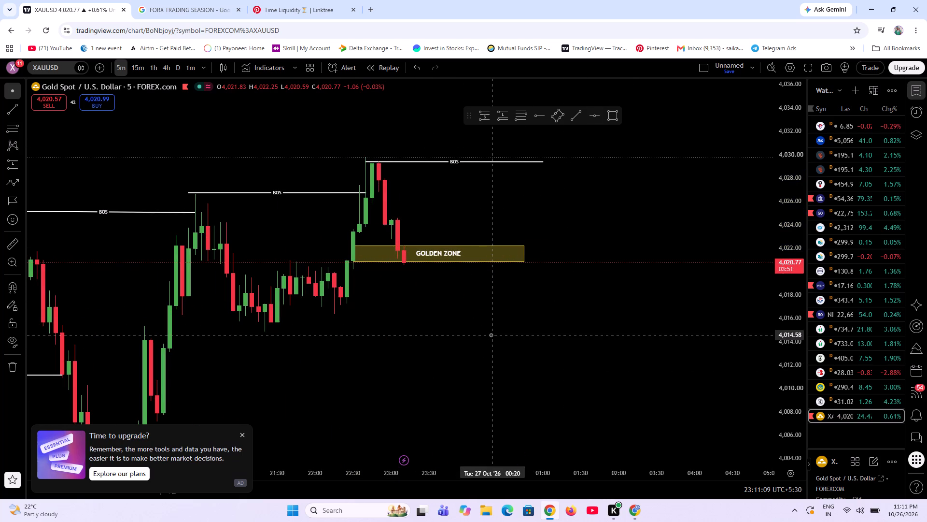